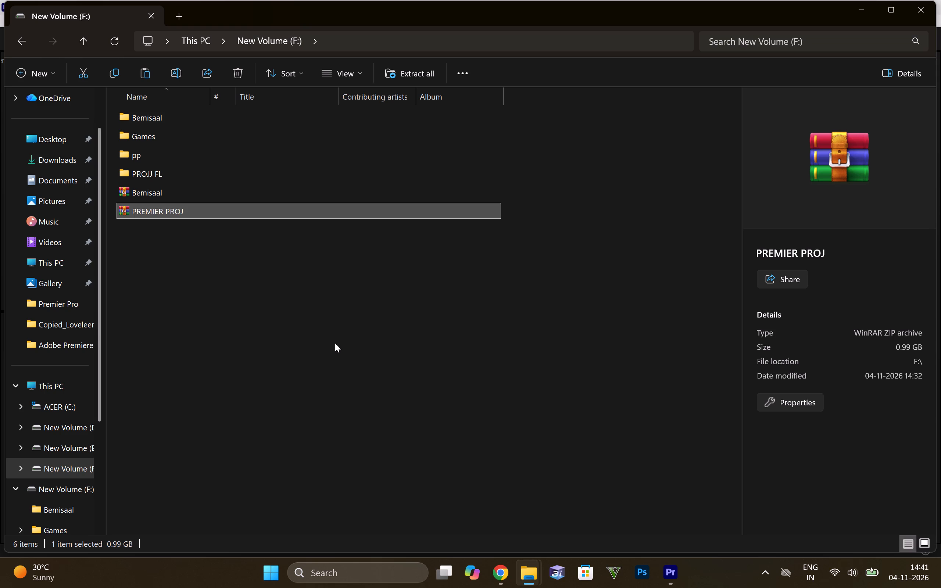
# Switch to Adobe Premiere and open Sequence 01 of the Cuts Edit 2 project after checking the other open sequences.
pyautogui.scroll(-1, 335, 343)
pyautogui.click(675, 587)
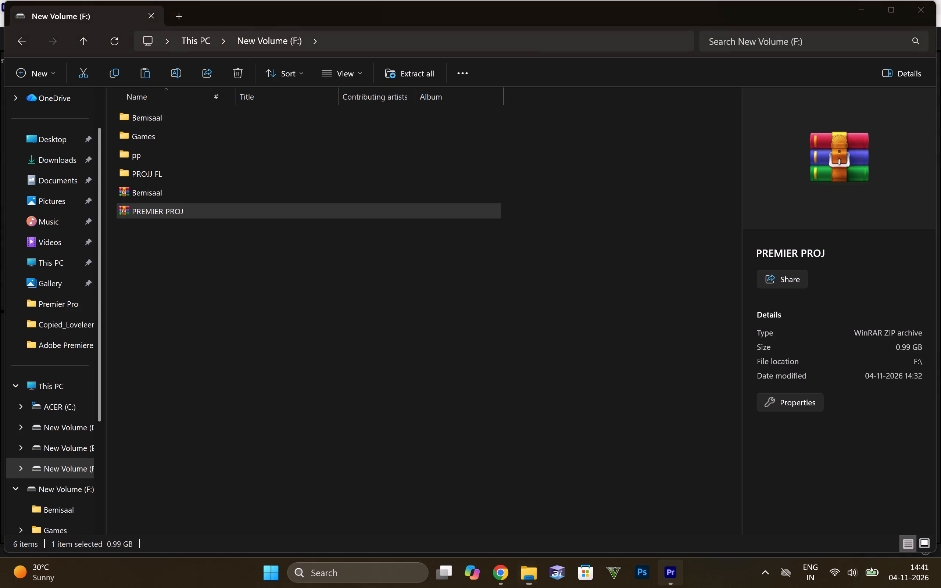
pyautogui.moveTo(427, 365); pyautogui.dragTo(103, 344)
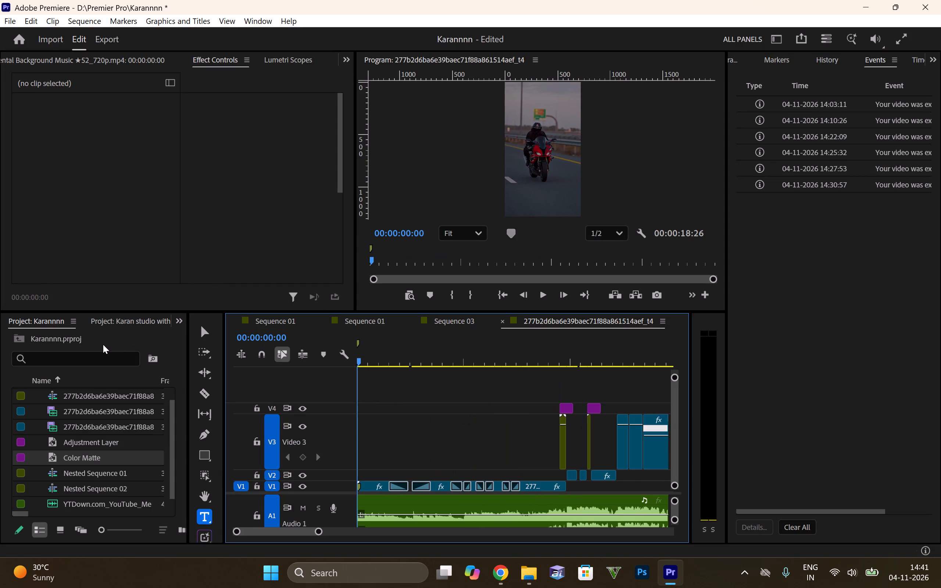
pyautogui.click(381, 320)
pyautogui.moveTo(405, 354); pyautogui.dragTo(269, 356)
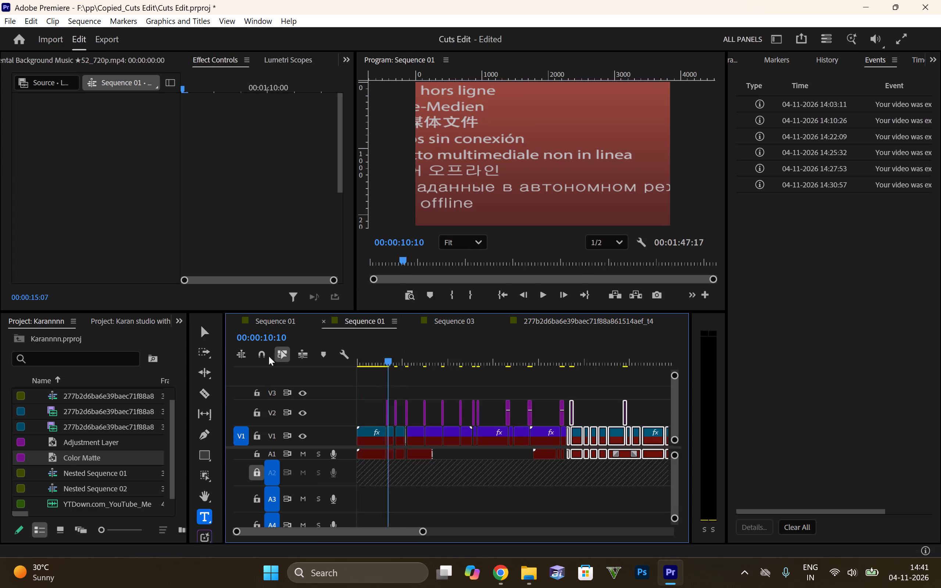
pyautogui.moveTo(269, 356); pyautogui.dragTo(154, 352)
pyautogui.click(276, 326)
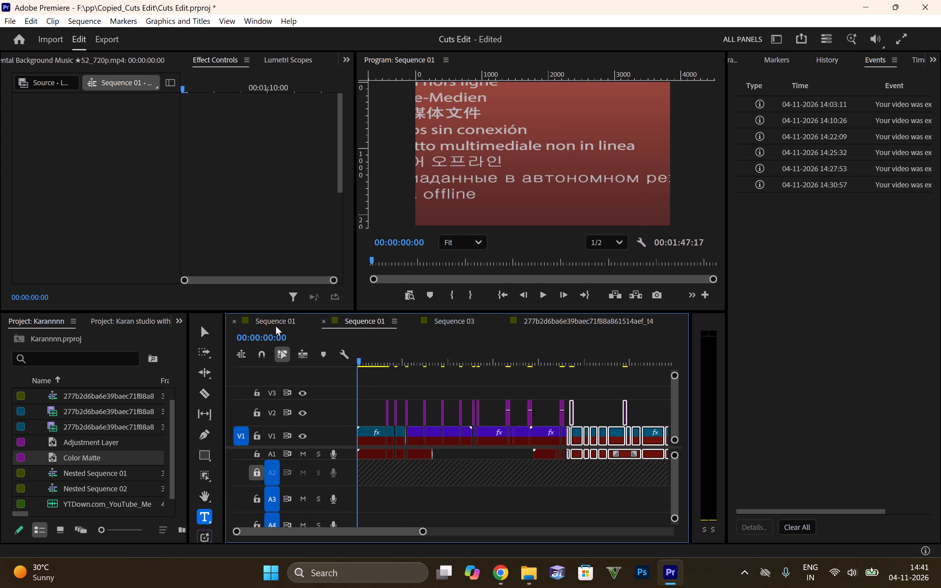
# Scrub through Sequence 01 of Cuts Edit 2 and examine its opening shot from the start.
pyautogui.moveTo(398, 358); pyautogui.dragTo(204, 366)
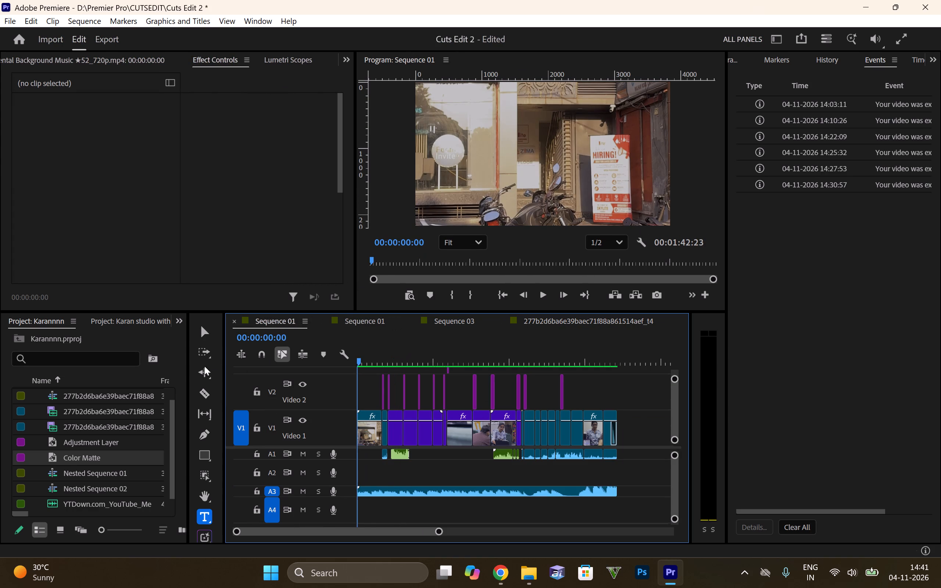
pyautogui.moveTo(204, 366); pyautogui.dragTo(556, 359)
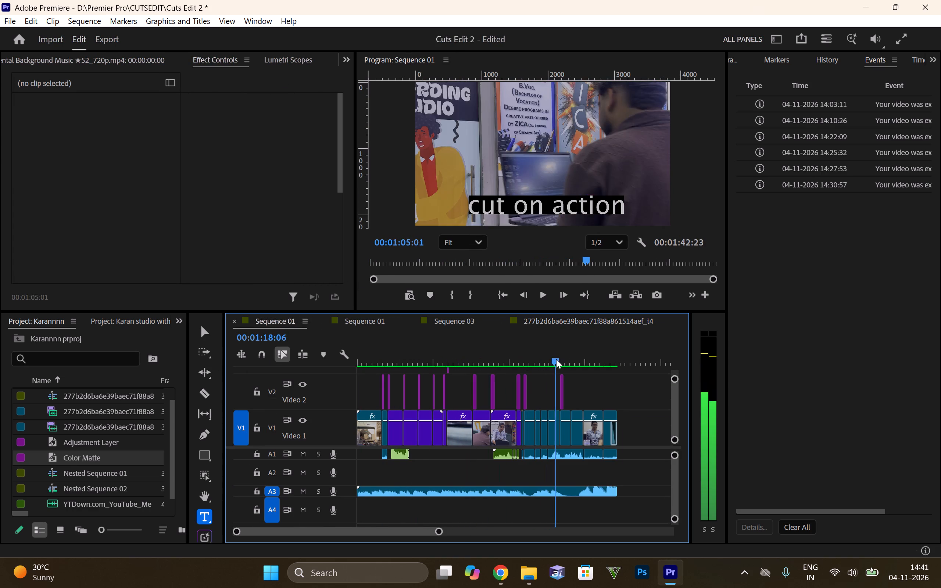
pyautogui.moveTo(556, 359); pyautogui.dragTo(155, 321)
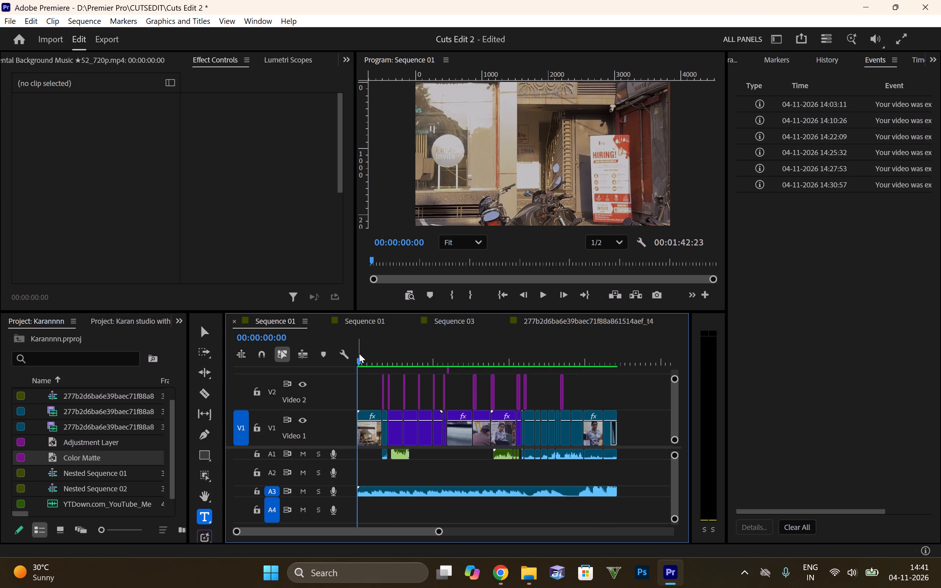
pyautogui.keyDown('ctrl'); pyautogui.scroll(2, 383, 367); pyautogui.keyUp('ctrl')
pyautogui.moveTo(377, 361); pyautogui.dragTo(275, 363)
pyautogui.press('space')
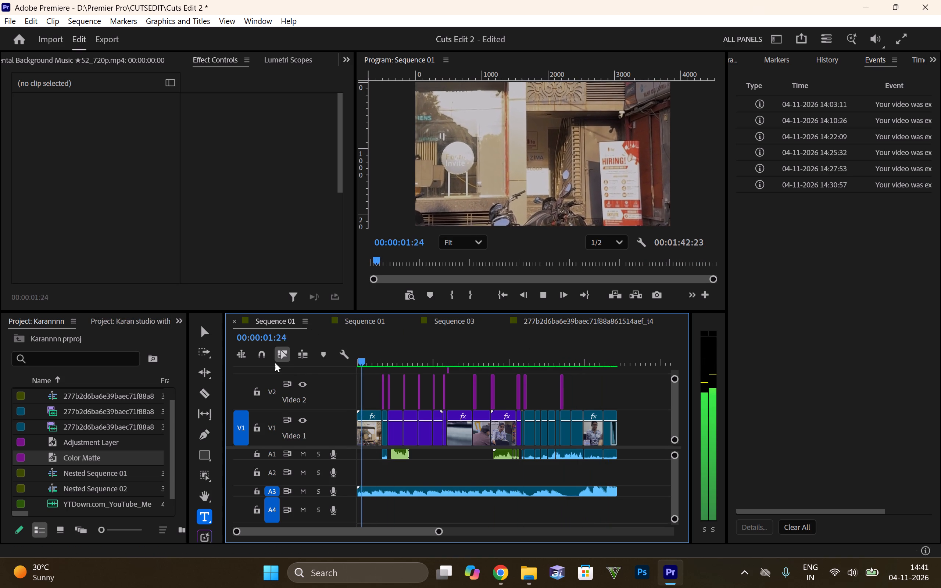
pyautogui.press('space')
pyautogui.keyDown('ctrl'); pyautogui.scroll(3, 275, 363); pyautogui.keyUp('ctrl')
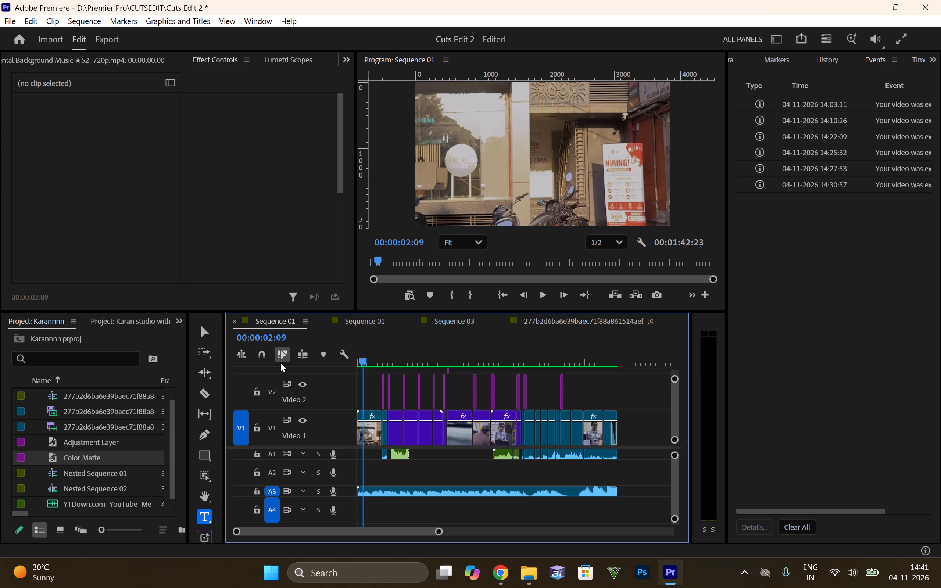
pyautogui.keyDown('ctrl'); pyautogui.scroll(9, 370, 384); pyautogui.keyUp('ctrl')
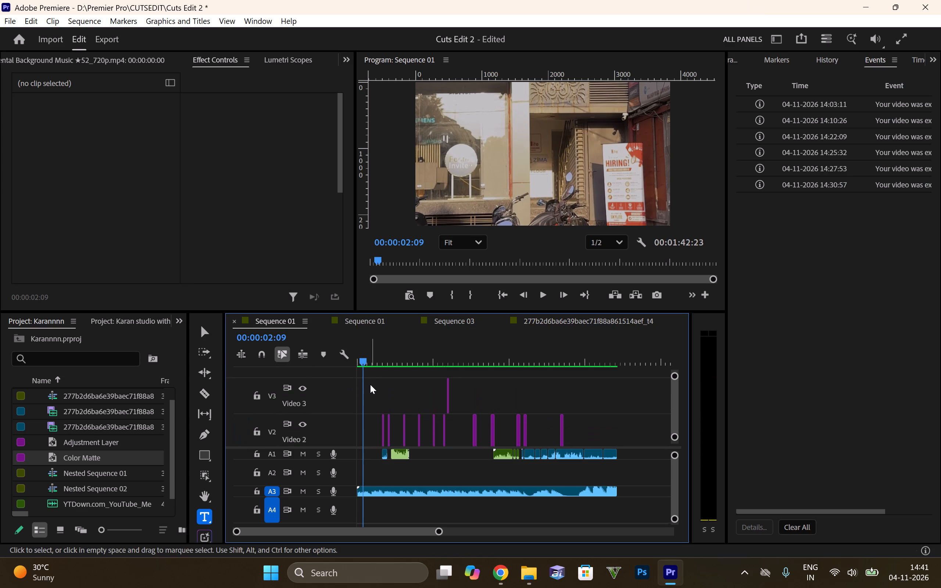
pyautogui.keyDown('ctrl'); pyautogui.scroll(7, 364, 384); pyautogui.keyUp('ctrl')
pyautogui.keyDown('alt'); pyautogui.scroll(12, 368, 365); pyautogui.keyUp('alt')
pyautogui.moveTo(380, 361); pyautogui.dragTo(167, 363)
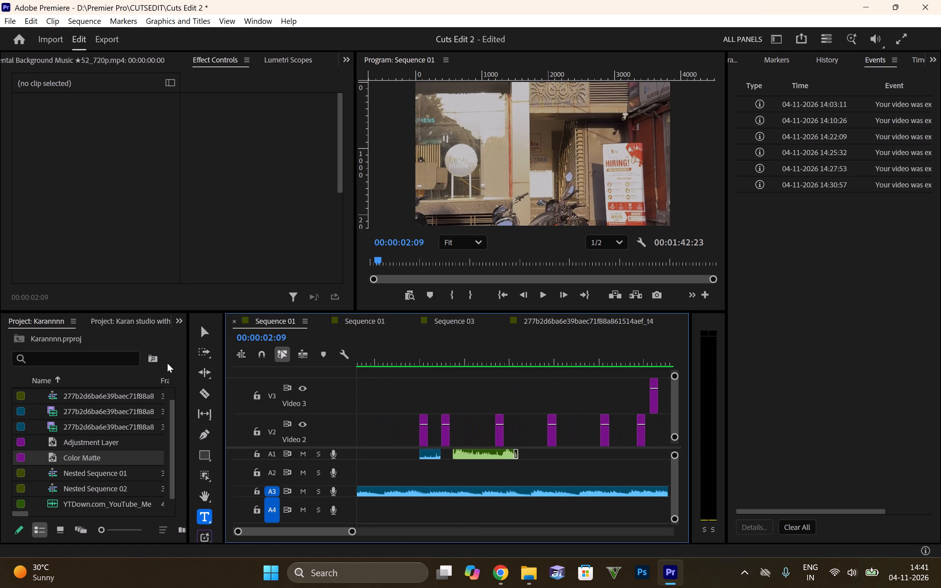
pyautogui.moveTo(167, 363); pyautogui.dragTo(158, 367)
pyautogui.moveTo(425, 355); pyautogui.dragTo(116, 369)
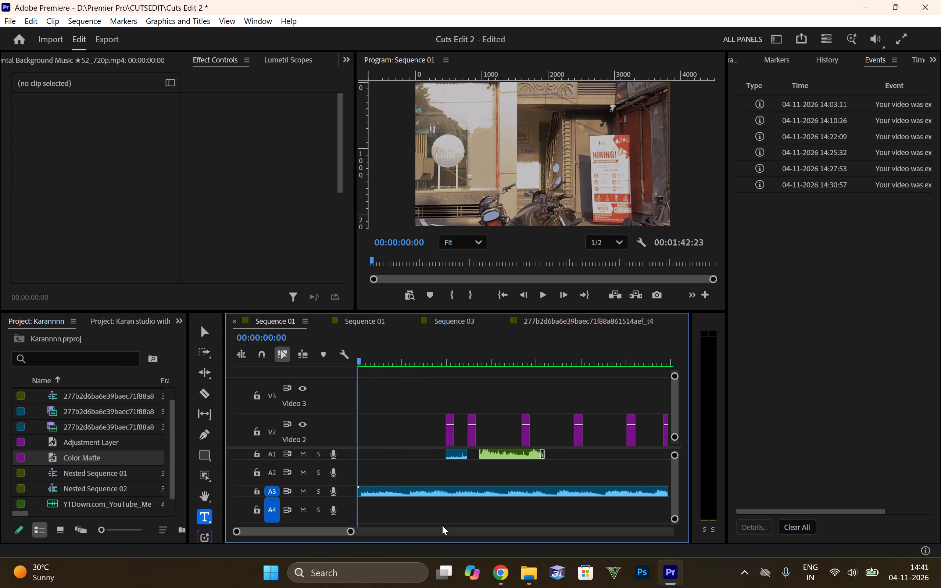
# Split the opening clip CBSU2477.MOV at 00:00:03:23, just before the people enter the shot, and delete its first part.
pyautogui.press('space')
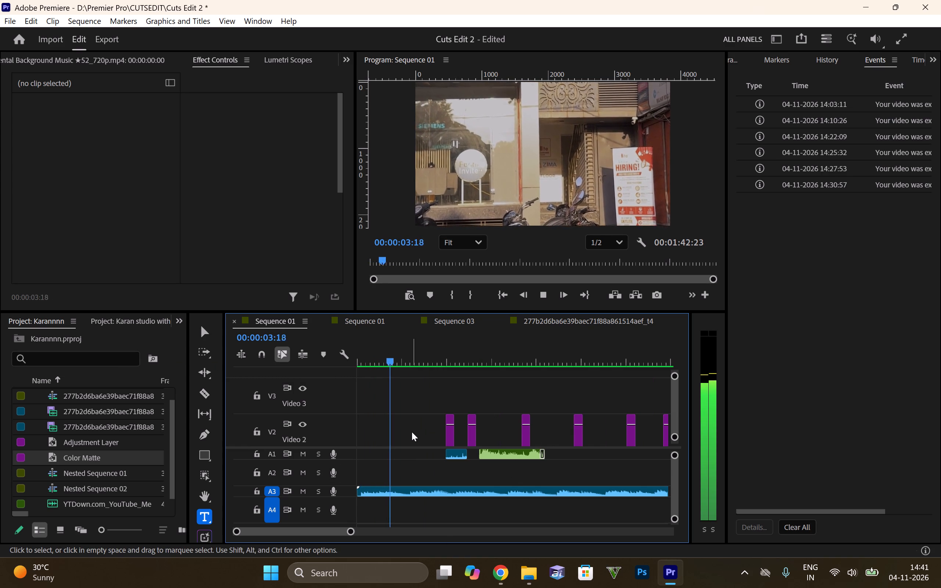
pyautogui.press('space')
pyautogui.press('Left')
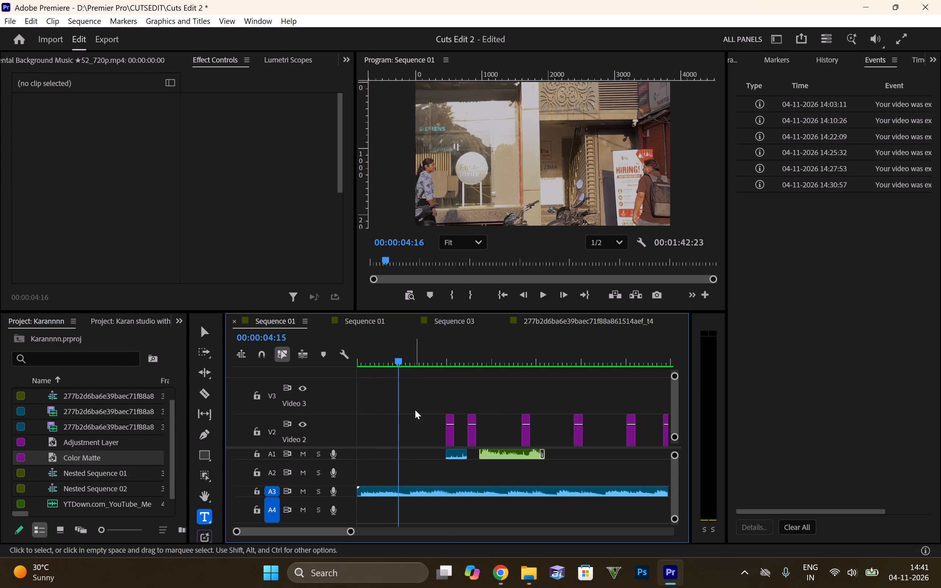
pyautogui.press('Left')
pyautogui.press('Left')
pyautogui.press('Left')
pyautogui.press('Left')
pyautogui.press('Left')
pyautogui.press('Left')
pyautogui.press('Left')
pyautogui.press('Left')
pyautogui.press('Left')
pyautogui.press('Left')
pyautogui.press('Left')
pyautogui.press('Left')
pyautogui.press('Left')
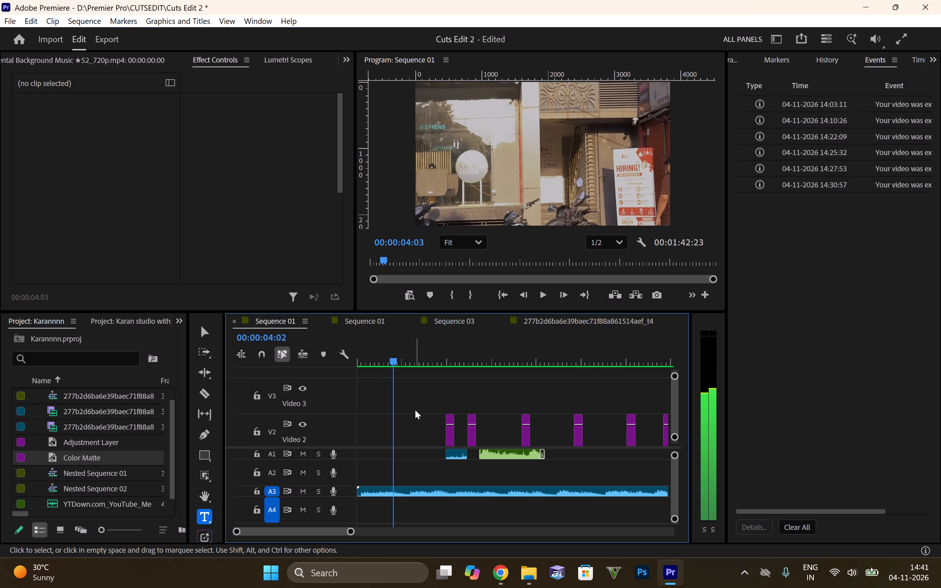
pyautogui.press('Left')
pyautogui.press('Left')
pyautogui.press('Left')
pyautogui.press('Left')
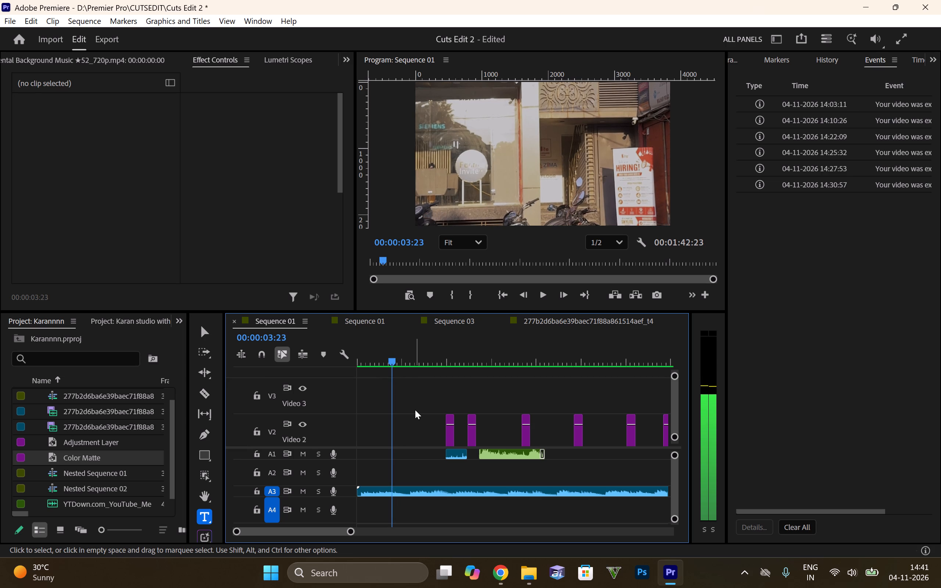
pyautogui.scroll(8, 415, 410)
pyautogui.scroll(-4, 412, 421)
pyautogui.scroll(6, 412, 420)
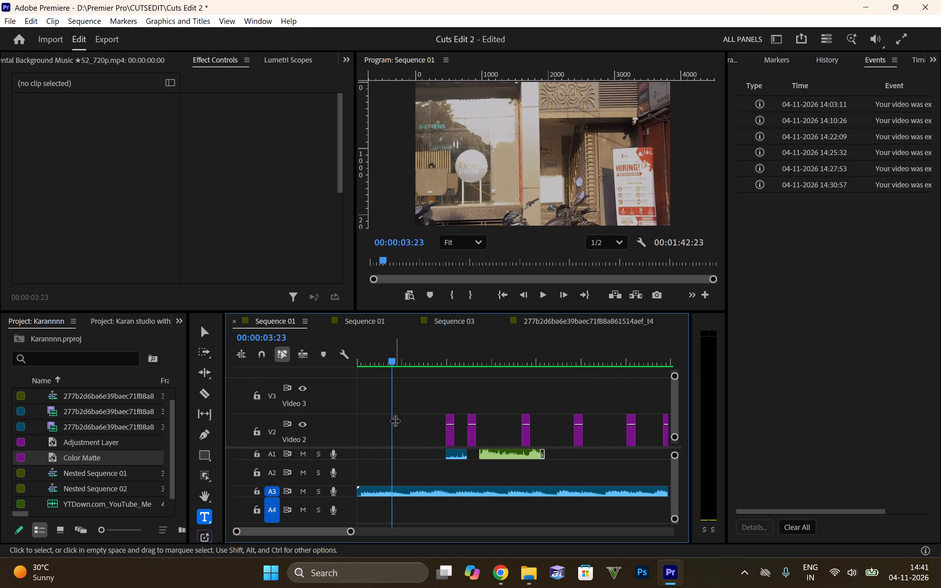
pyautogui.keyDown('alt'); pyautogui.scroll(-2, 395, 420); pyautogui.keyUp('alt')
pyautogui.keyDown('alt'); pyautogui.scroll(-3, 329, 390); pyautogui.keyUp('alt')
pyautogui.keyDown('alt'); pyautogui.scroll(3, 329, 390); pyautogui.keyUp('alt')
pyautogui.keyDown('alt'); pyautogui.scroll(-13, 329, 390); pyautogui.keyUp('alt')
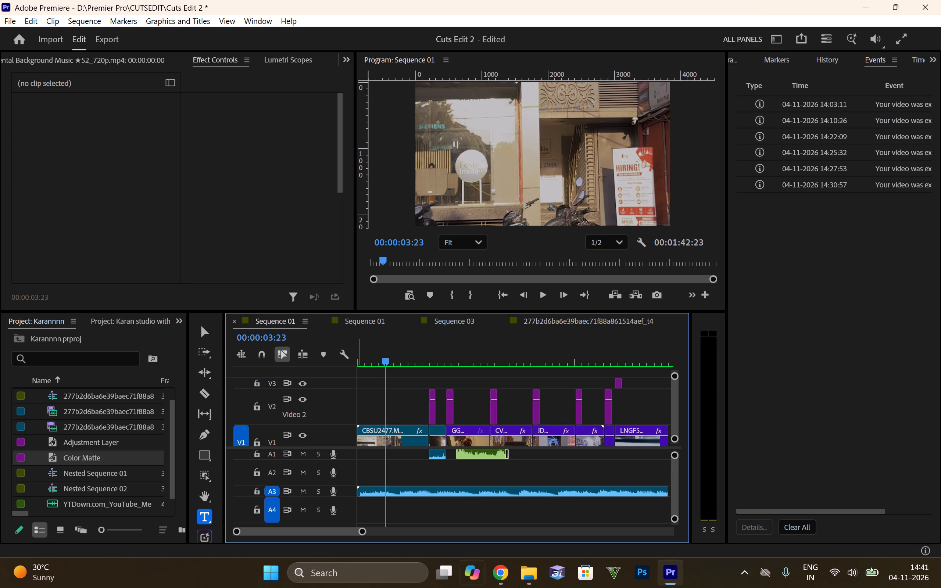
pyautogui.click(406, 442)
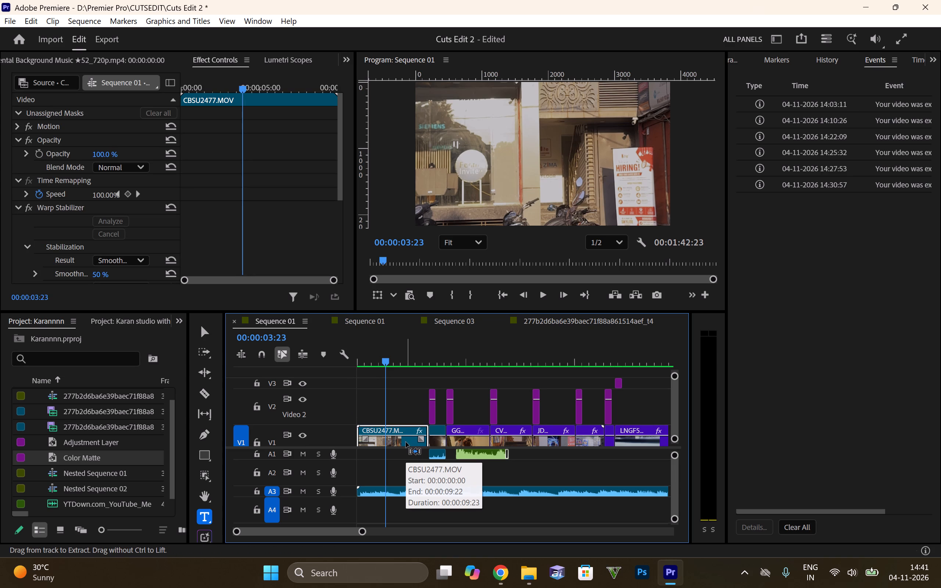
pyautogui.hotkey('ctrl', 'k')
pyautogui.press('Delete')
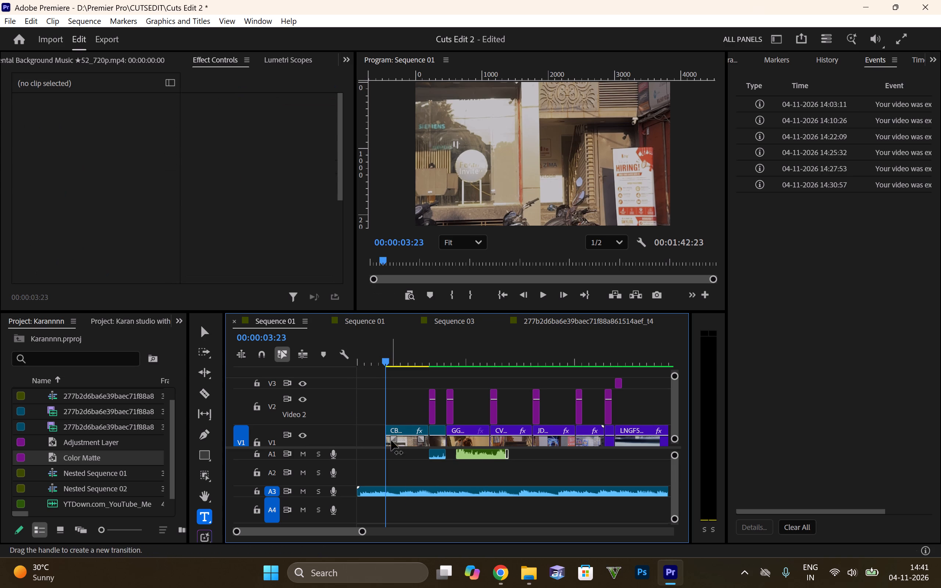
# Close the gap before the trimmed CBSU2477.MOV clip so that it starts at 00:00:00:00.
pyautogui.click(374, 431)
pyautogui.press('Delete')
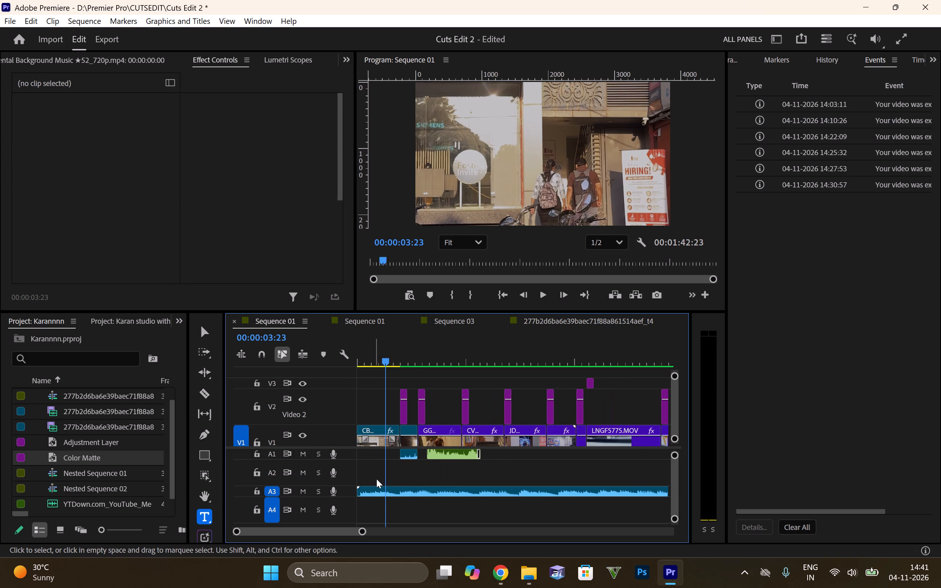
# Play the trimmed opening from the start through the cut into ULWT6810.MOV.
pyautogui.moveTo(378, 361); pyautogui.dragTo(224, 365)
pyautogui.press('space')
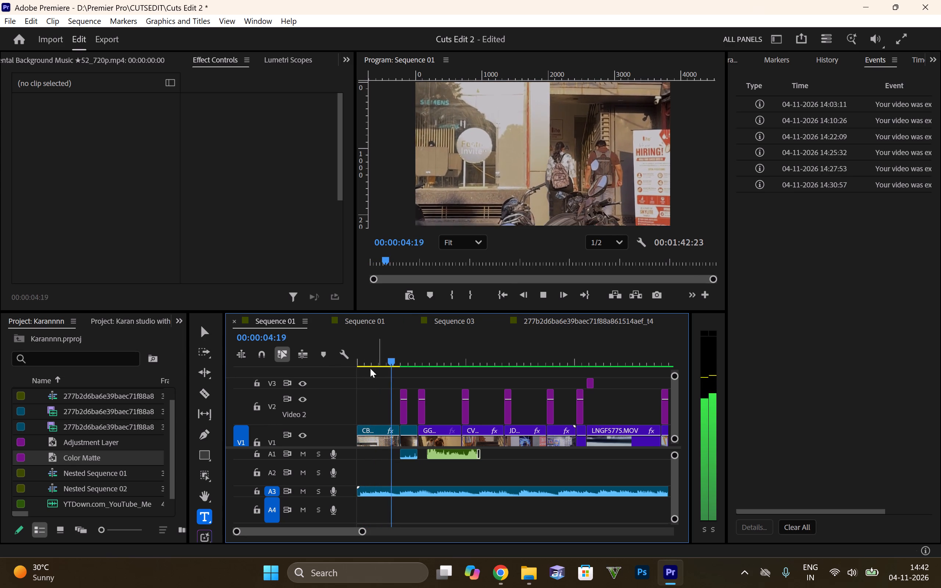
pyautogui.press('space')
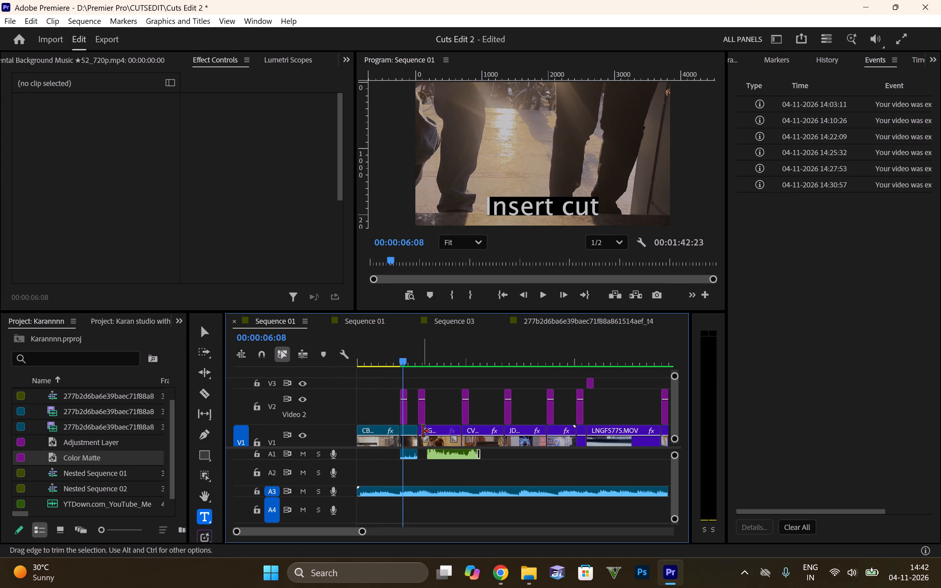
# Examine the cut from CBSU2477.MOV to ULWT6810.MOV, checking the "Insert cut" graphic and the ULWT6810.MOV audio on A1.
pyautogui.keyDown('alt'); pyautogui.scroll(8, 359, 387); pyautogui.keyUp('alt')
pyautogui.keyDown('alt'); pyautogui.scroll(7, 408, 392); pyautogui.keyUp('alt')
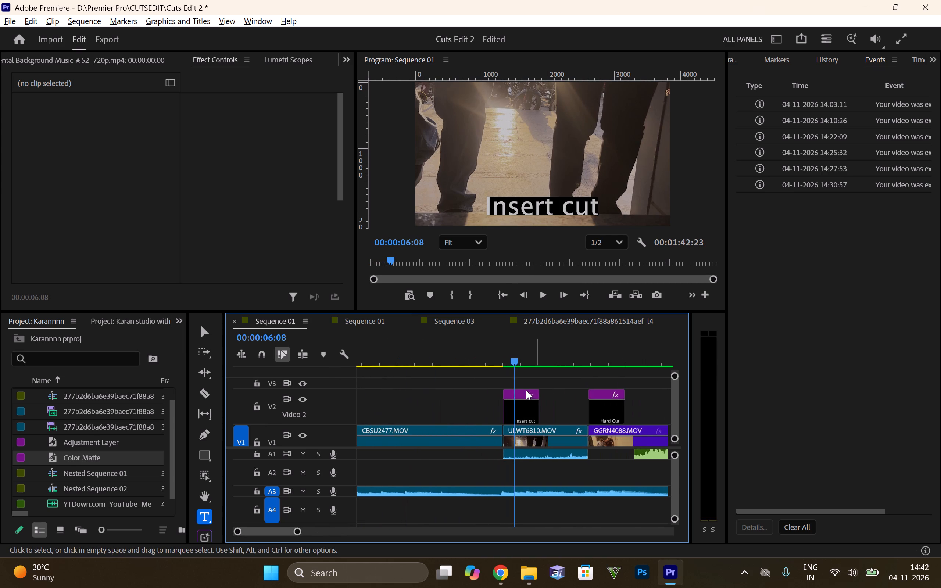
pyautogui.keyDown('alt'); pyautogui.scroll(6, 520, 390); pyautogui.keyUp('alt')
pyautogui.keyDown('alt'); pyautogui.scroll(5, 552, 395); pyautogui.keyUp('alt')
pyautogui.click(489, 414)
pyautogui.click(512, 411)
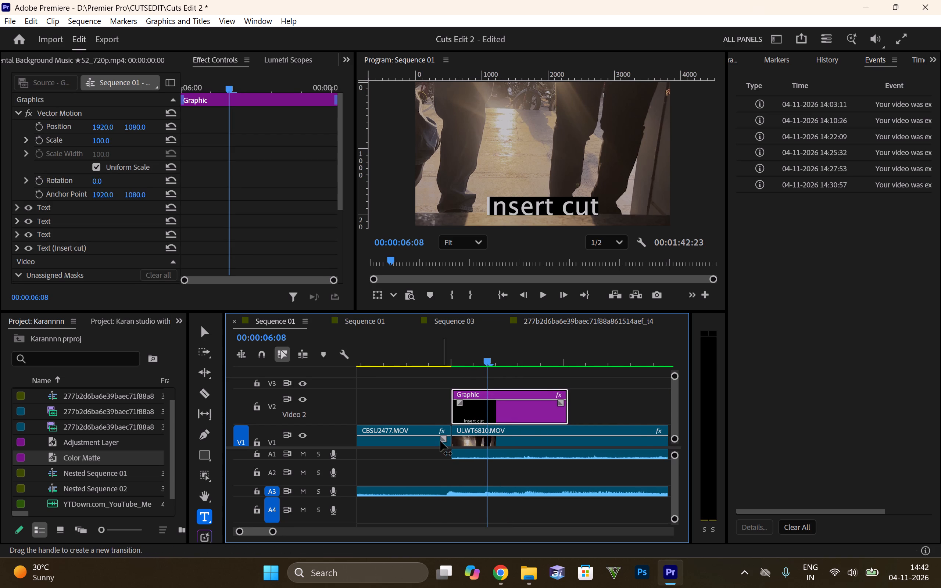
pyautogui.keyDown('alt'); pyautogui.scroll(-17, 440, 441); pyautogui.keyUp('alt')
pyautogui.keyDown('alt'); pyautogui.scroll(12, 456, 438); pyautogui.keyUp('alt')
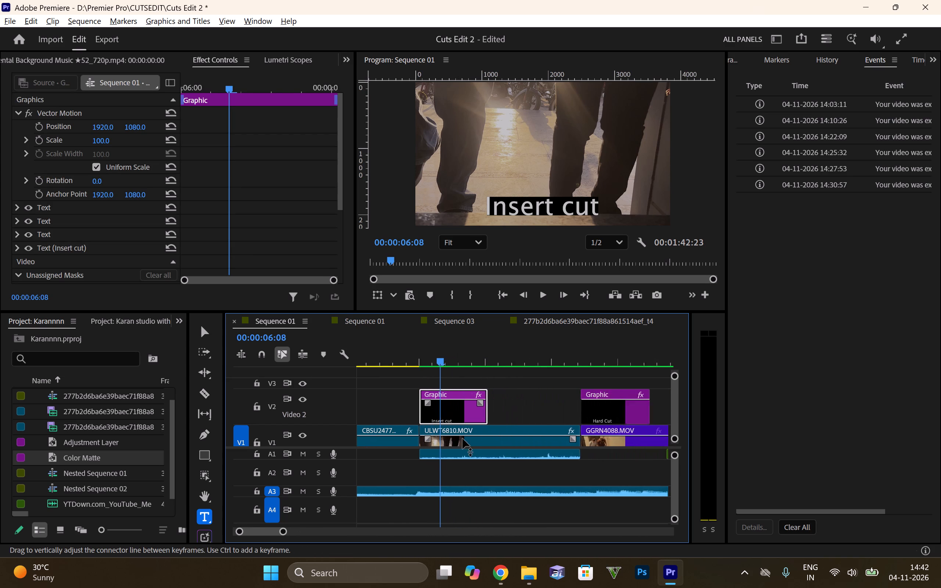
pyautogui.keyDown('alt'); pyautogui.scroll(3, 462, 438); pyautogui.keyUp('alt')
pyautogui.keyDown('alt'); pyautogui.scroll(-20, 462, 434); pyautogui.keyUp('alt')
pyautogui.keyDown('alt'); pyautogui.scroll(-7, 462, 434); pyautogui.keyUp('alt')
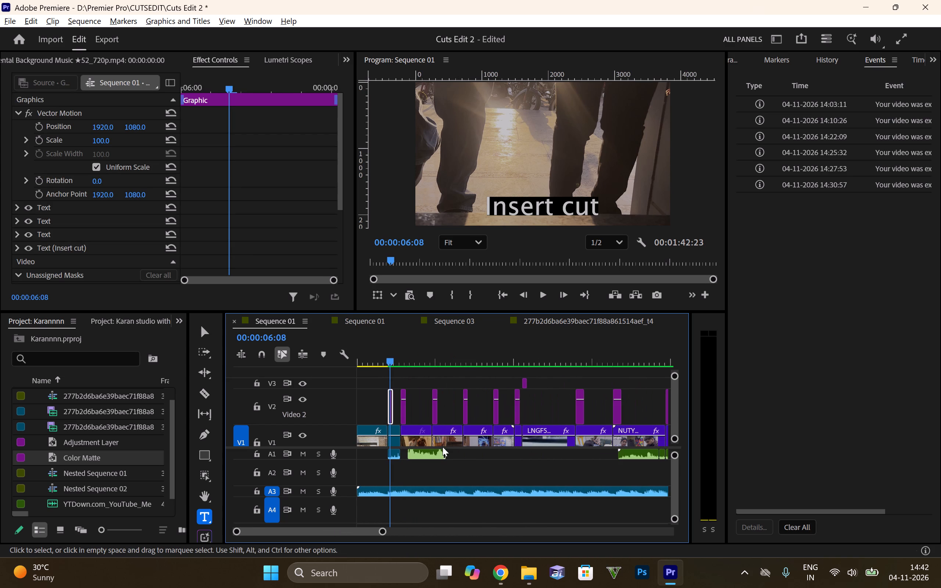
pyautogui.keyDown('alt'); pyautogui.scroll(15, 384, 437); pyautogui.keyUp('alt')
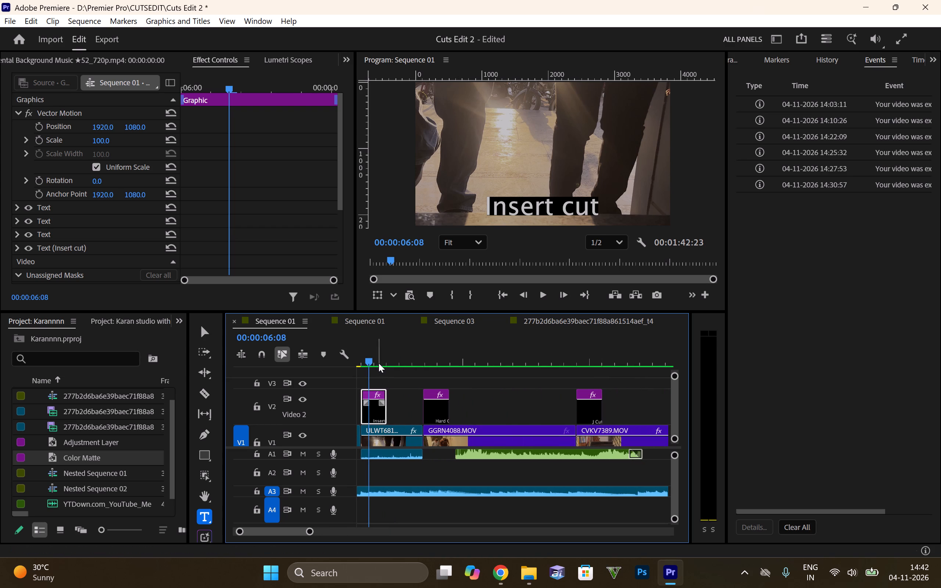
pyautogui.moveTo(370, 360); pyautogui.dragTo(511, 367)
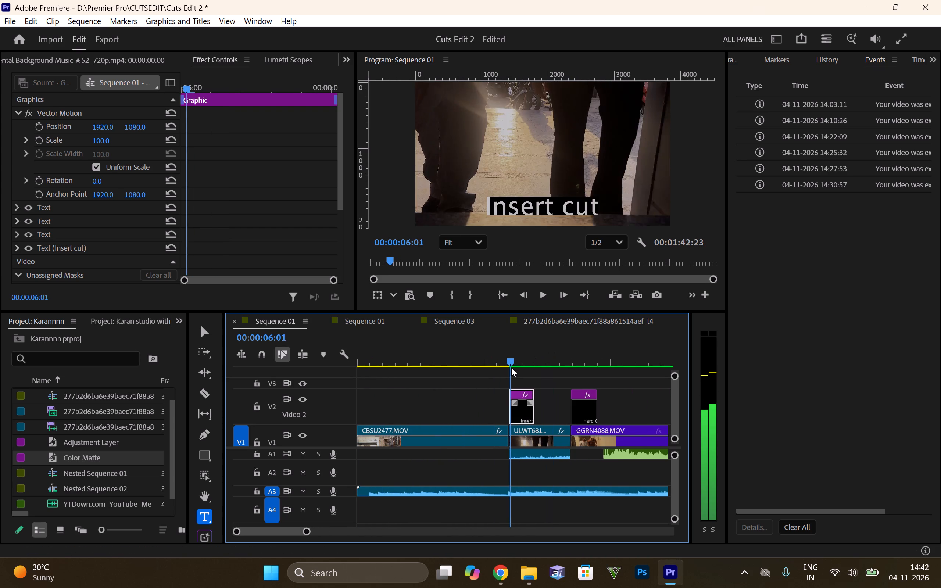
pyautogui.moveTo(511, 367); pyautogui.dragTo(511, 366)
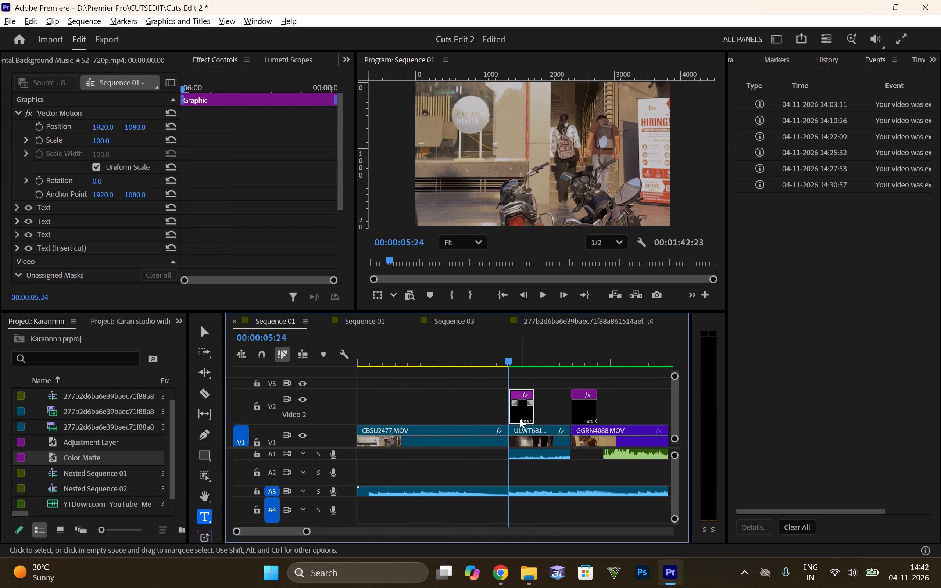
pyautogui.keyDown('alt'); pyautogui.scroll(6, 520, 419); pyautogui.keyUp('alt')
pyautogui.keyDown('alt'); pyautogui.scroll(-8, 520, 419); pyautogui.keyUp('alt')
pyautogui.keyDown('alt'); pyautogui.scroll(4, 517, 420); pyautogui.keyUp('alt')
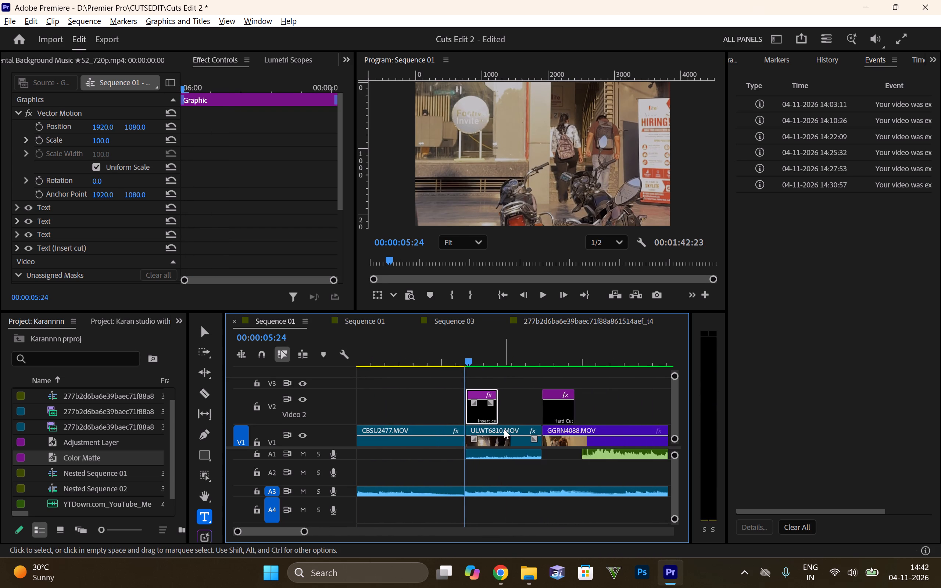
pyautogui.keyDown('alt'); pyautogui.scroll(2, 504, 429); pyautogui.keyUp('alt')
pyautogui.click(480, 454)
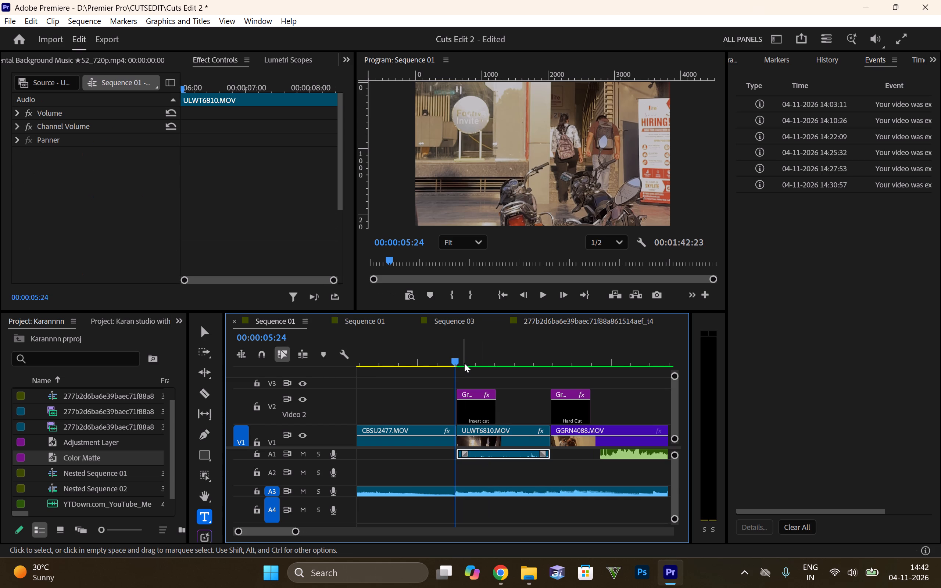
pyautogui.press('space')
pyautogui.press('space')
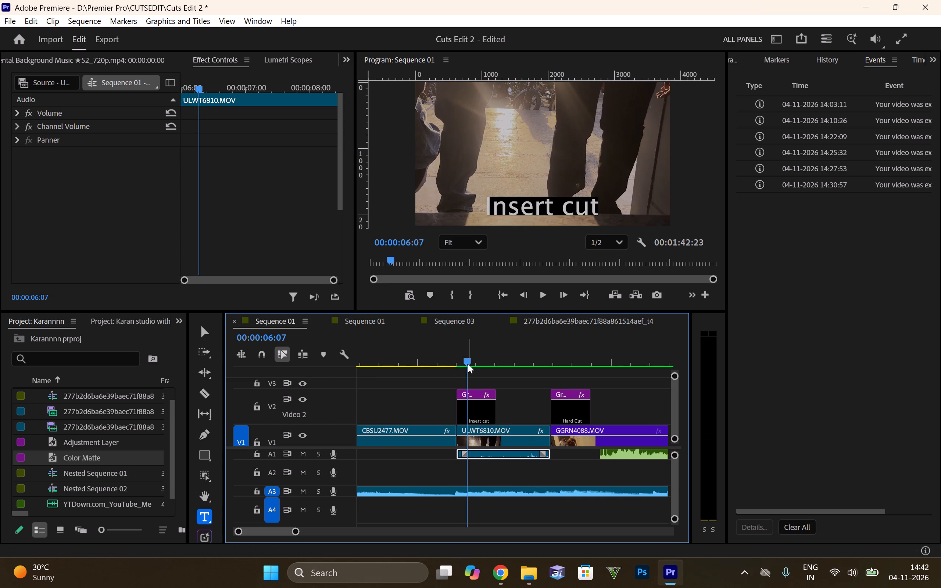
# Play the start of ULWT6810.MOV several times to check how long the "Insert cut" graphic stays over it.
pyautogui.moveTo(466, 362); pyautogui.dragTo(454, 354)
pyautogui.press('space')
pyautogui.press('space')
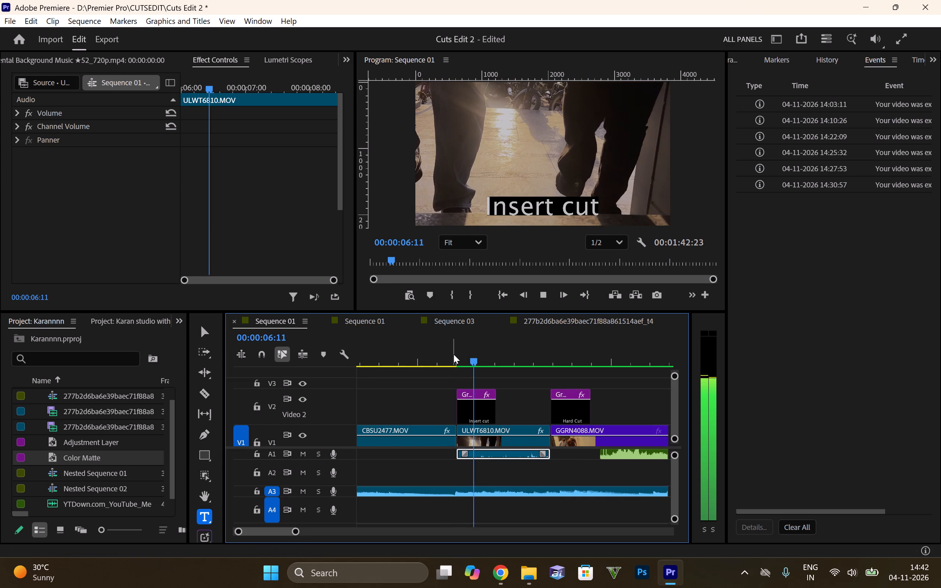
pyautogui.press('space')
pyautogui.press('space')
pyautogui.press('space')
pyautogui.press('space')
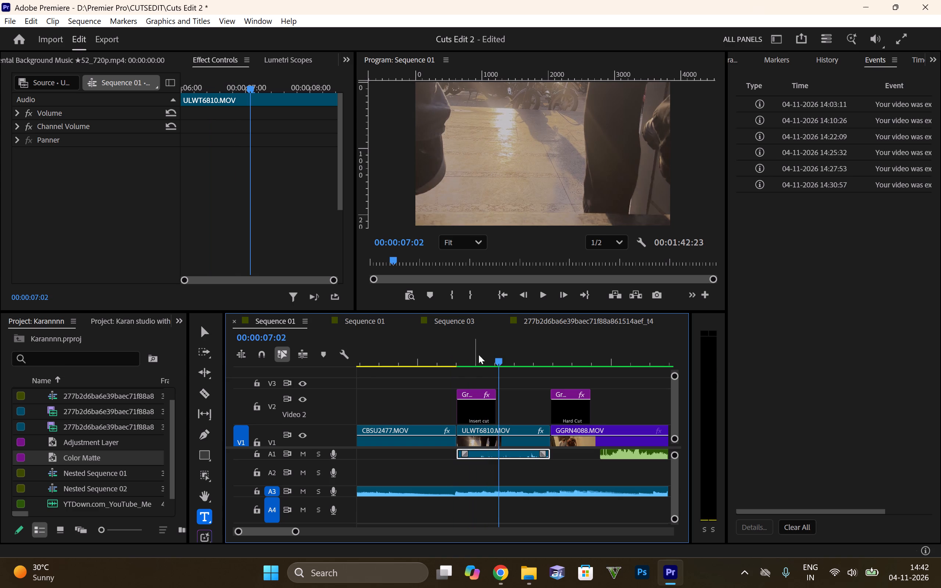
pyautogui.moveTo(497, 357); pyautogui.dragTo(455, 349)
# Move the "Insert cut" graphic on V2 about 14 frames earlier so it overlaps the cut from CBSU2477.MOV to ULWT6810.MOV.
pyautogui.click(476, 407)
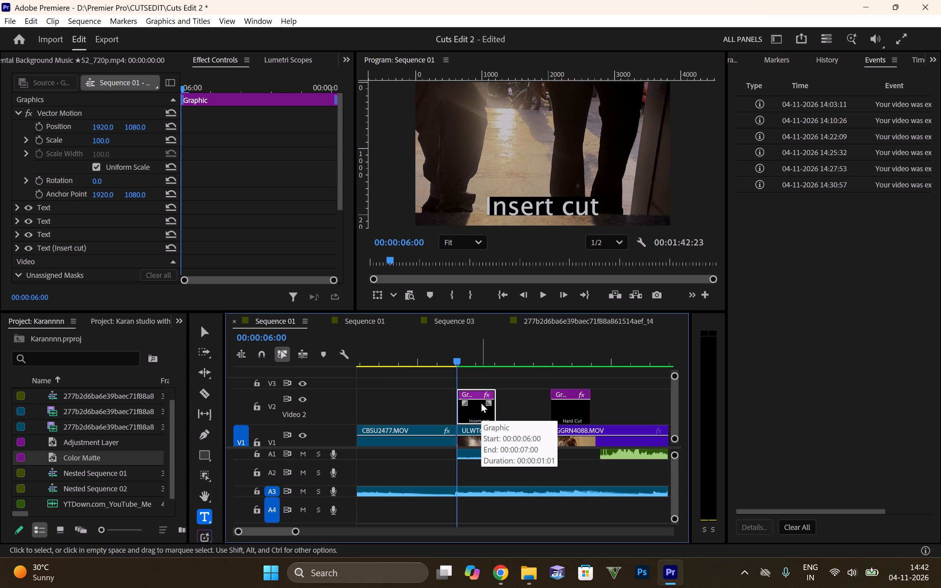
pyautogui.click(469, 408)
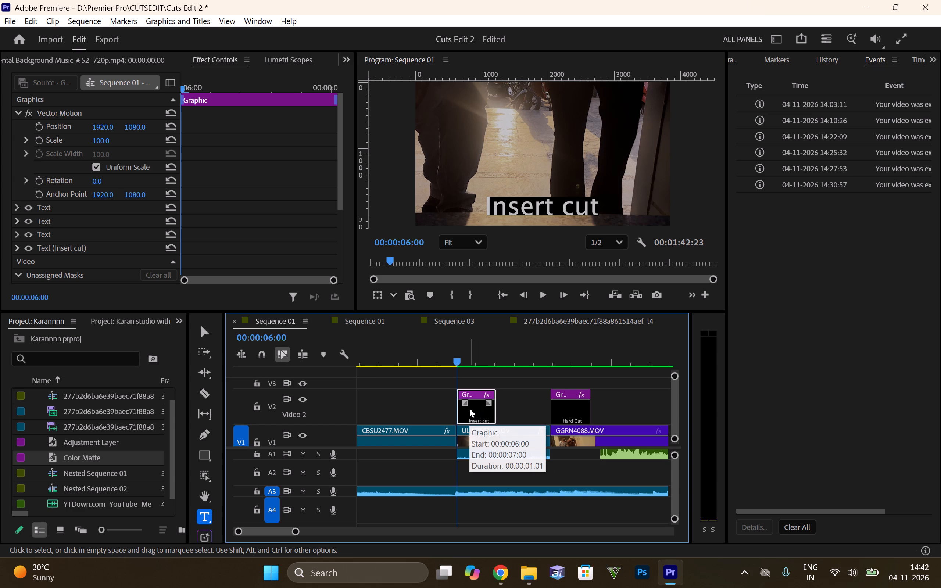
pyautogui.moveTo(474, 407); pyautogui.dragTo(451, 400)
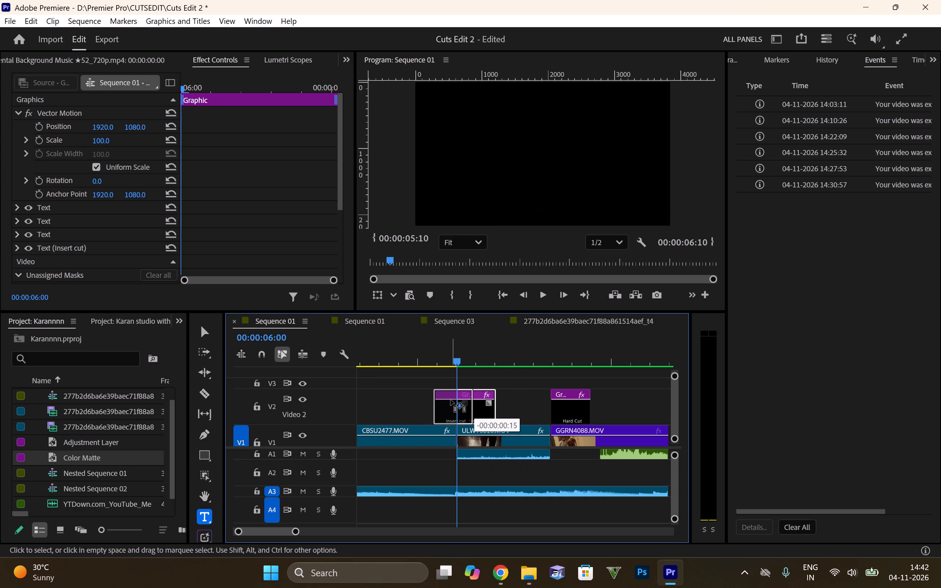
pyautogui.moveTo(451, 400); pyautogui.dragTo(454, 401)
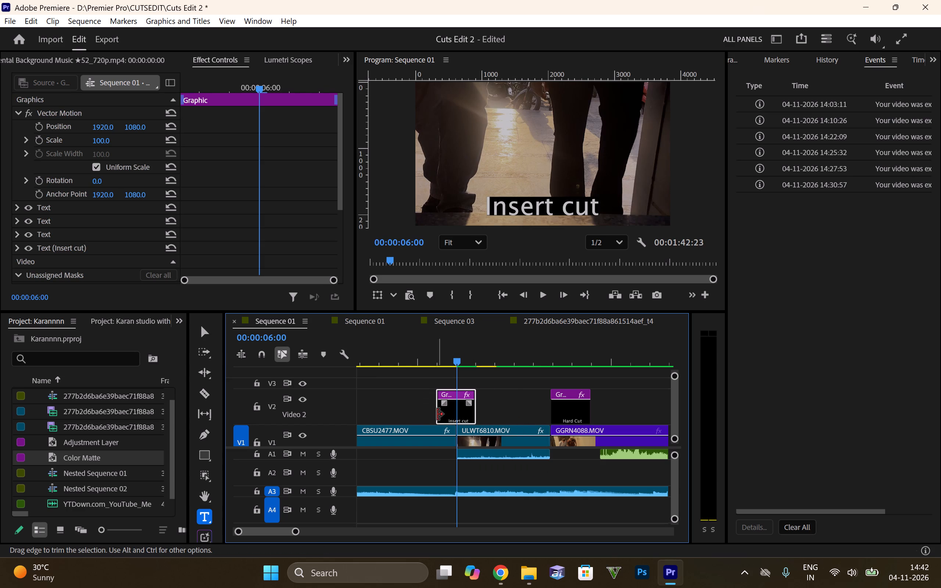
# Trim both ends of the "Insert cut" graphic so it runs from 00:00:05:19 to about 00:00:06:05 across the cut.
pyautogui.moveTo(437, 415); pyautogui.dragTo(449, 419)
pyautogui.keyDown('alt'); pyautogui.scroll(11, 434, 401); pyautogui.keyUp('alt')
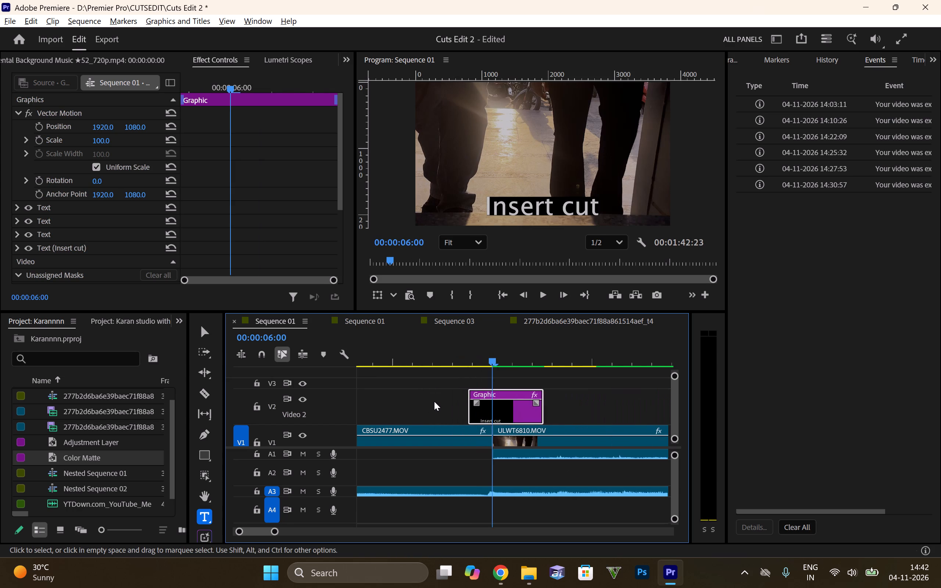
pyautogui.keyDown('alt'); pyautogui.scroll(4, 434, 401); pyautogui.keyUp('alt')
pyautogui.moveTo(638, 412); pyautogui.dragTo(603, 406)
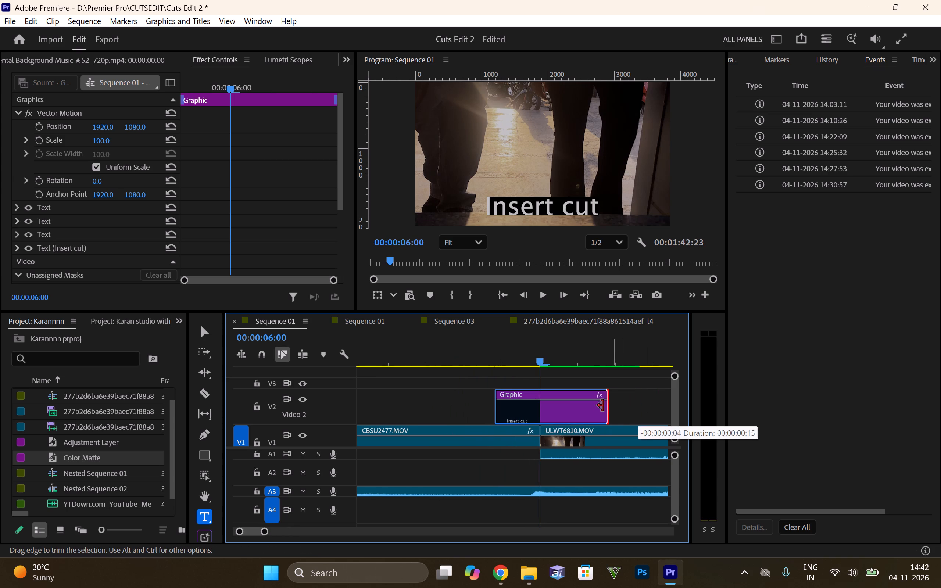
pyautogui.moveTo(603, 406); pyautogui.dragTo(580, 400)
pyautogui.click(545, 402)
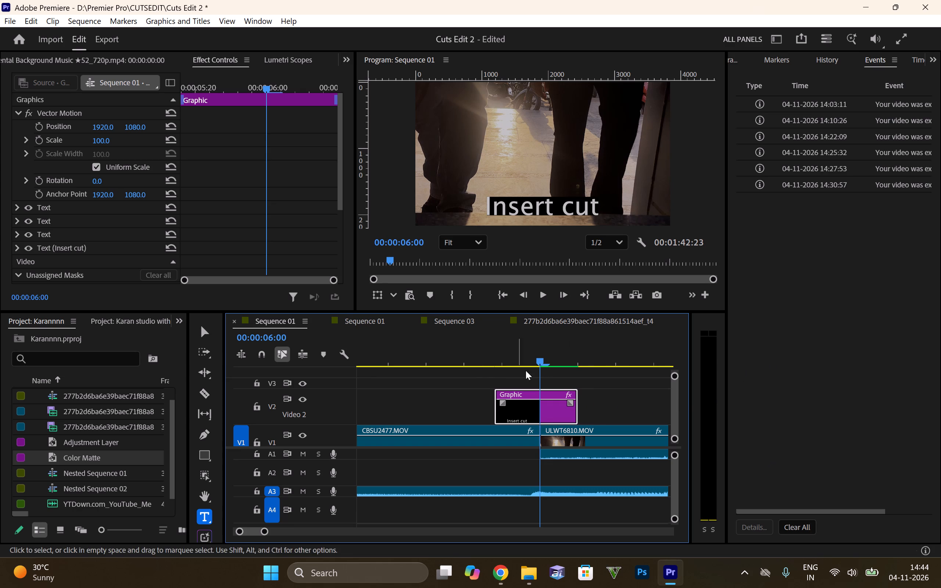
# Play the shortened "Insert cut" graphic repeatedly from 00:00:05:19 to judge its timing across the cut into ULWT6810.MOV.
pyautogui.moveTo(542, 360); pyautogui.dragTo(495, 356)
pyautogui.press('space')
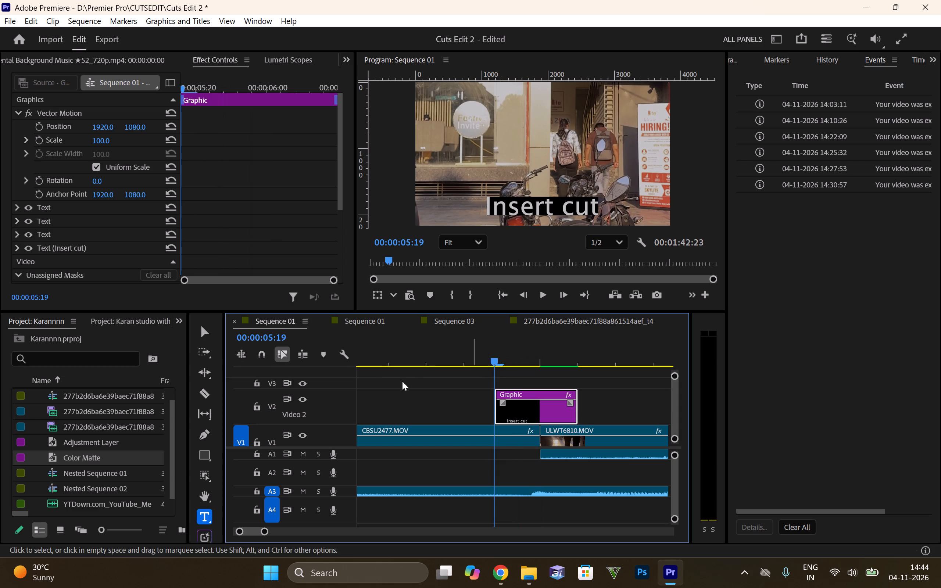
pyautogui.press('space')
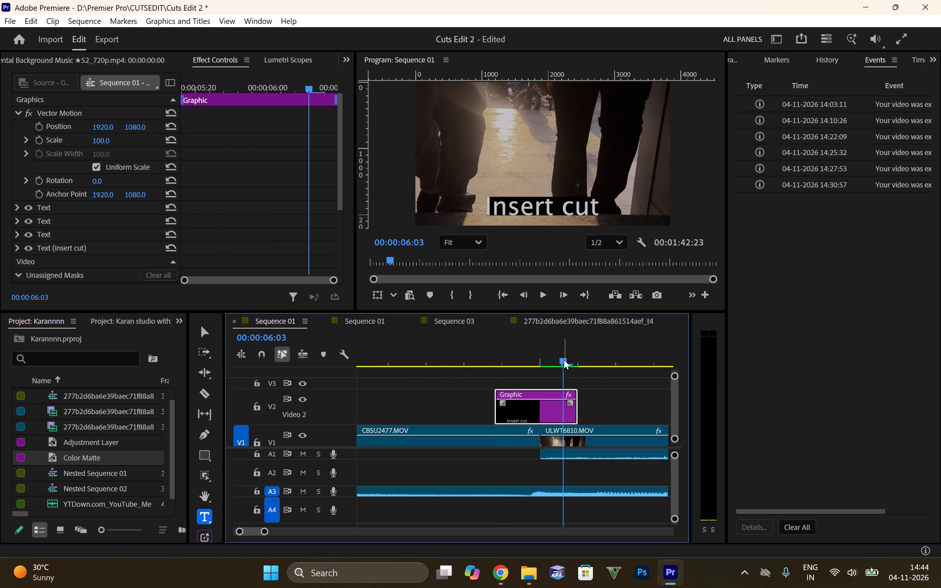
pyautogui.moveTo(564, 360); pyautogui.dragTo(498, 354)
pyautogui.press('space')
pyautogui.press('space')
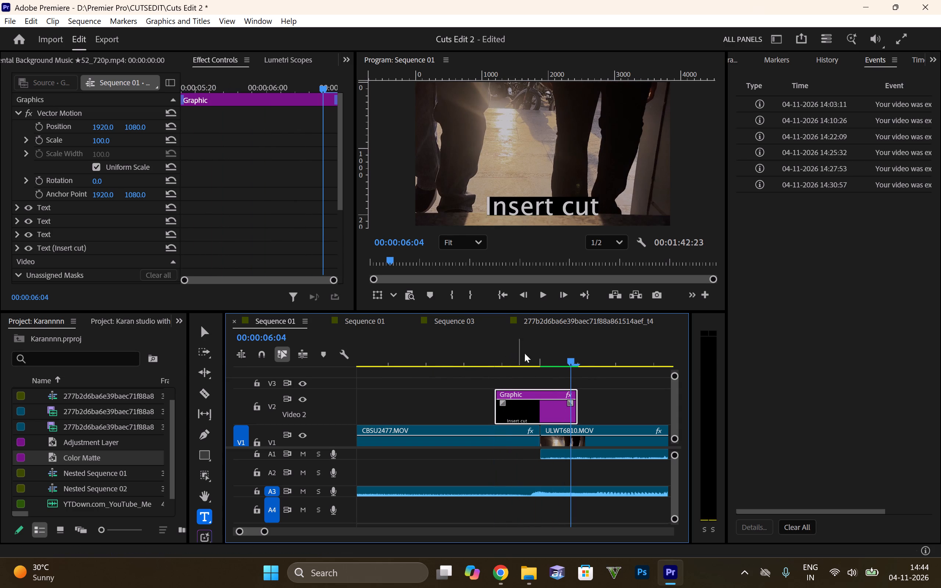
pyautogui.moveTo(570, 365); pyautogui.dragTo(497, 352)
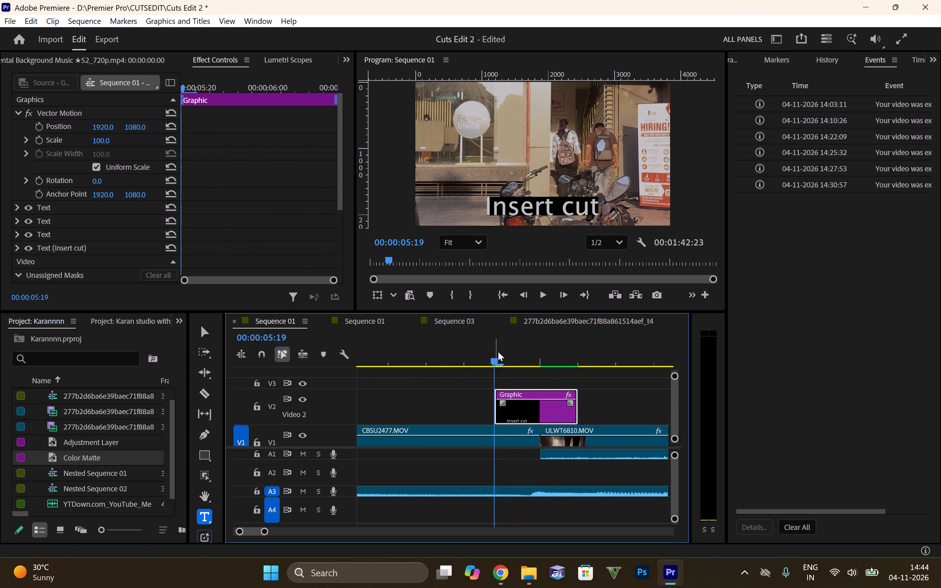
pyautogui.press('space')
pyautogui.press('space')
pyautogui.moveTo(571, 360); pyautogui.dragTo(505, 347)
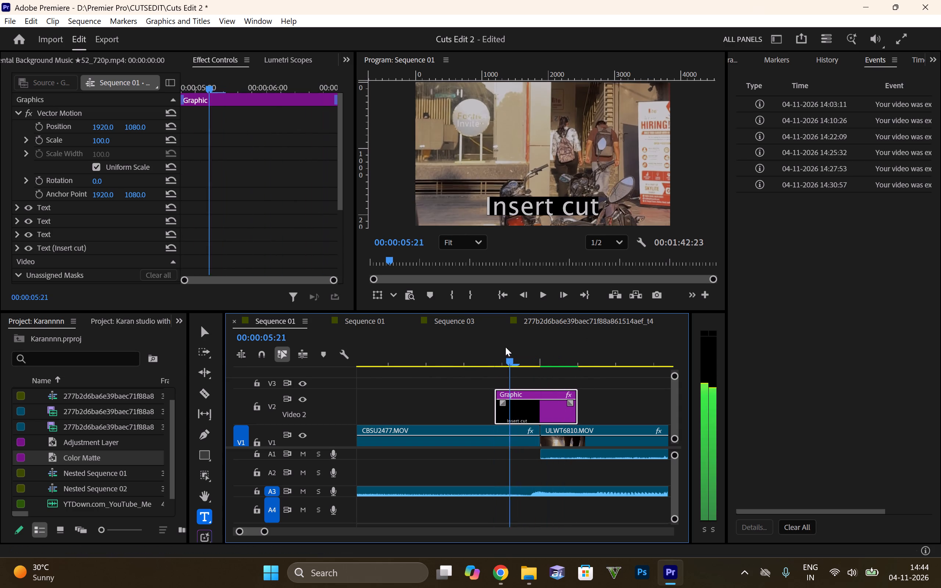
pyautogui.moveTo(505, 347); pyautogui.dragTo(495, 344)
pyautogui.press('space')
pyautogui.press('space')
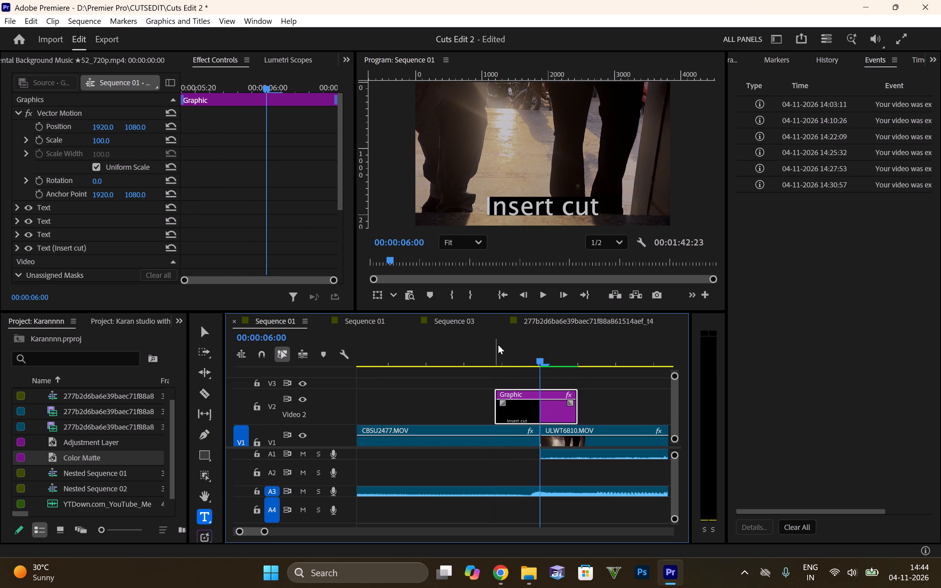
pyautogui.press('space')
pyautogui.press('space')
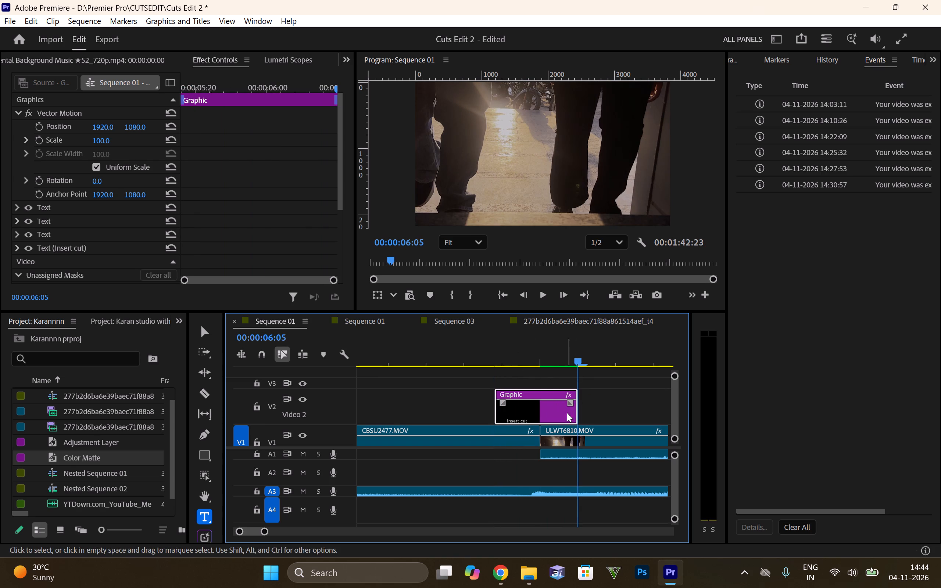
# Trim the start of the "Insert cut" graphic to 00:00:05:20 and check it against the cut at 00:00:06:00.
pyautogui.moveTo(496, 408); pyautogui.dragTo(505, 416)
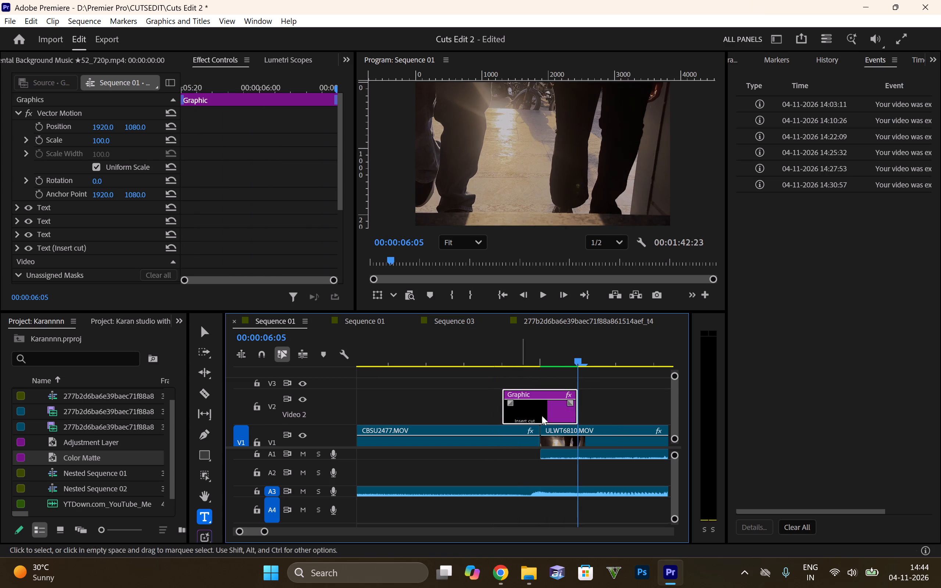
pyautogui.moveTo(576, 359); pyautogui.dragTo(502, 359)
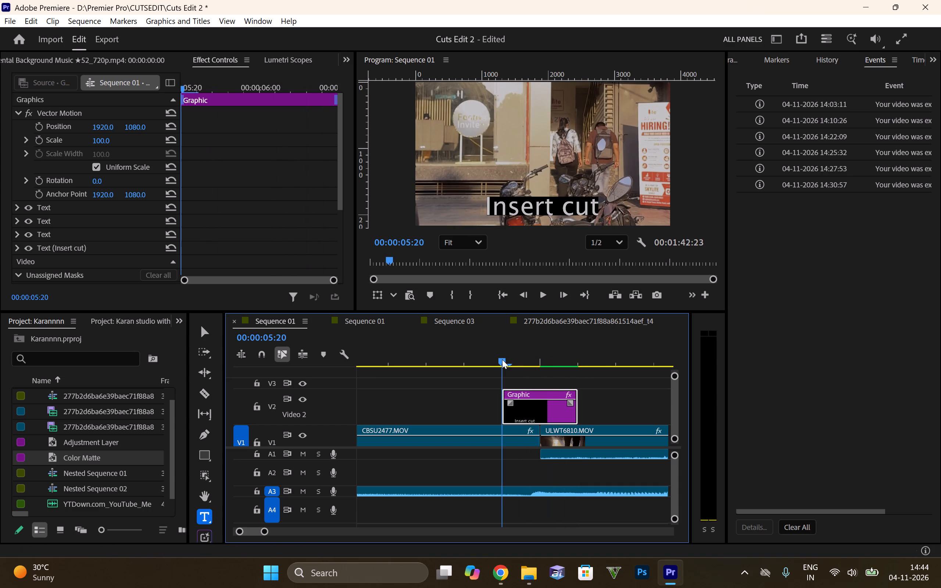
pyautogui.moveTo(502, 359); pyautogui.dragTo(541, 377)
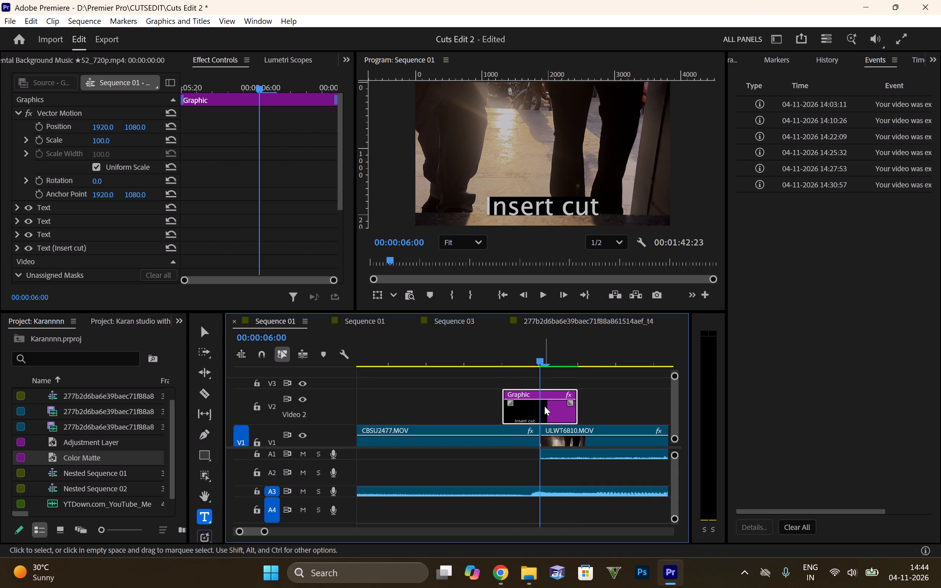
pyautogui.click(541, 415)
# Examine the "Insert cut" graphic's properties and its text layer at 00:00:06:00.
pyautogui.scroll(-1, 314, 261)
pyautogui.scroll(-1, 175, 504)
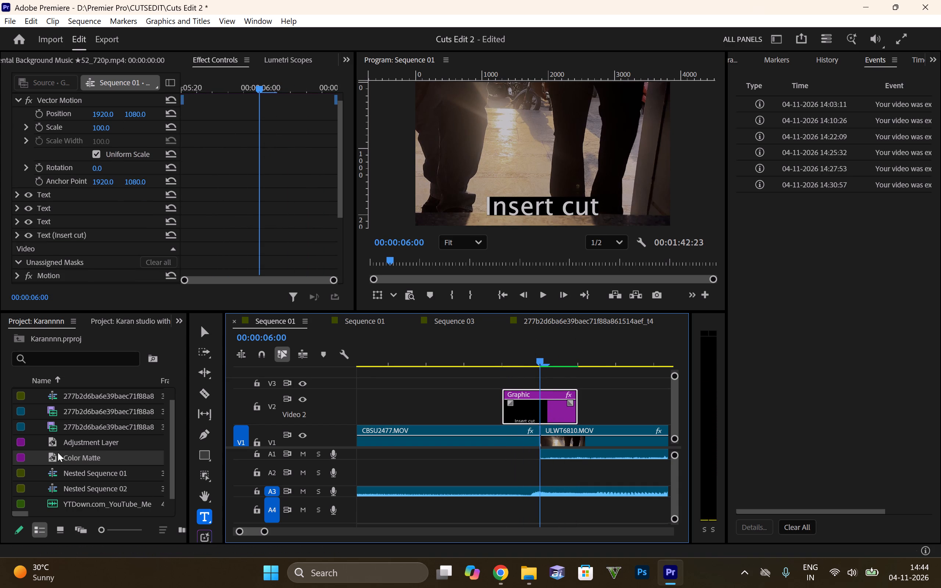
pyautogui.scroll(-3, 56, 451)
pyautogui.scroll(-6, 82, 427)
pyautogui.scroll(3, 351, 419)
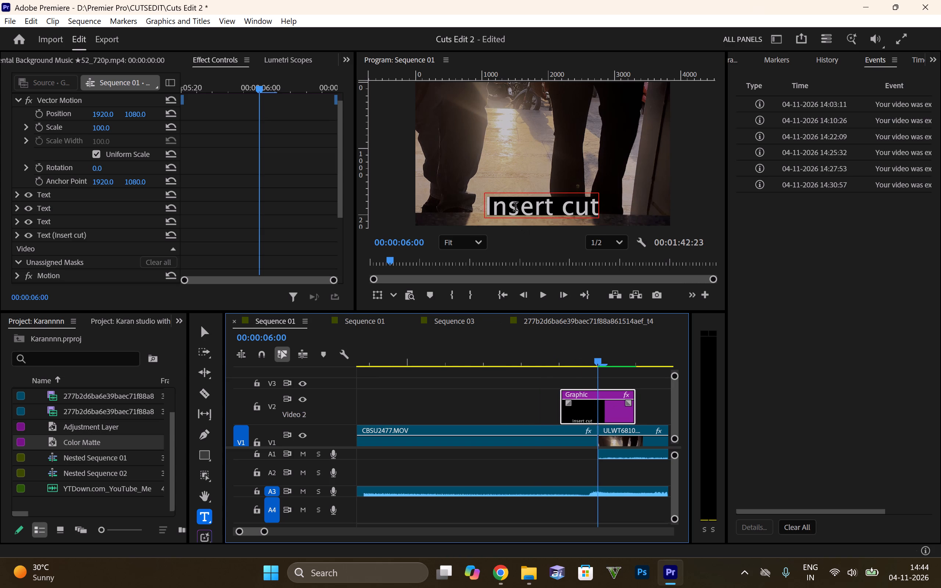
pyautogui.click(519, 209)
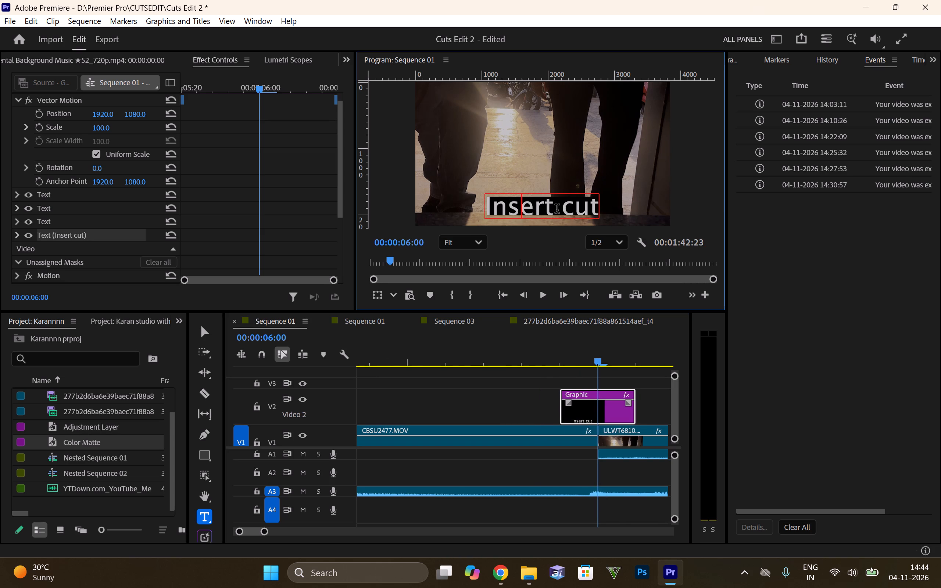
pyautogui.click(587, 406)
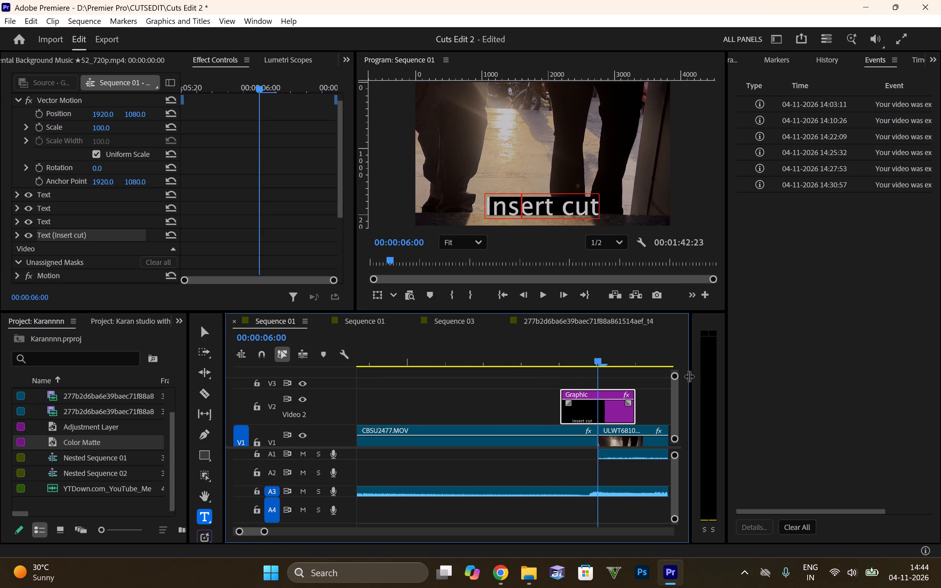
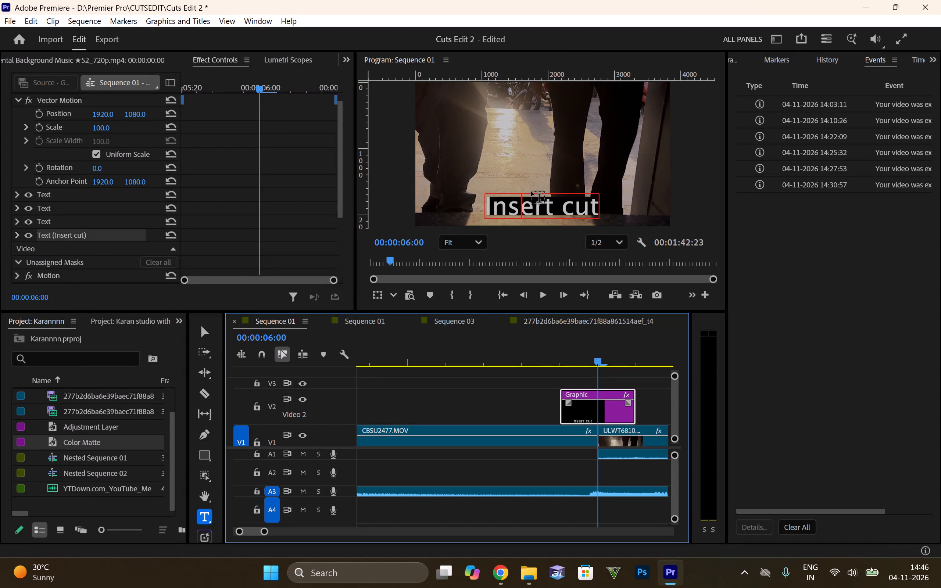
# Delete the "Insert cut" graphic over the cut at 00:00:06:00 from V2.
pyautogui.press('Delete')
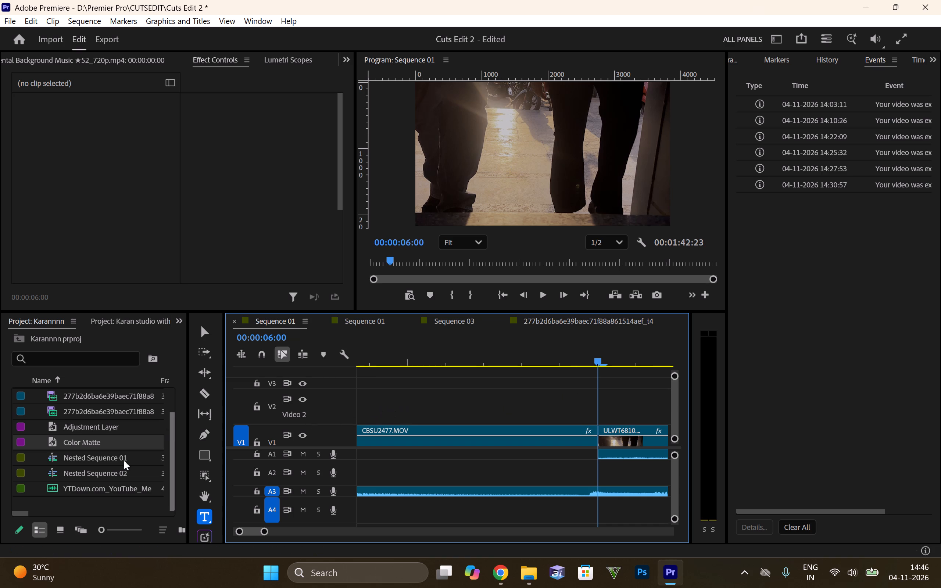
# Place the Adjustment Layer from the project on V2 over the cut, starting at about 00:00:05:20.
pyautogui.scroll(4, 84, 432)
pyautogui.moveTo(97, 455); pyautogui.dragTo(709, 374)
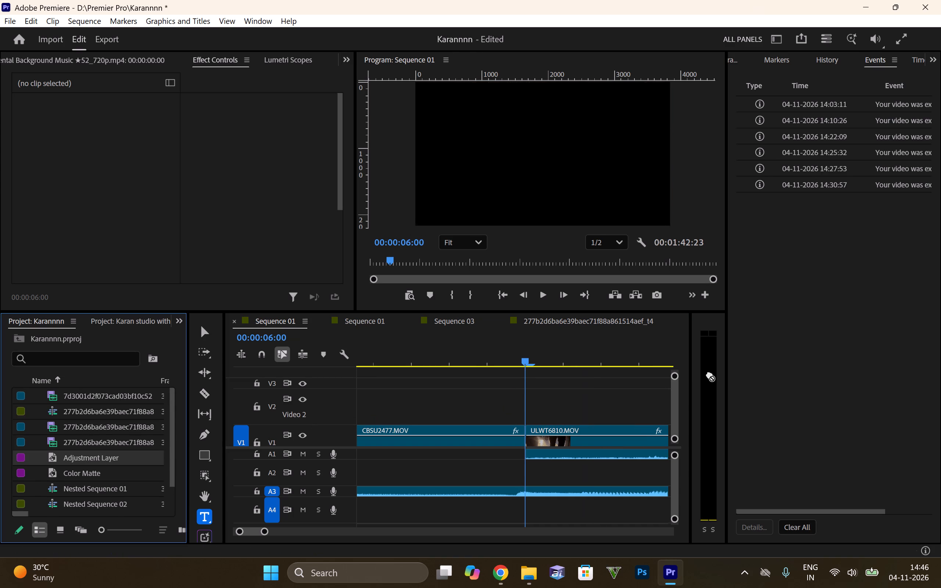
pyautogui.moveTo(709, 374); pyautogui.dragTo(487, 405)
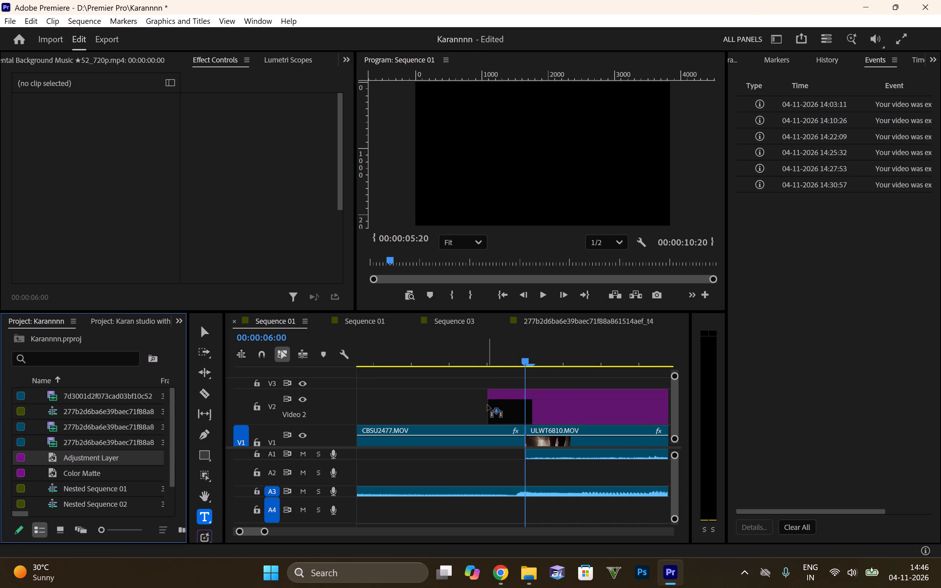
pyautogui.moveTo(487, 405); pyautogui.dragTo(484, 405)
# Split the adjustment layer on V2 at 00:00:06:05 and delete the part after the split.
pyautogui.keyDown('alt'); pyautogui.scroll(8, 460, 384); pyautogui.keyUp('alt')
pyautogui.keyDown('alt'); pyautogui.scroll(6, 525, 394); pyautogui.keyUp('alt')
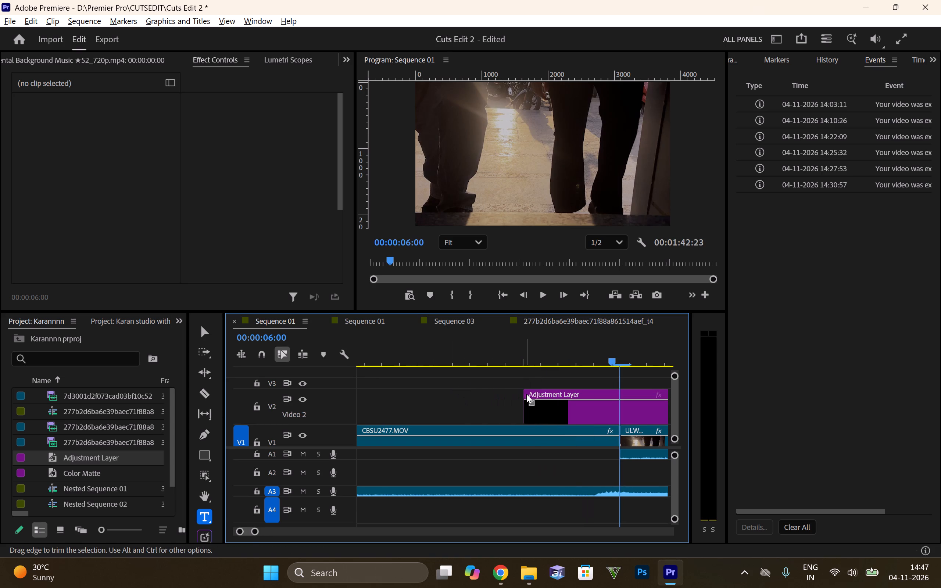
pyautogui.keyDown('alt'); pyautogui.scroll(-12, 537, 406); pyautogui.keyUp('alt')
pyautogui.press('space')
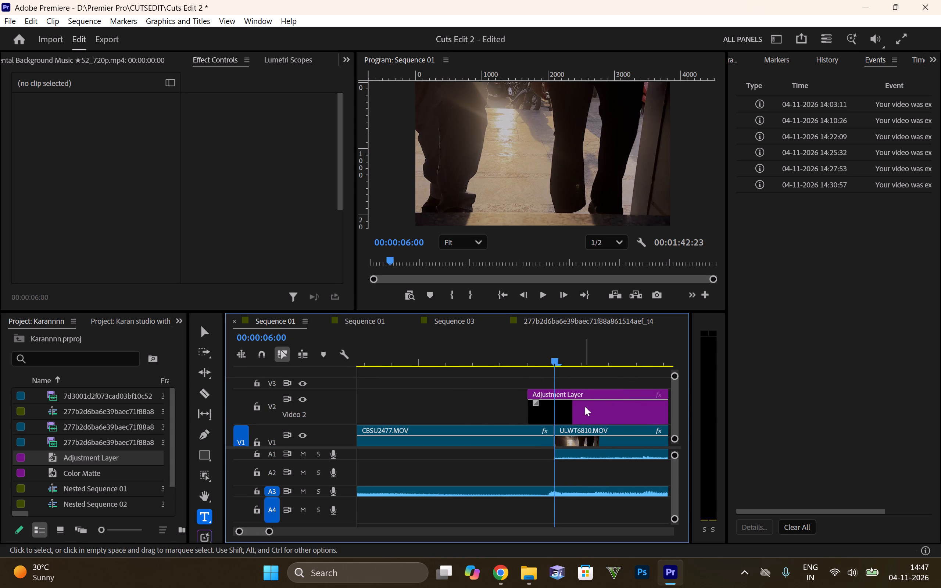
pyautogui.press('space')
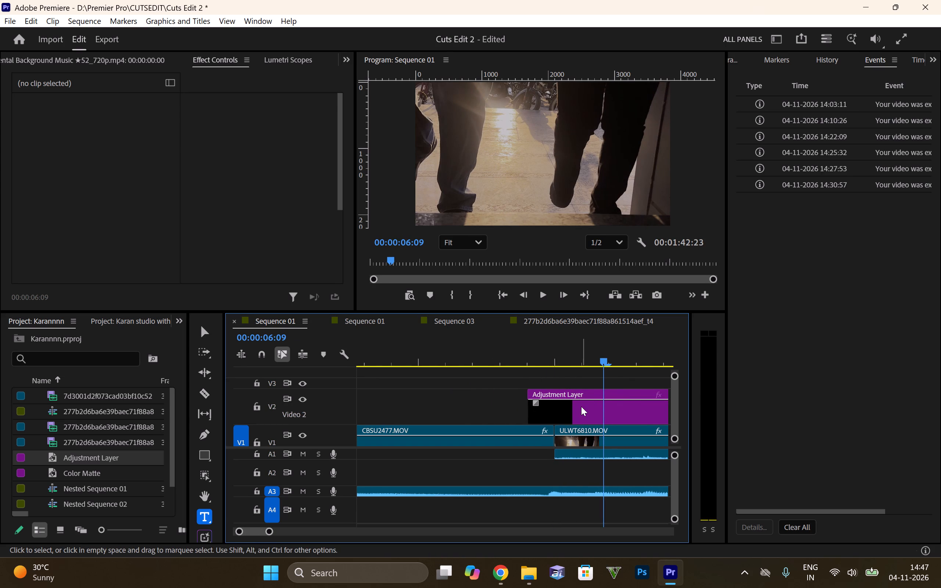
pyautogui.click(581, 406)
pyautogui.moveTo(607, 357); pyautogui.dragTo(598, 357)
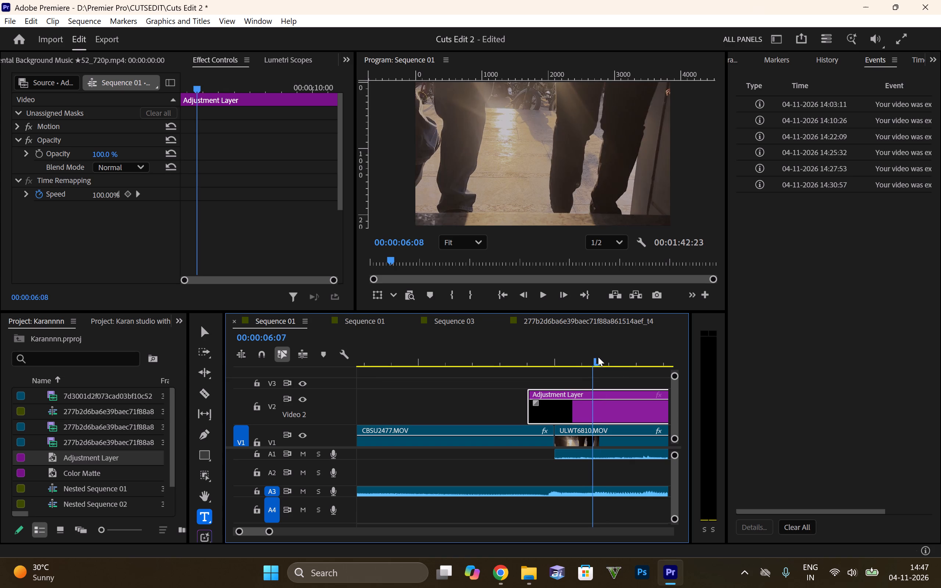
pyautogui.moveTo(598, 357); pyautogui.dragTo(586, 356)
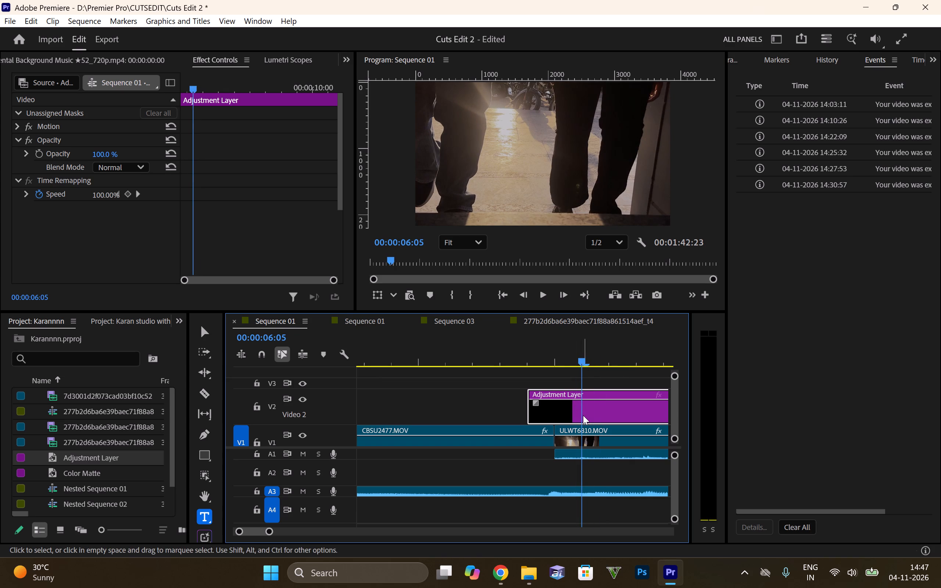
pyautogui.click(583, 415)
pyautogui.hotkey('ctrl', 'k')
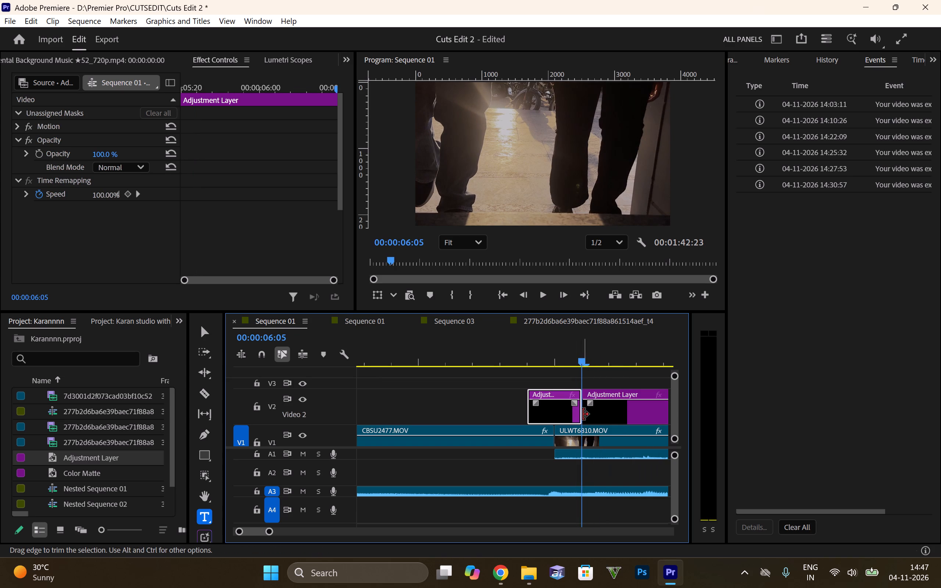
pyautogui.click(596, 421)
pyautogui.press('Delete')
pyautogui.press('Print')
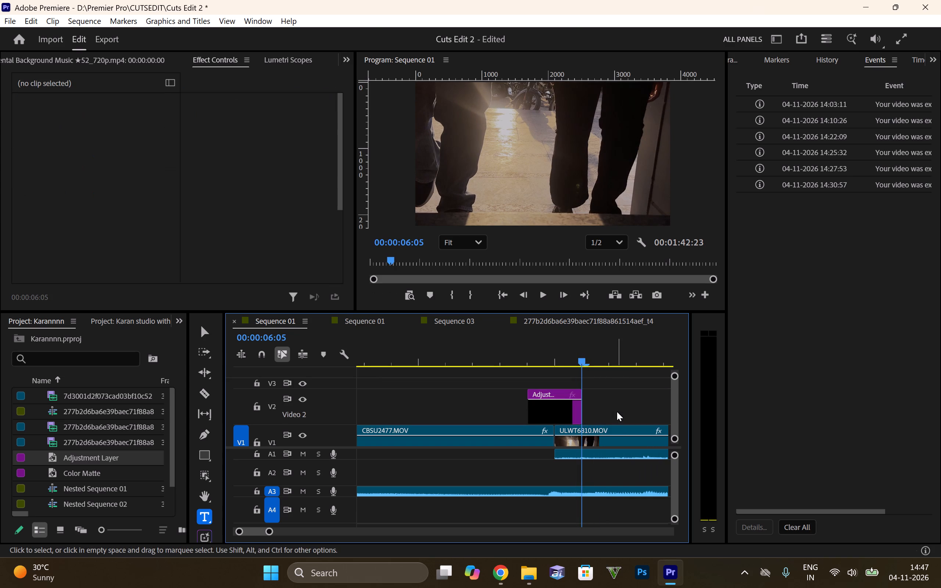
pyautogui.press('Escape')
# Add a text title reading "INSERT CUT" in the middle of the frame at 00:00:06:05.
pyautogui.click(555, 420)
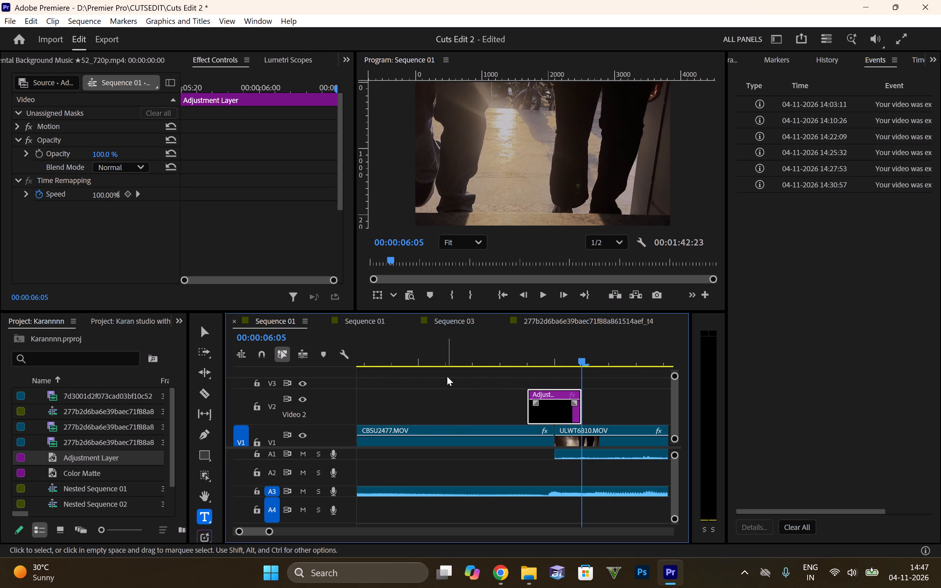
pyautogui.press('t')
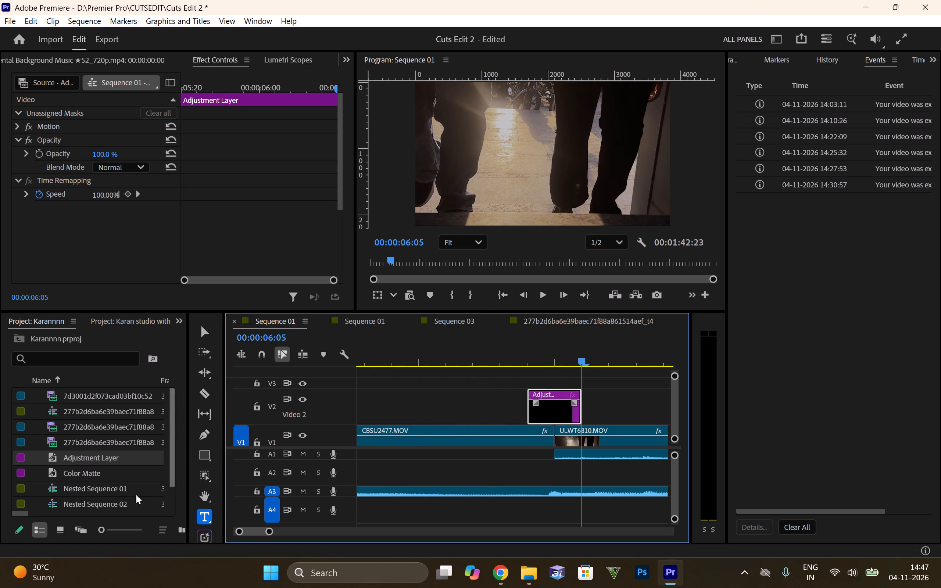
pyautogui.click(504, 154)
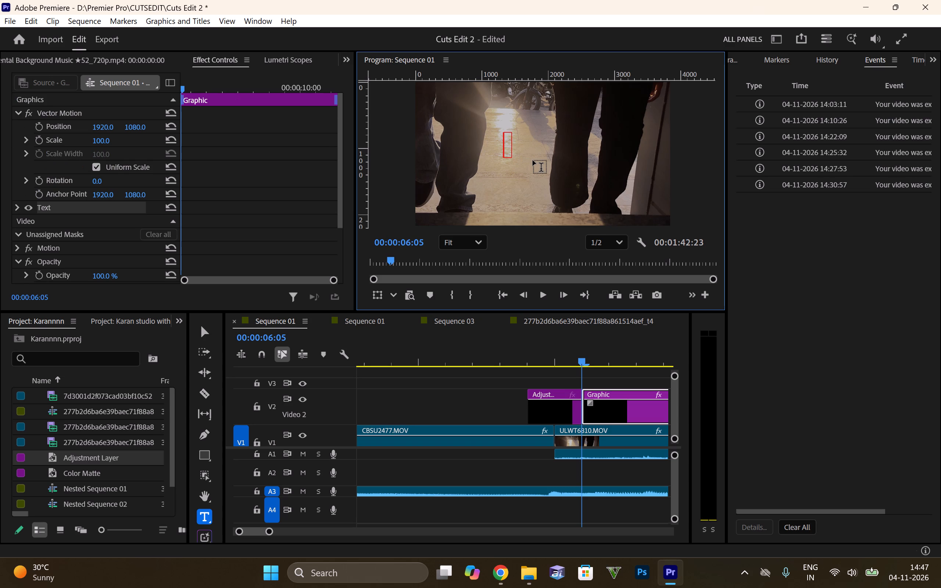
pyautogui.write('iN')
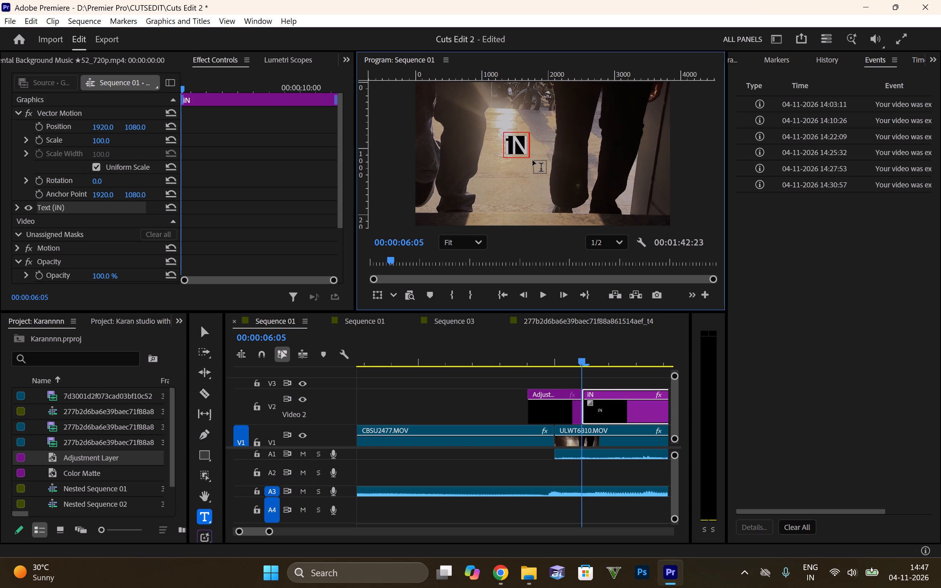
pyautogui.write('SERT')
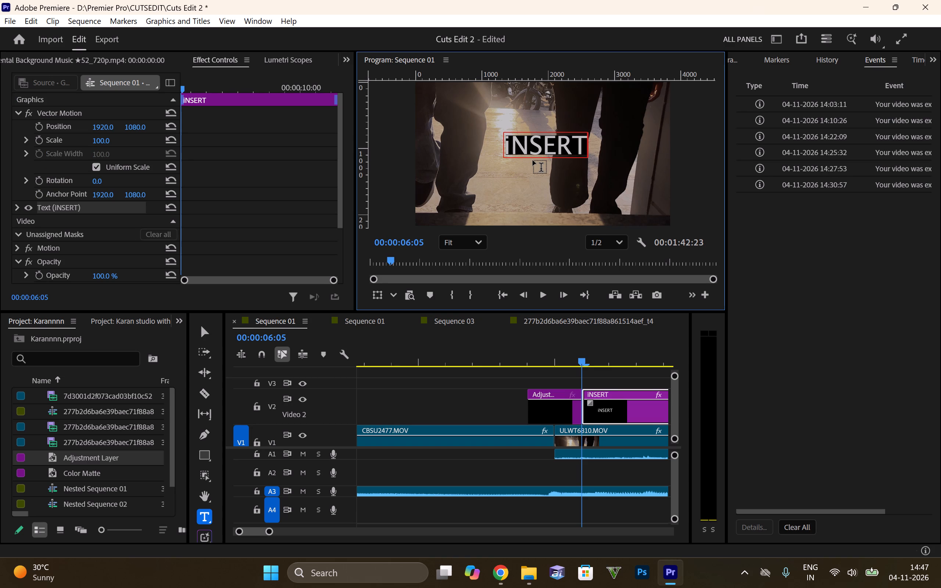
pyautogui.press('BackSpace')
pyautogui.press('BackSpace')
pyautogui.press('BackSpace')
pyautogui.press('BackSpace')
pyautogui.press('BackSpace')
pyautogui.press('BackSpace')
pyautogui.press('BackSpace')
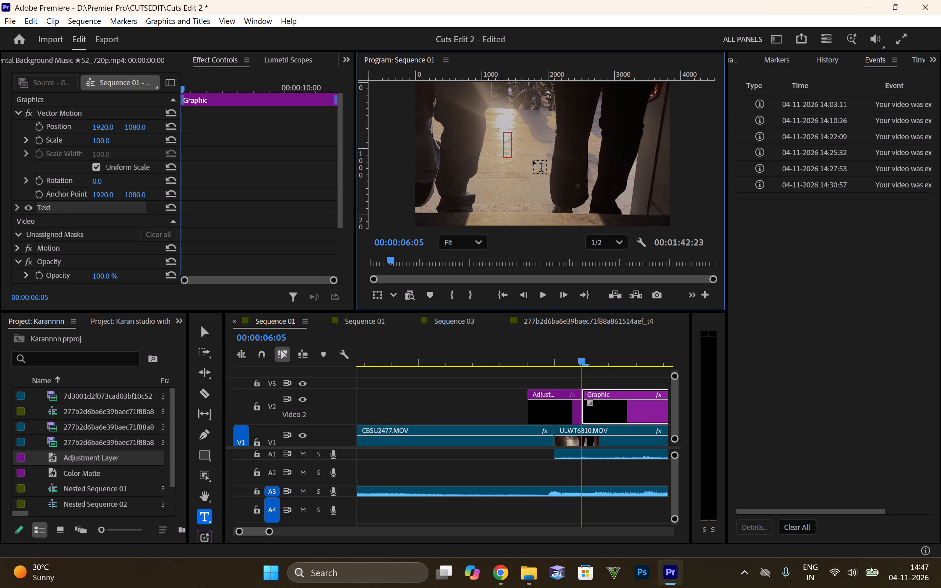
pyautogui.write('INSER')
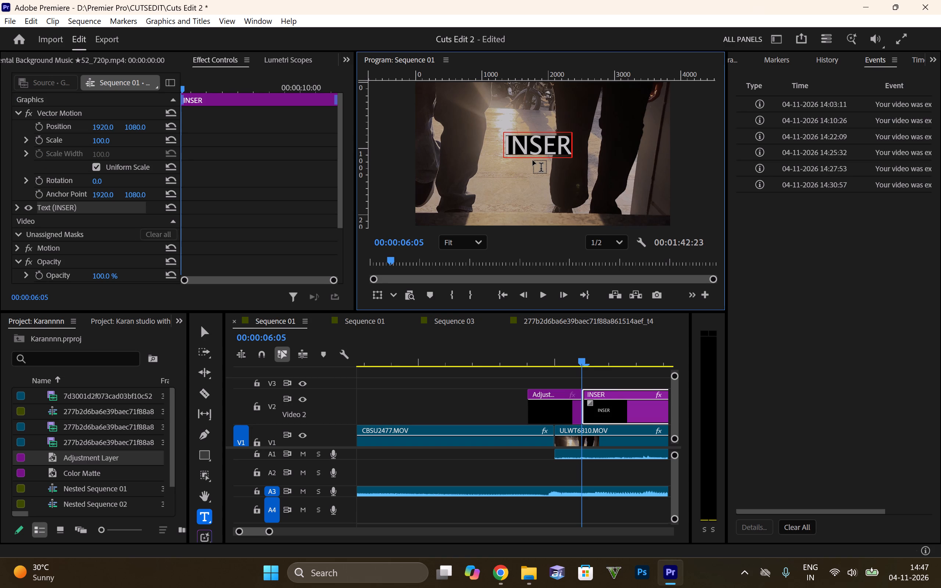
pyautogui.write('CI')
pyautogui.press('BackSpace')
pyautogui.write('UT')
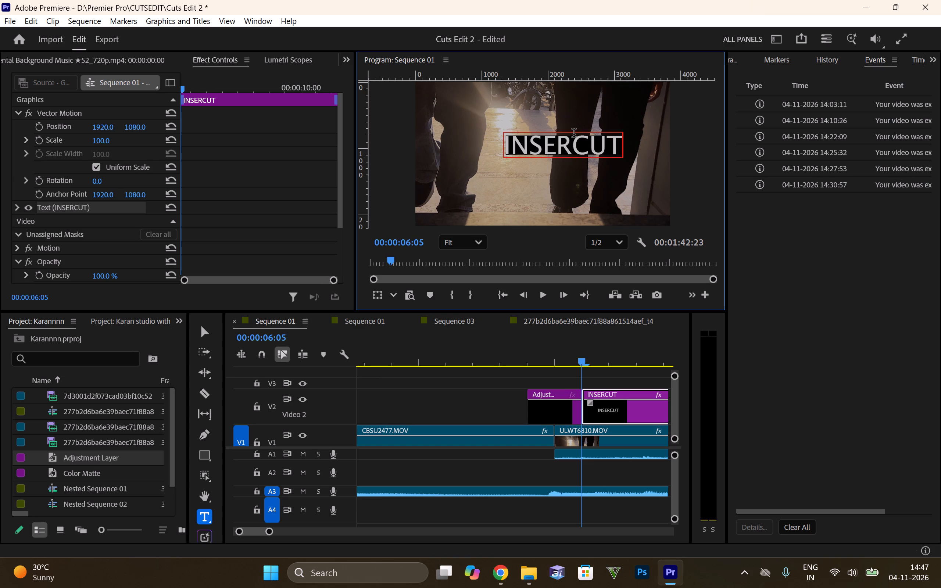
pyautogui.click(570, 146)
pyautogui.write('T')
pyautogui.press('space')
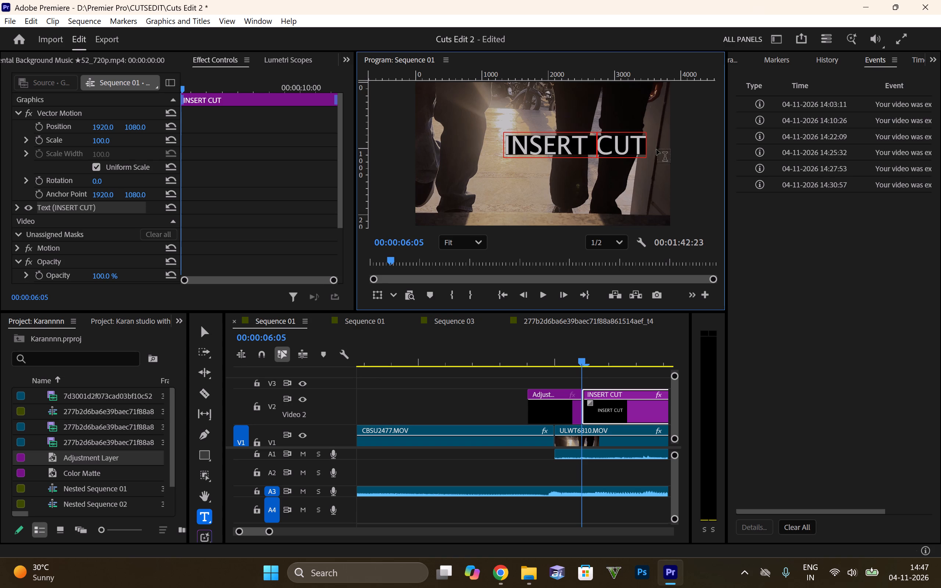
# Turn off the black background behind the "INSERT CUT" text.
pyautogui.scroll(-1, 71, 208)
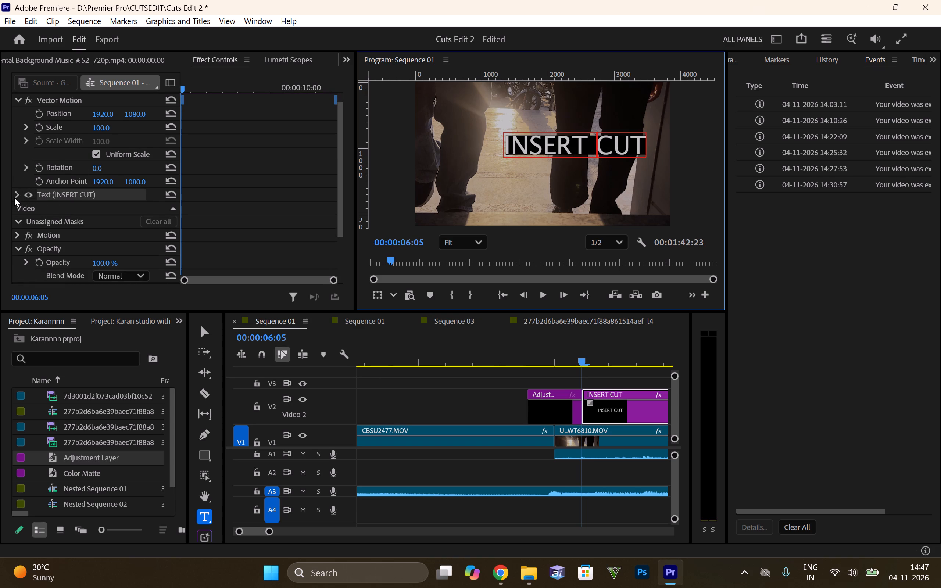
pyautogui.click(14, 196)
pyautogui.scroll(-5, 65, 189)
pyautogui.scroll(-5, 104, 165)
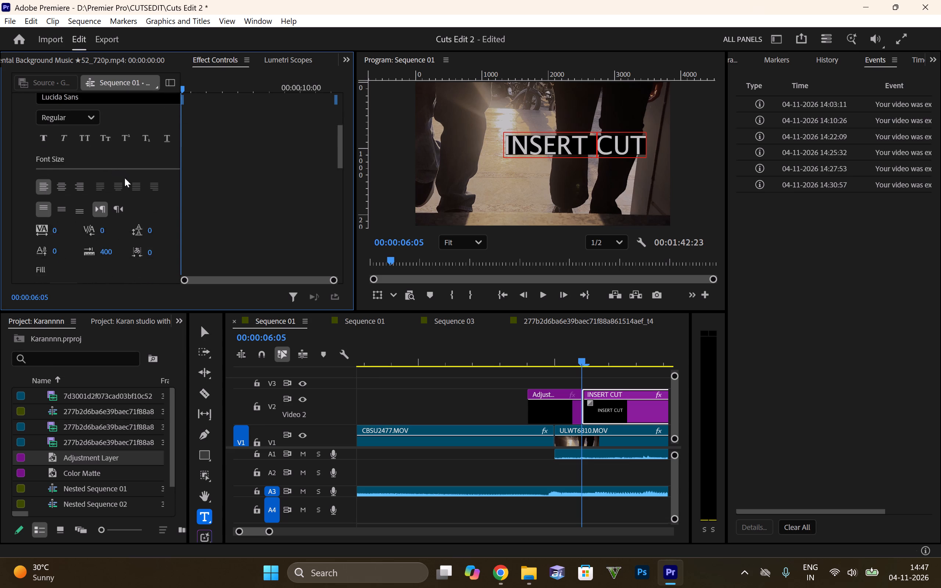
pyautogui.scroll(-5, 125, 180)
pyautogui.scroll(-4, 97, 202)
pyautogui.scroll(-2, 112, 169)
pyautogui.click(40, 232)
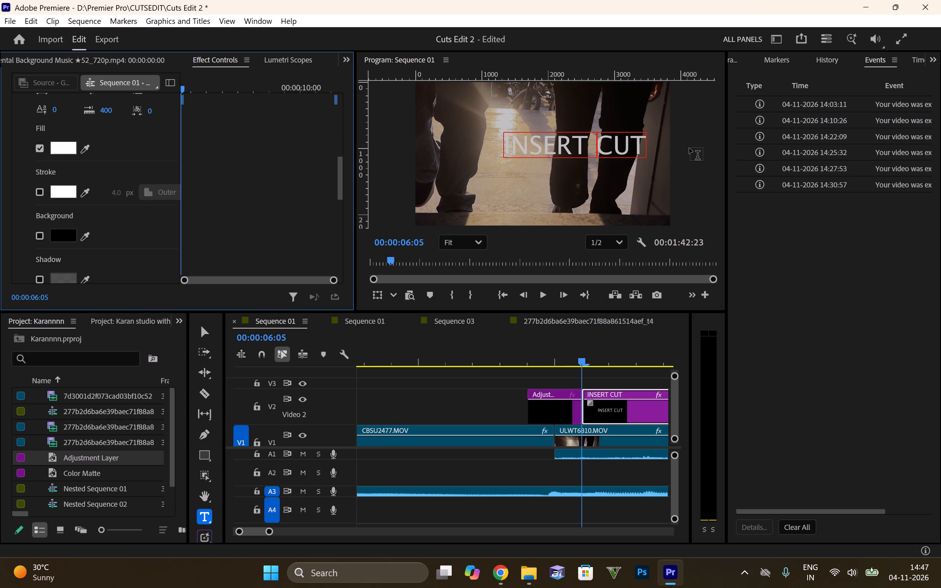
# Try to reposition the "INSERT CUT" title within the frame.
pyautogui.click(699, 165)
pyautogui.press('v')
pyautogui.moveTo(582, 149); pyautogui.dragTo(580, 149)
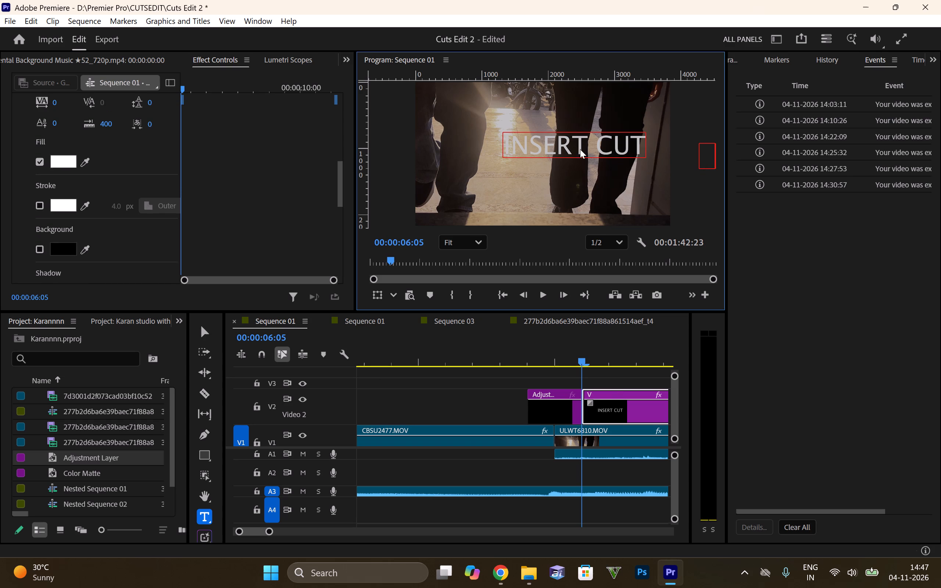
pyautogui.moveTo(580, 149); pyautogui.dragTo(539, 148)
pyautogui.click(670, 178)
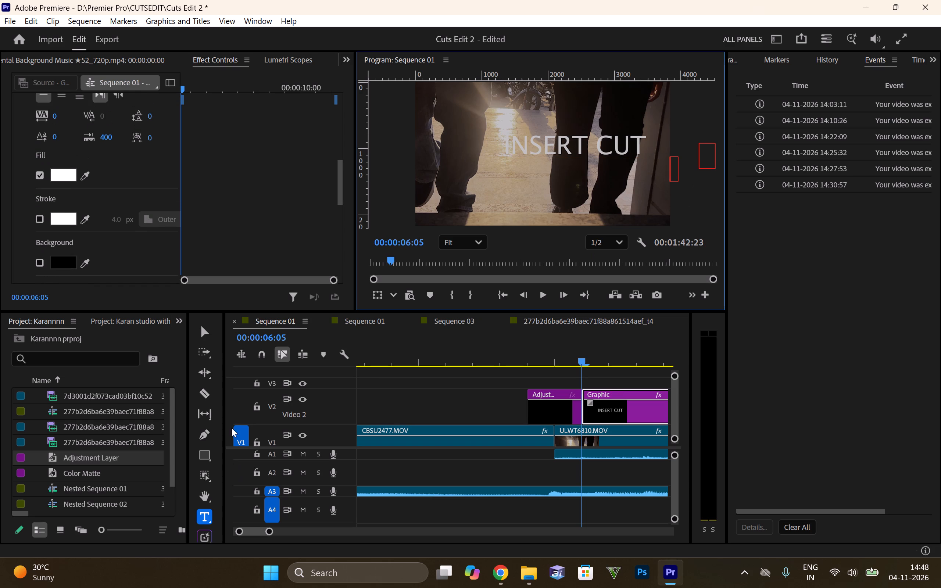
# Move the "INSERT CUT" title to roughly the centre of the frame with the Selection tool.
pyautogui.click(204, 330)
pyautogui.moveTo(588, 138); pyautogui.dragTo(567, 139)
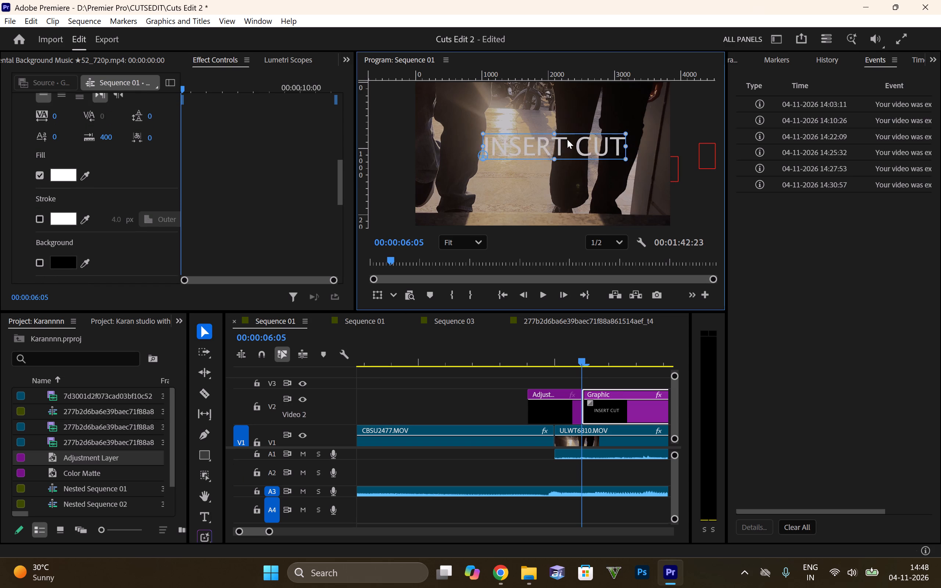
pyautogui.moveTo(567, 139); pyautogui.dragTo(547, 141)
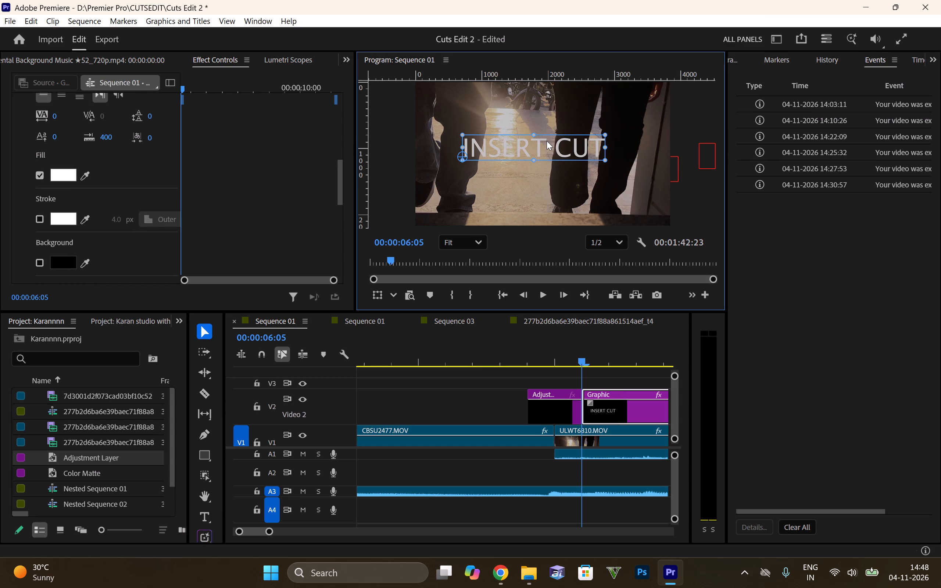
pyautogui.moveTo(547, 141); pyautogui.dragTo(547, 136)
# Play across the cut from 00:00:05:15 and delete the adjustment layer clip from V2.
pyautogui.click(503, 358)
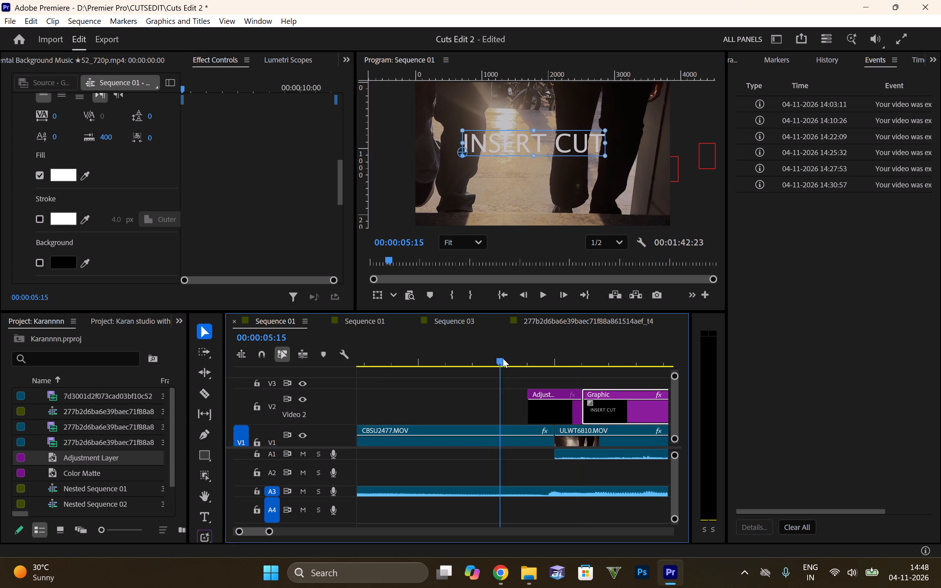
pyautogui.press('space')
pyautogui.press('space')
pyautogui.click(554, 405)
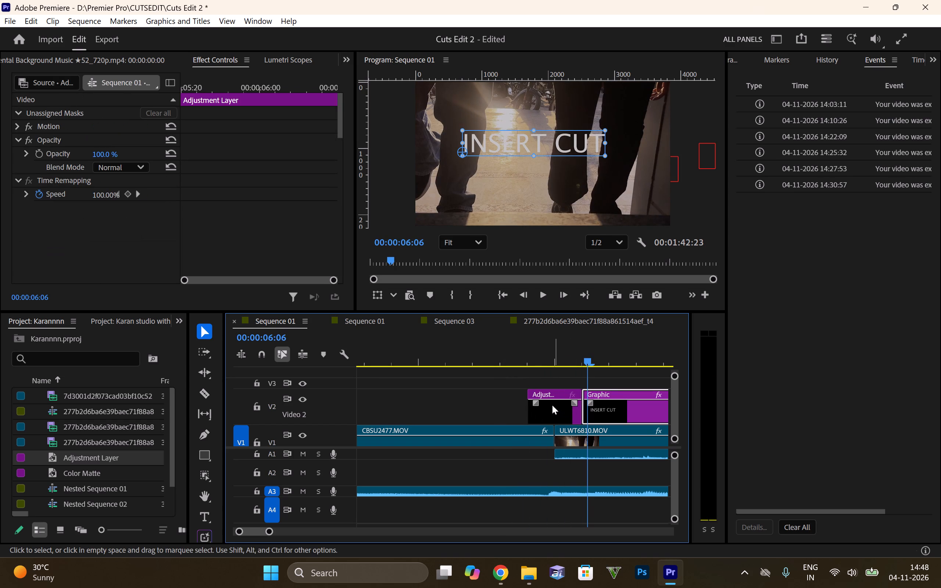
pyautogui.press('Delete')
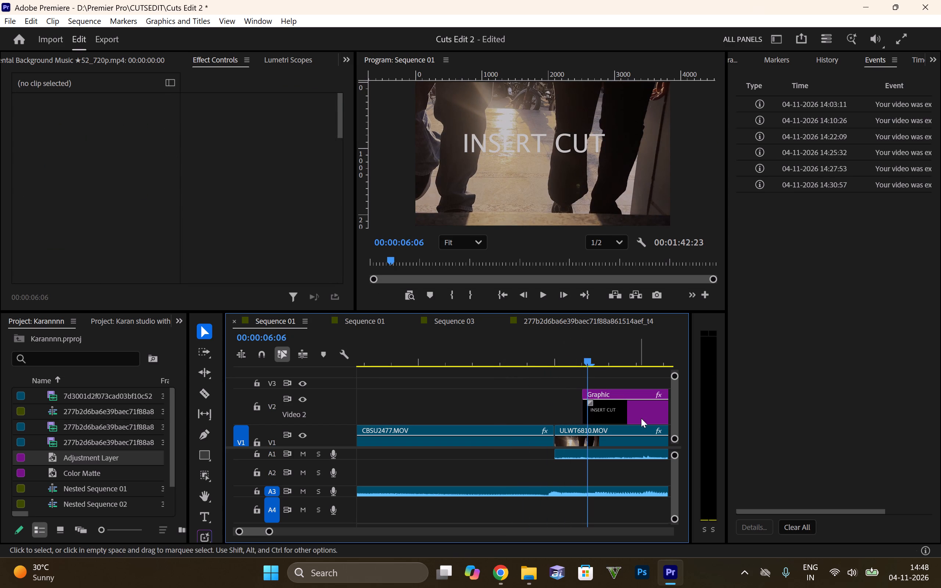
# Move the "INSERT CUT" graphic on V2 to start at the 00:00:06:00 cut and play through it.
pyautogui.moveTo(630, 409); pyautogui.dragTo(602, 404)
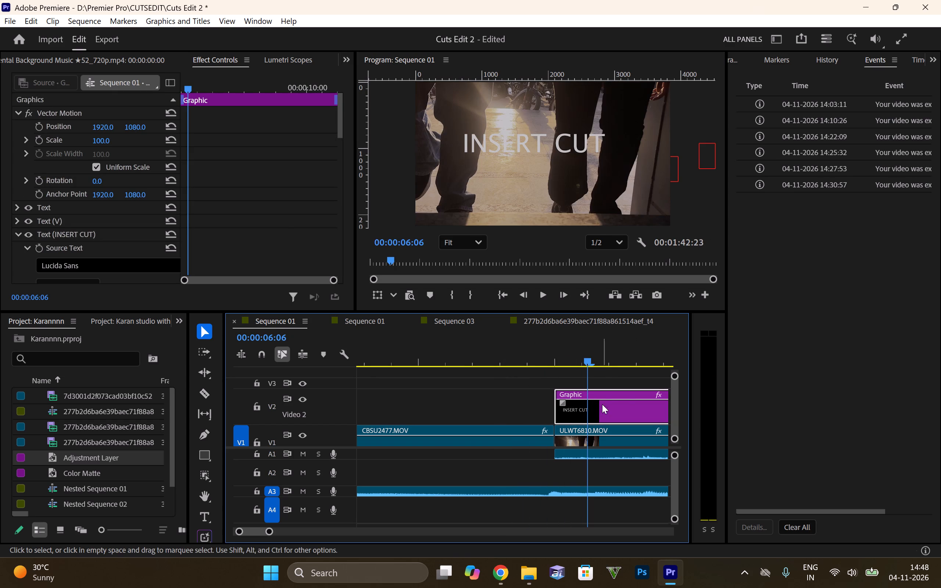
pyautogui.click(440, 353)
pyautogui.press('space')
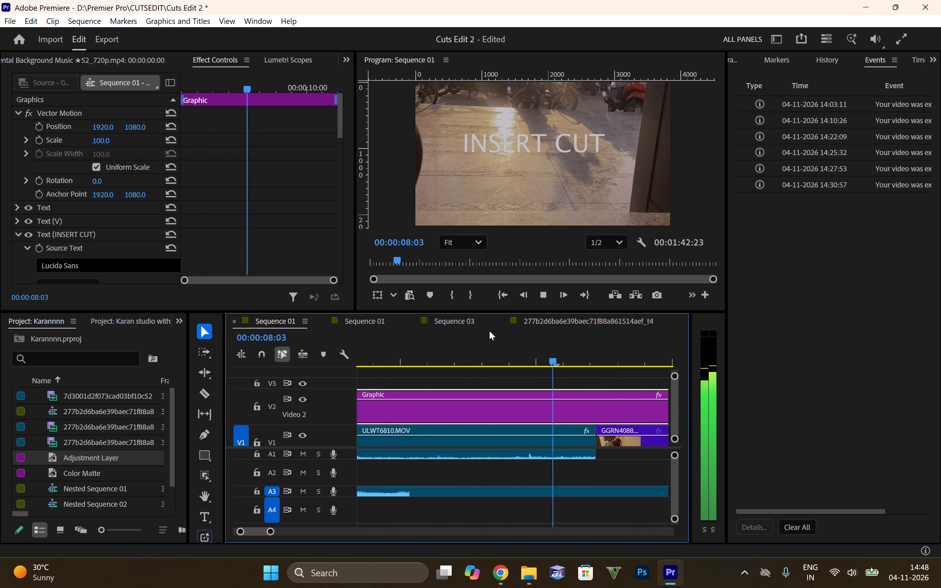
pyautogui.press('space')
pyautogui.moveTo(518, 360); pyautogui.dragTo(696, 349)
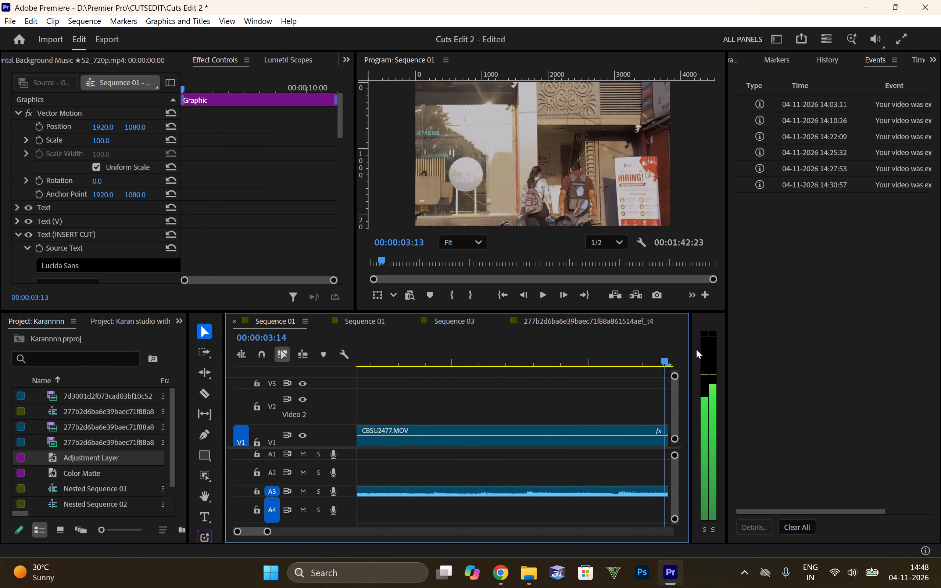
pyautogui.moveTo(696, 349); pyautogui.dragTo(623, 371)
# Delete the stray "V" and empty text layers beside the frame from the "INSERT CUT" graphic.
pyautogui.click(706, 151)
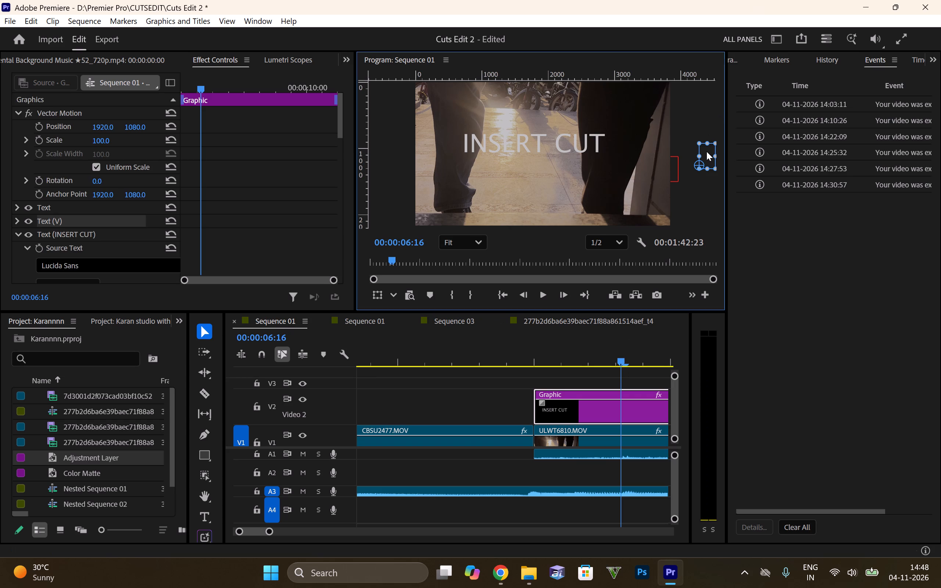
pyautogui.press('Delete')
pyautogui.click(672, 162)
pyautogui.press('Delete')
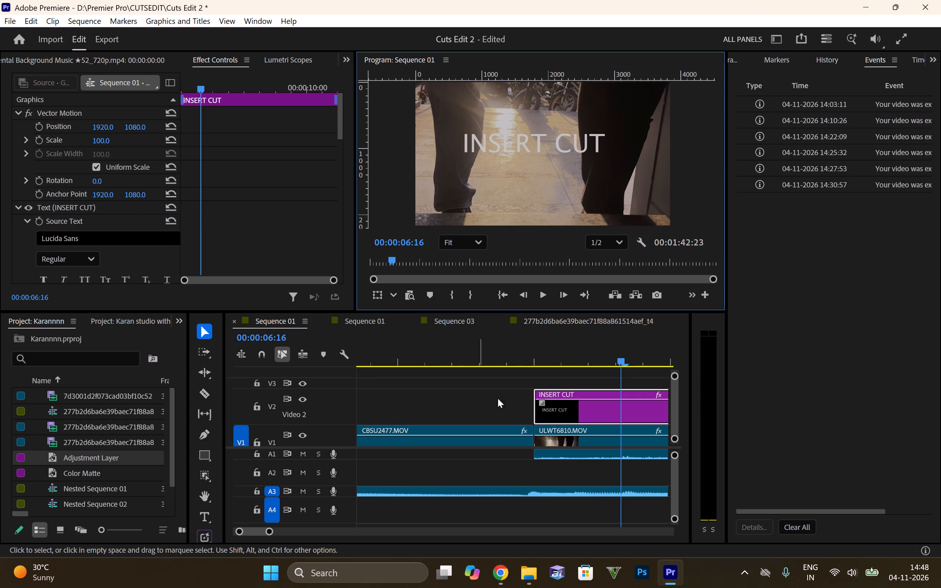
# Trim the end of the "INSERT CUT" graphic on V2 to a duration of about 22 frames and play through it.
pyautogui.click(520, 355)
pyautogui.press('space')
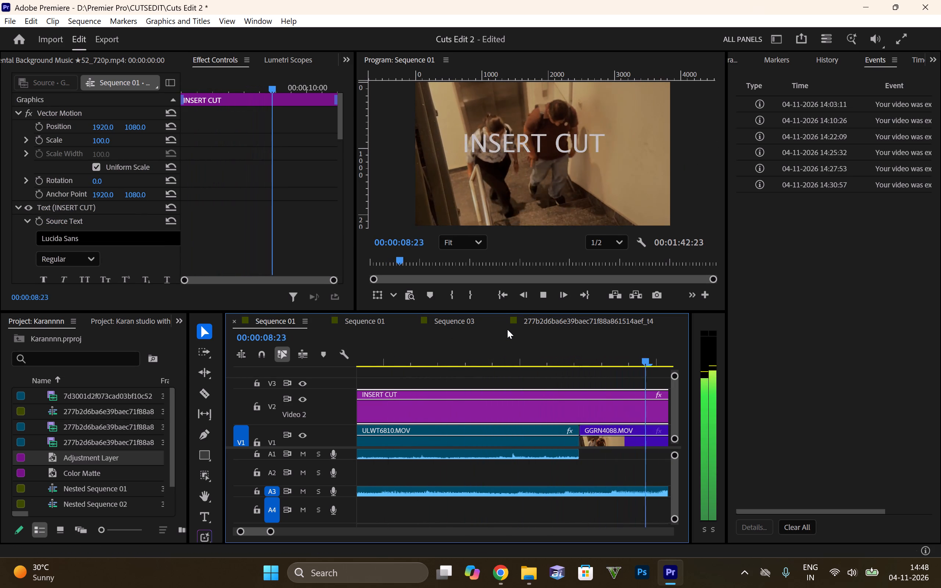
pyautogui.press('space')
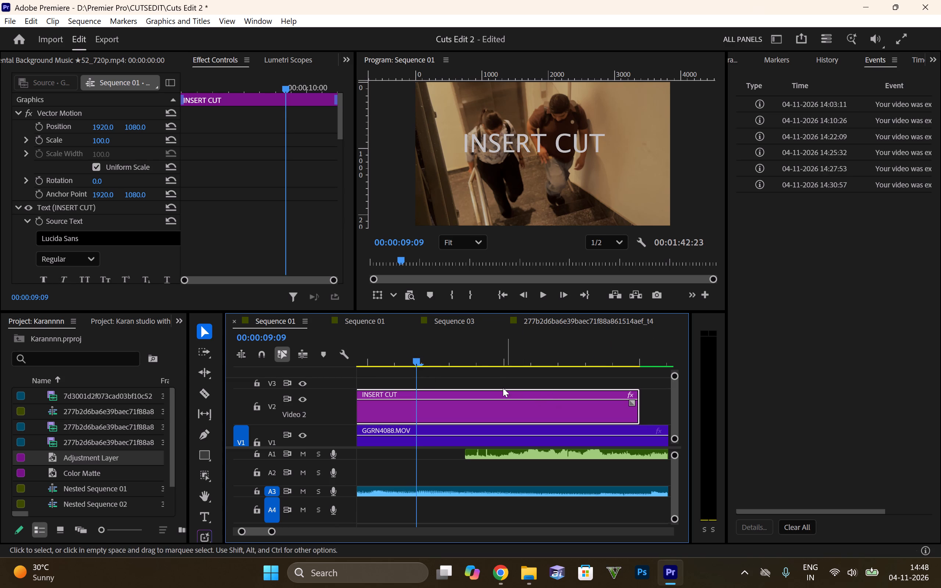
pyautogui.keyDown('alt'); pyautogui.scroll(-17, 500, 382); pyautogui.keyUp('alt')
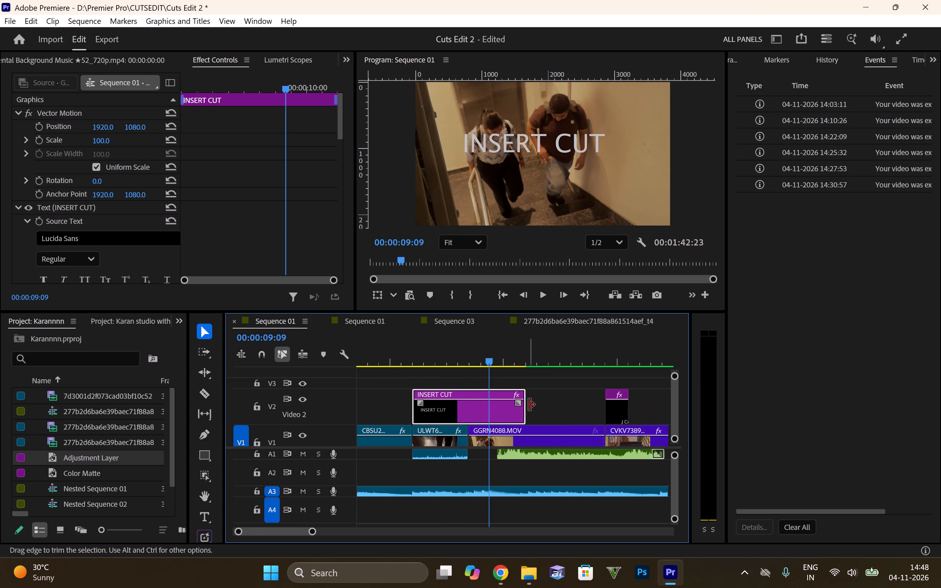
pyautogui.moveTo(526, 412); pyautogui.dragTo(468, 426)
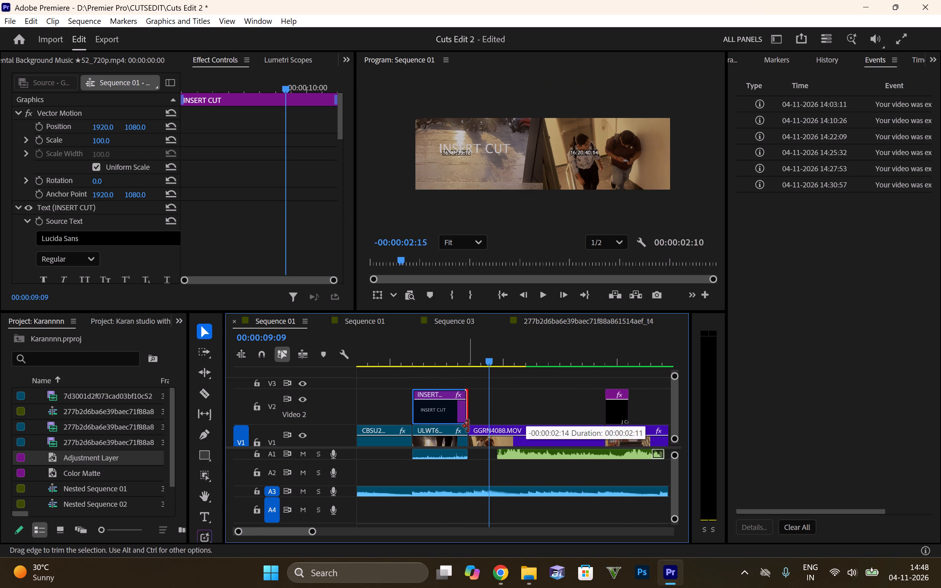
pyautogui.moveTo(468, 426); pyautogui.dragTo(434, 418)
pyautogui.keyDown('alt'); pyautogui.scroll(6, 410, 398); pyautogui.keyUp('alt')
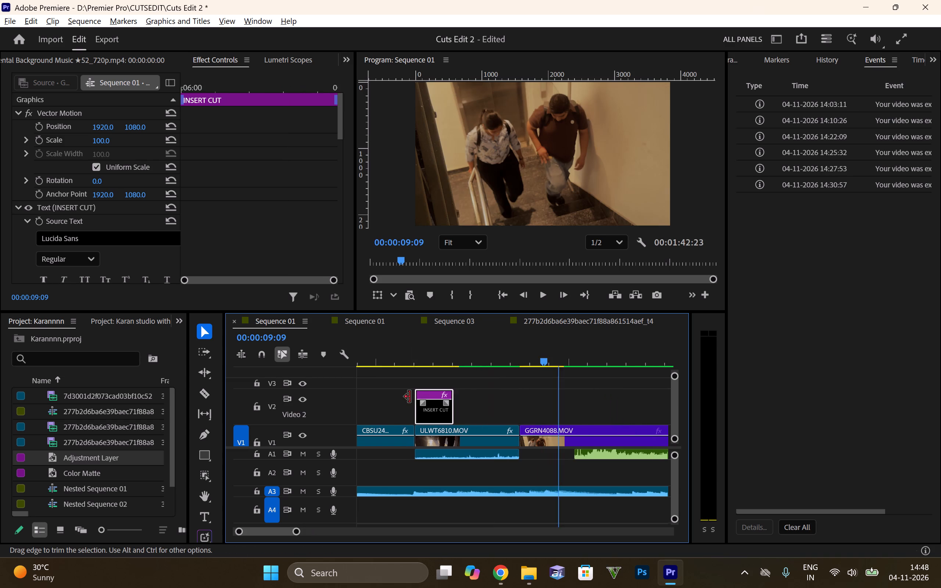
pyautogui.keyDown('alt'); pyautogui.scroll(7, 410, 397); pyautogui.keyUp('alt')
pyautogui.click(417, 362)
pyautogui.press('space')
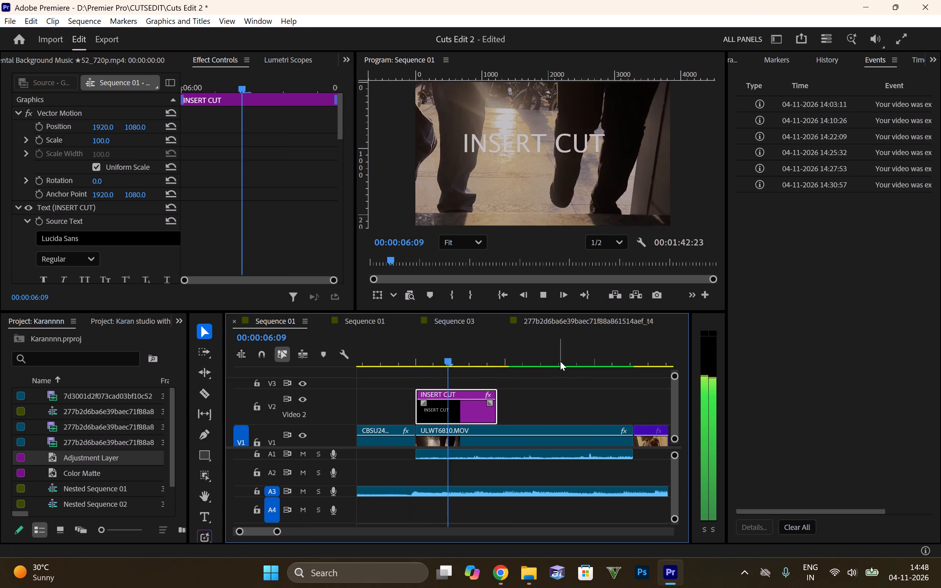
pyautogui.keyDown('alt'); pyautogui.scroll(-6, 530, 371); pyautogui.keyUp('alt')
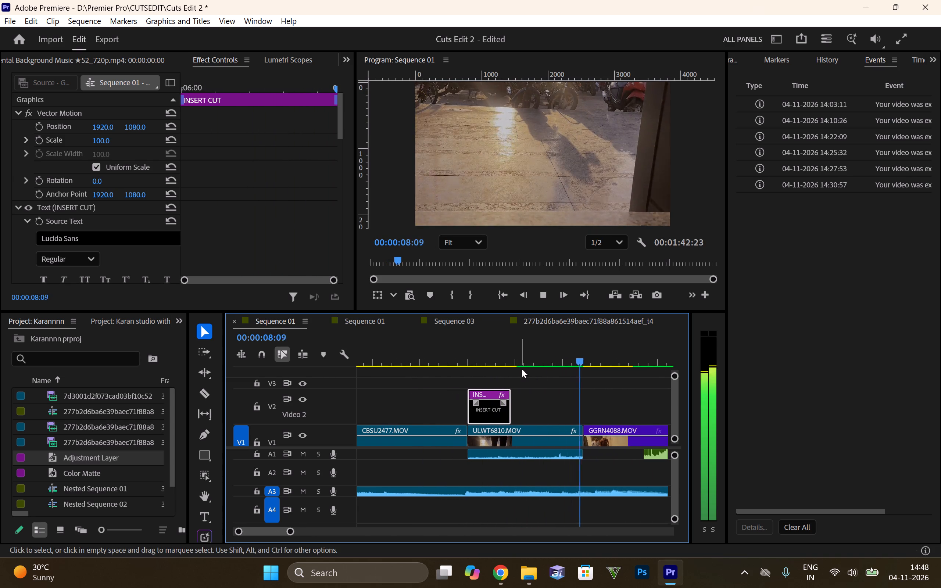
pyautogui.press('space')
# Duplicate the "INSERT CUT" graphic on V2 so the copy starts at the cut to GGRN4088.MOV.
pyautogui.keyDown('alt'); pyautogui.scroll(5, 574, 366); pyautogui.keyUp('alt')
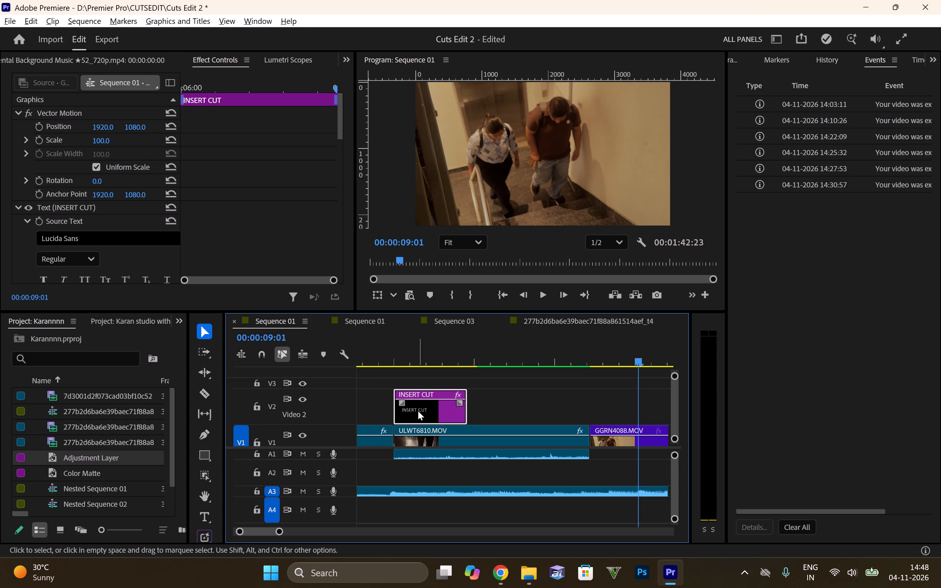
pyautogui.keyDown('alt'); pyautogui.moveTo(414, 406); pyautogui.dragTo(608, 410); pyautogui.keyUp('alt')
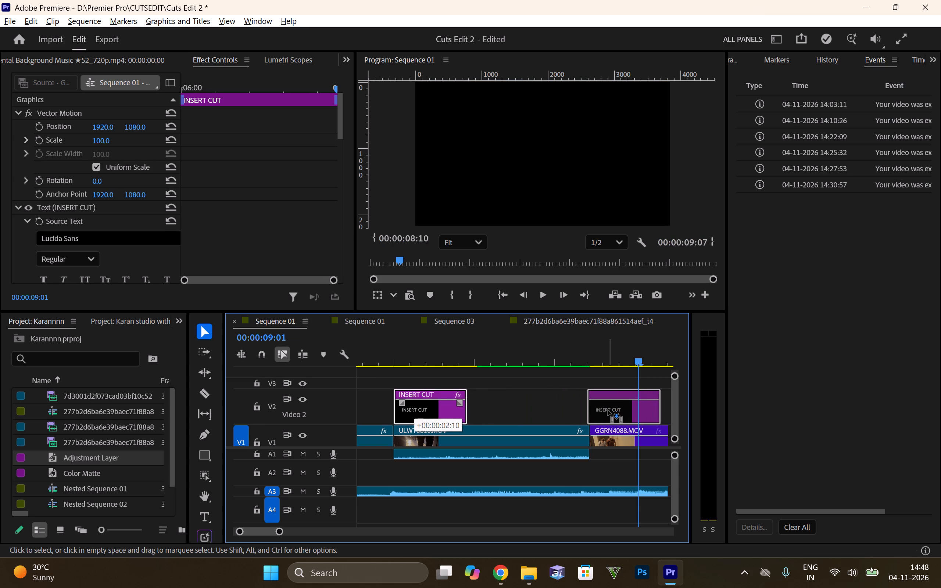
pyautogui.keyDown('alt'); pyautogui.moveTo(608, 410); pyautogui.dragTo(609, 410); pyautogui.keyUp('alt')
pyautogui.click(611, 407)
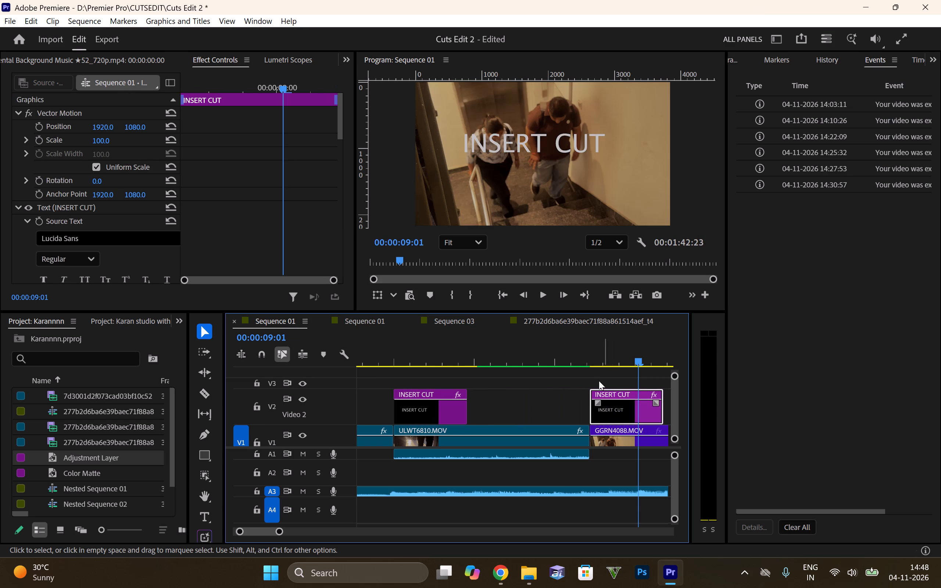
# Change the text of the duplicated title over GGRN4088.MOV to "HARD CUT".
pyautogui.doubleClick(543, 141)
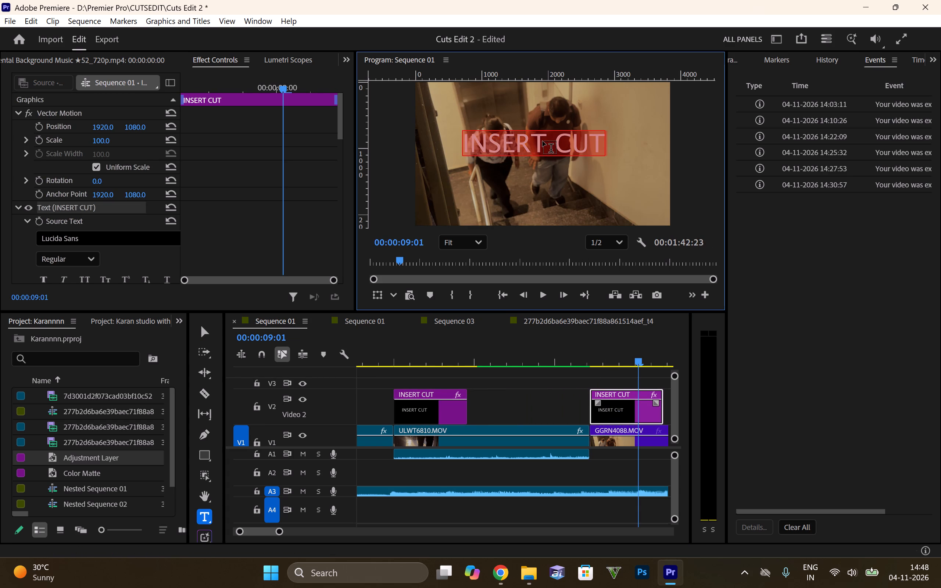
pyautogui.write('hARD')
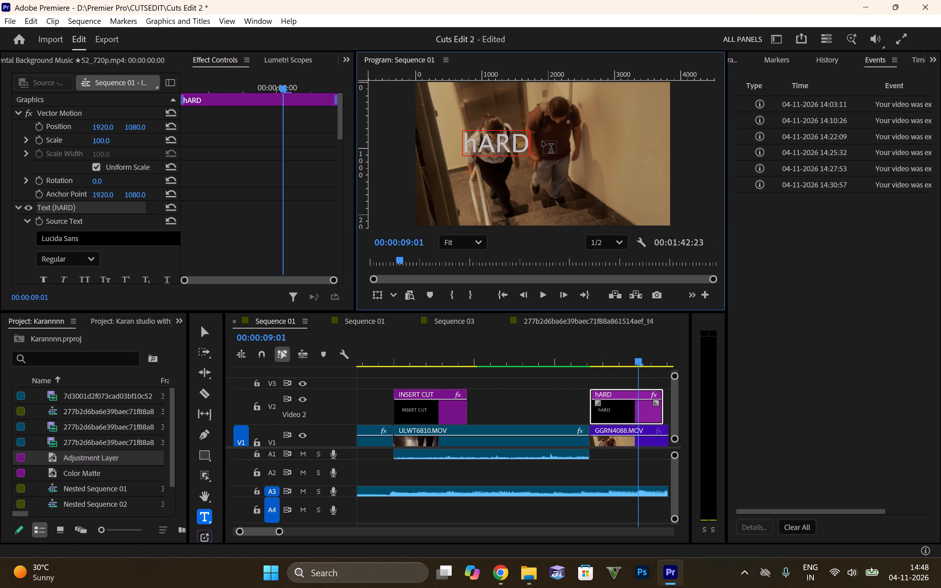
pyautogui.press('BackSpace')
pyautogui.press('BackSpace')
pyautogui.press('BackSpace')
pyautogui.press('BackSpace')
pyautogui.press('BackSpace')
pyautogui.write('HRD')
pyautogui.press('=')
pyautogui.press('BackSpace')
pyautogui.press('BackSpace')
pyautogui.press('BackSpace')
pyautogui.press('BackSpace')
pyautogui.press('BackSpace')
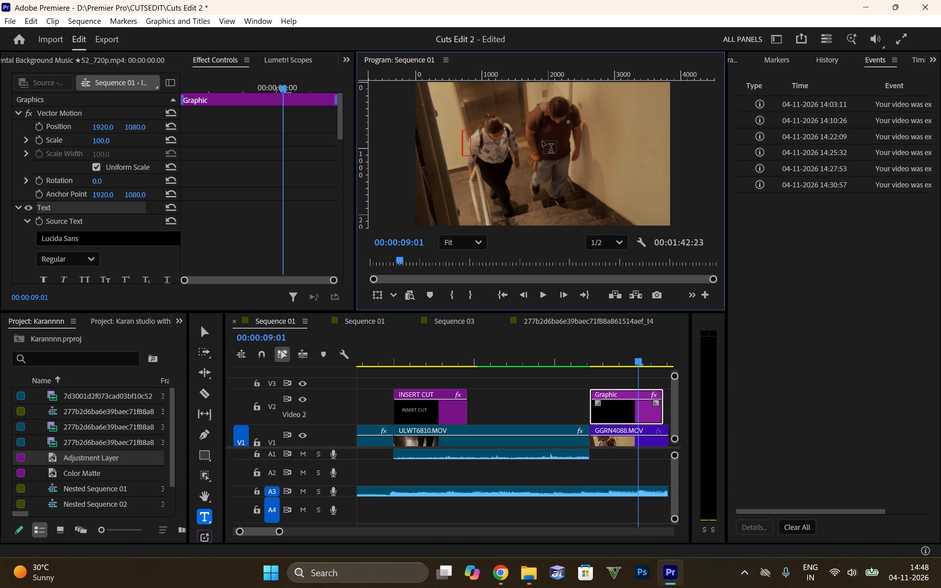
pyautogui.write('HARD')
pyautogui.press('space')
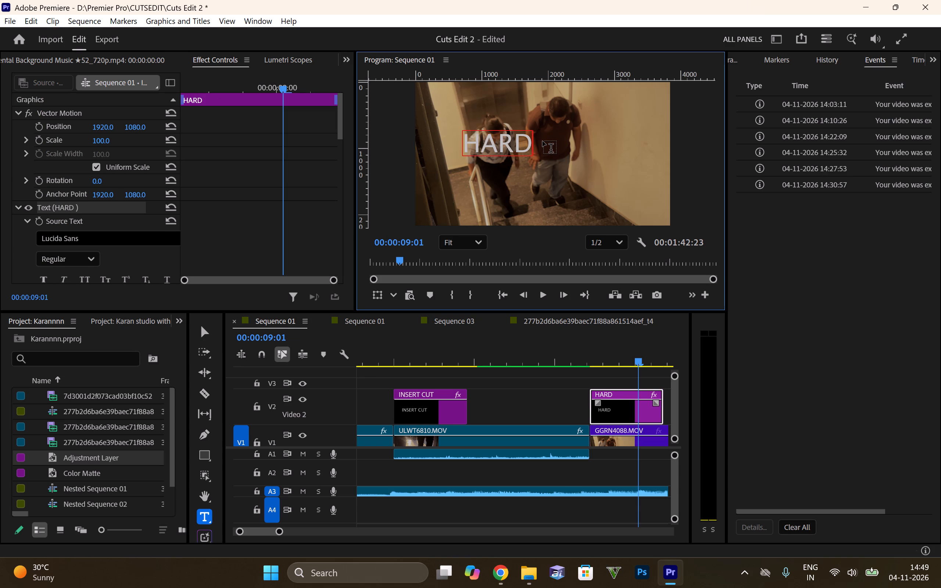
pyautogui.write('CUT')
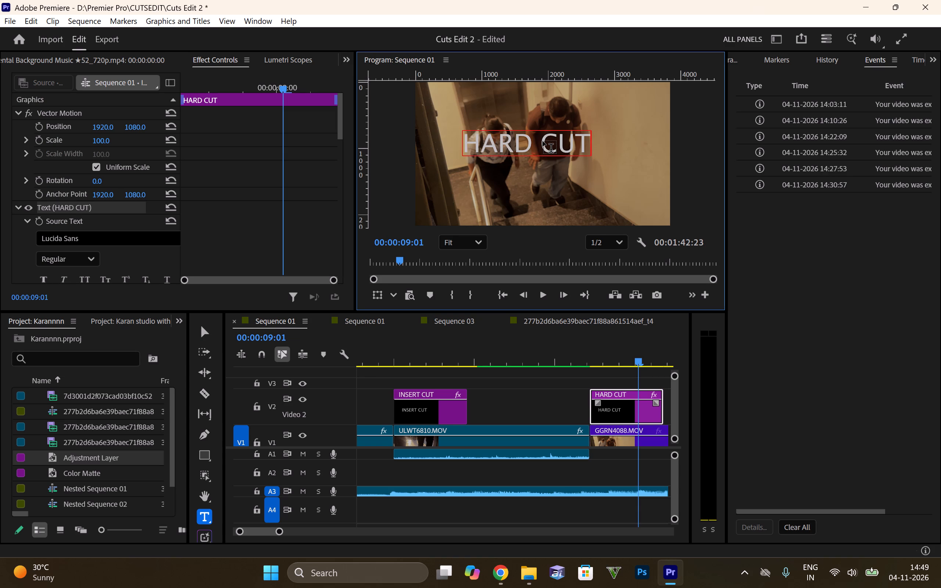
pyautogui.press('Return')
pyautogui.press('BackSpace')
# Play across the "INSERT CUT" and "HARD CUT" titles to review their timing against the picture and audio.
pyautogui.click(565, 365)
pyautogui.press('space')
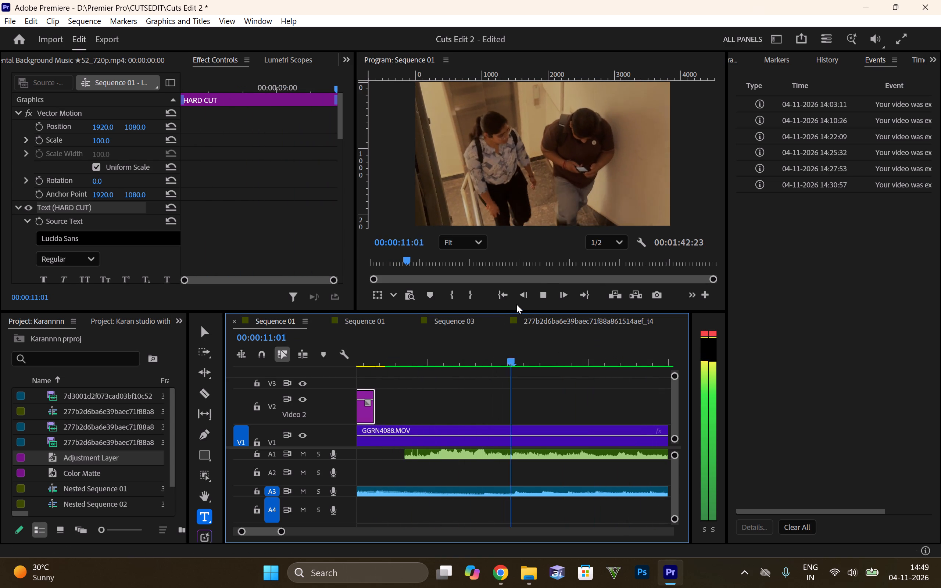
pyautogui.press('space')
pyautogui.moveTo(425, 358); pyautogui.dragTo(575, 368)
pyautogui.press('space')
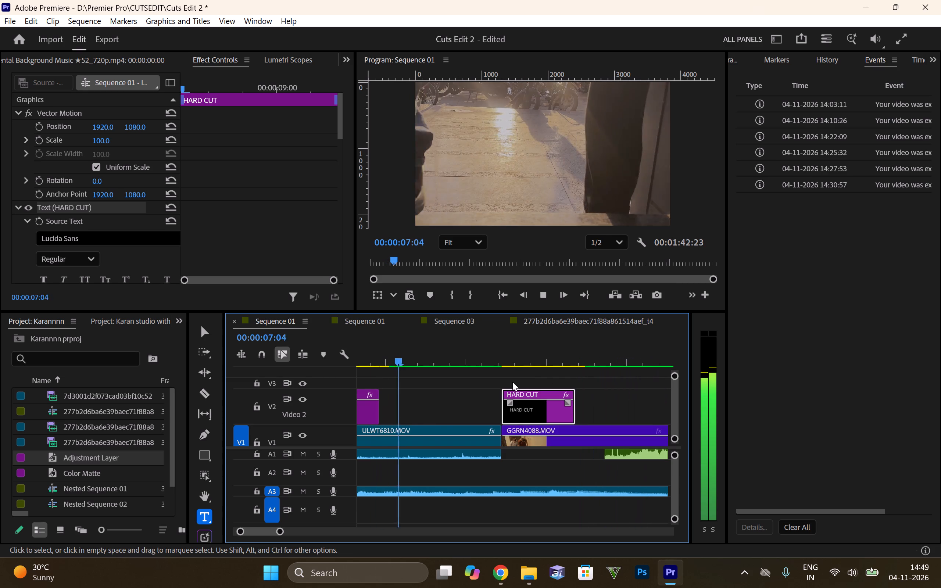
pyautogui.press('space')
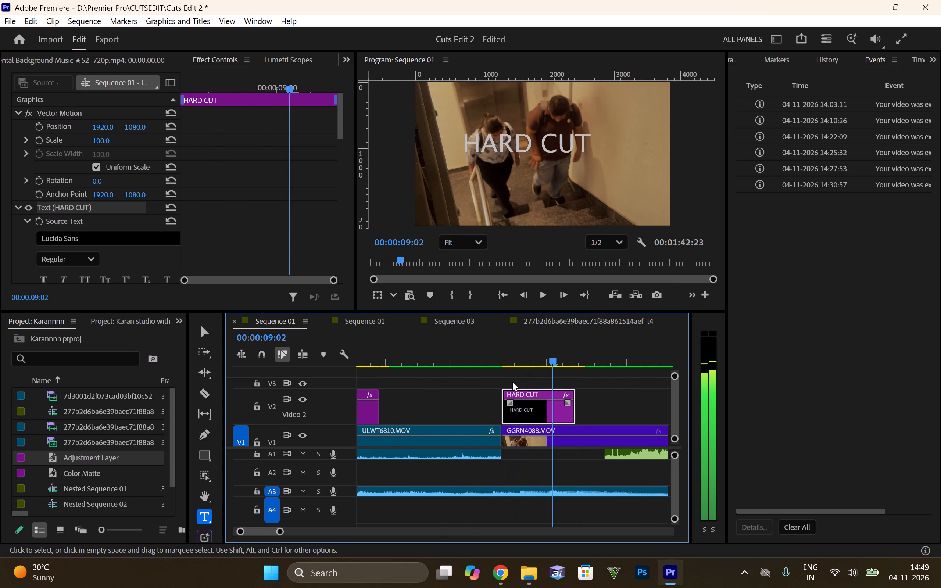
pyautogui.press('space')
pyautogui.press('space')
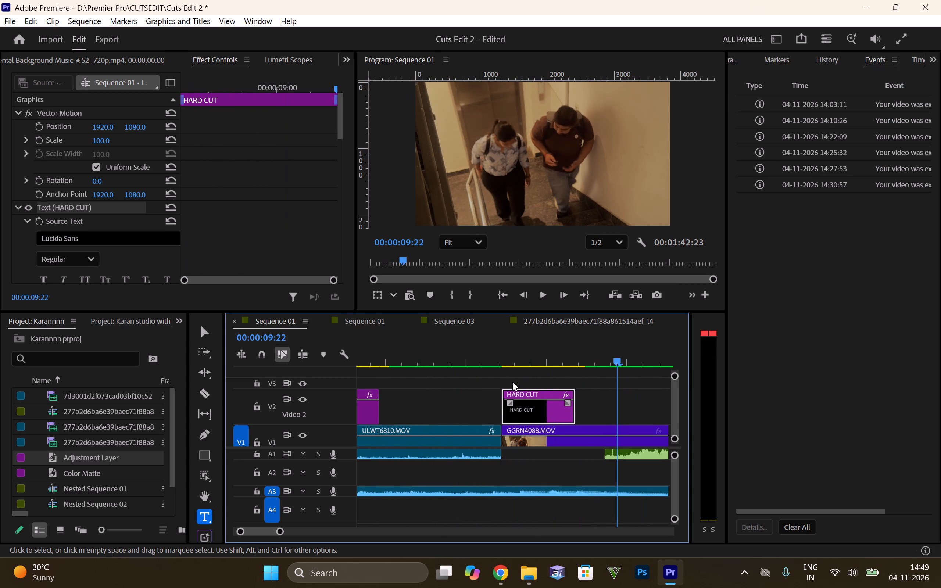
pyautogui.press('space')
pyautogui.press('space')
pyautogui.moveTo(489, 351); pyautogui.dragTo(508, 361)
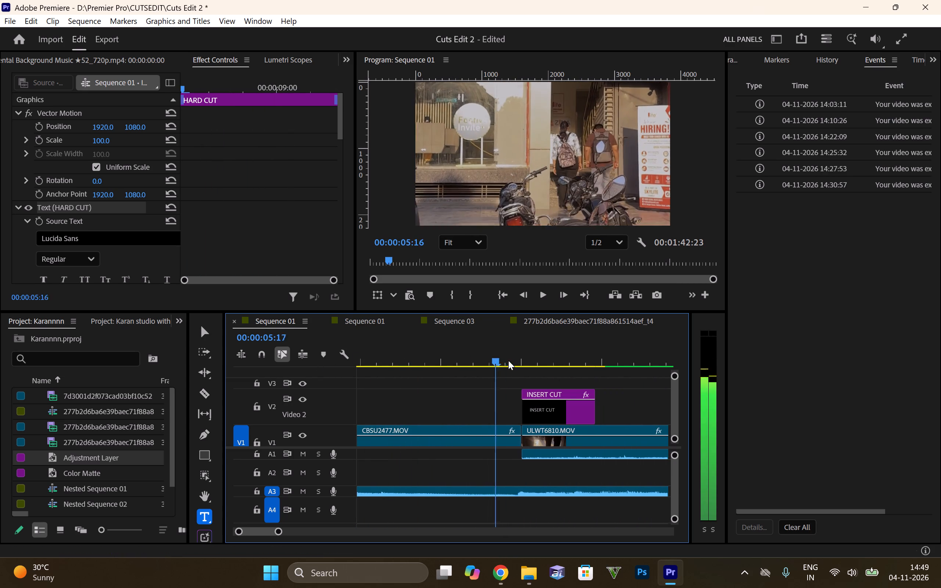
pyautogui.moveTo(508, 361); pyautogui.dragTo(518, 364)
pyautogui.press('space')
pyautogui.press('space')
pyautogui.press('space')
pyautogui.press('space')
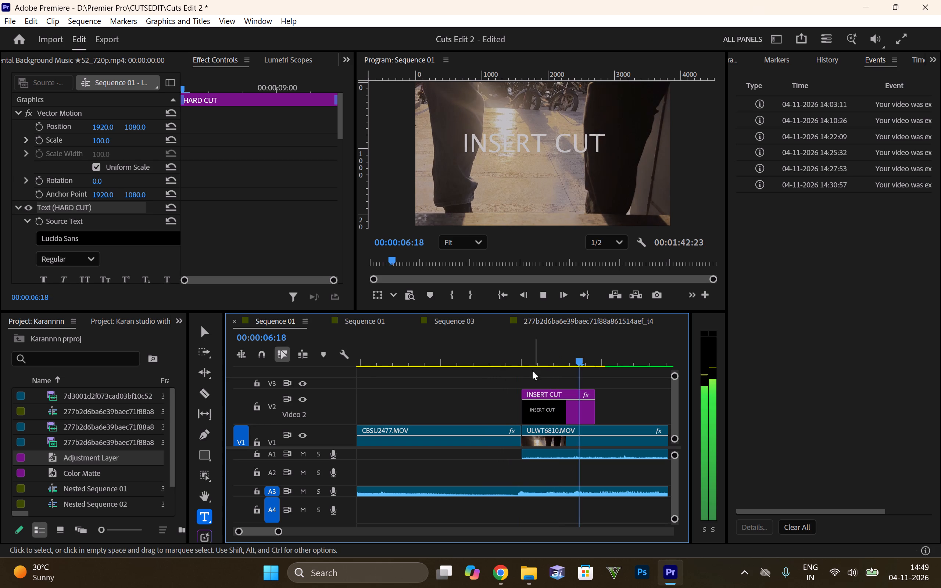
pyautogui.press('space')
pyautogui.press('space')
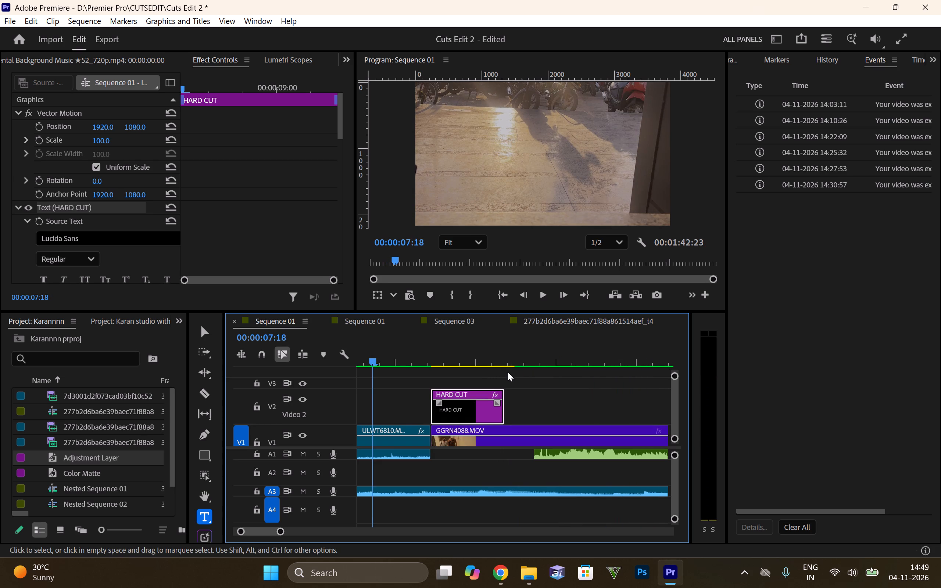
pyautogui.click(411, 354)
pyautogui.press('space')
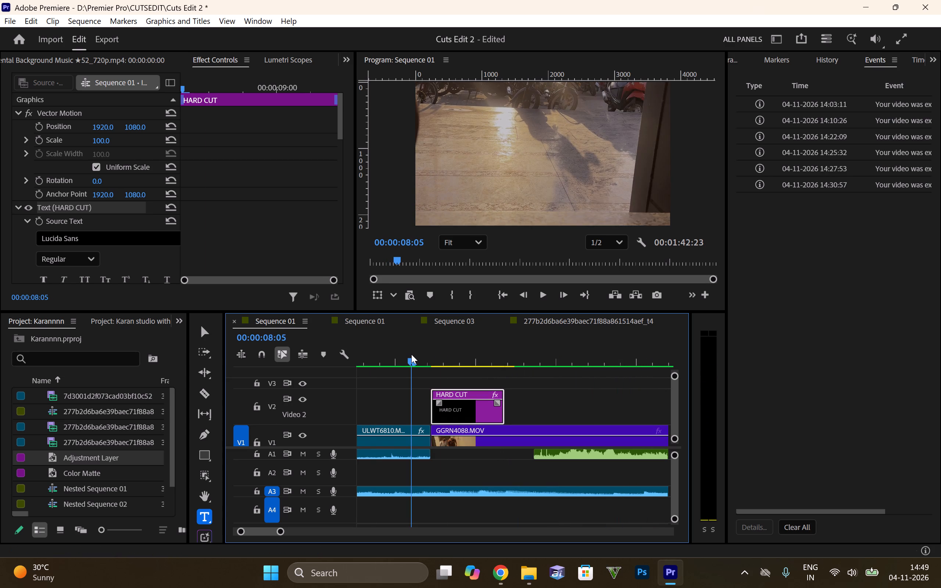
pyautogui.press('space')
pyautogui.press('space')
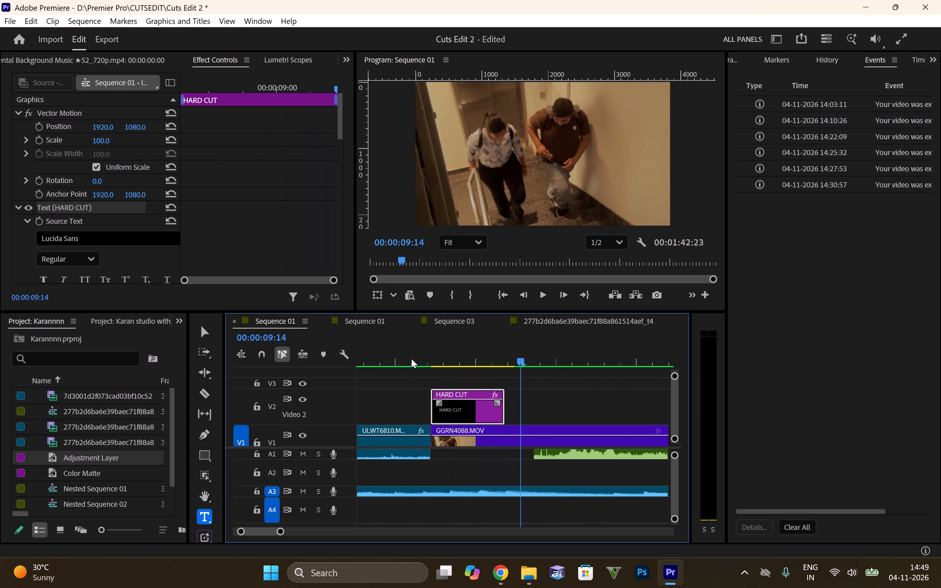
pyautogui.press('space')
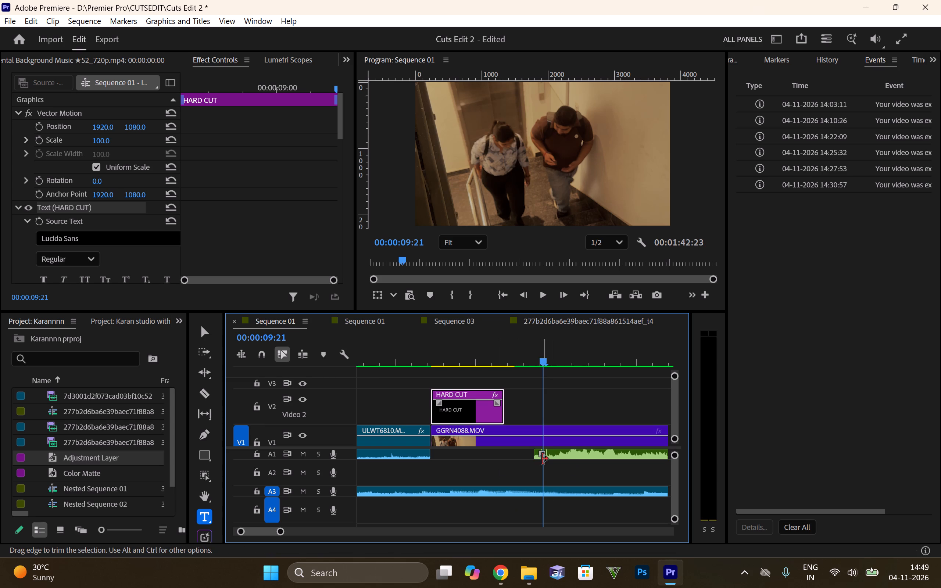
# Add a fade-in to the start of the A1 audio clip under GGRN4088.MOV and play on past the "J Cut" title.
pyautogui.moveTo(543, 451); pyautogui.dragTo(586, 447)
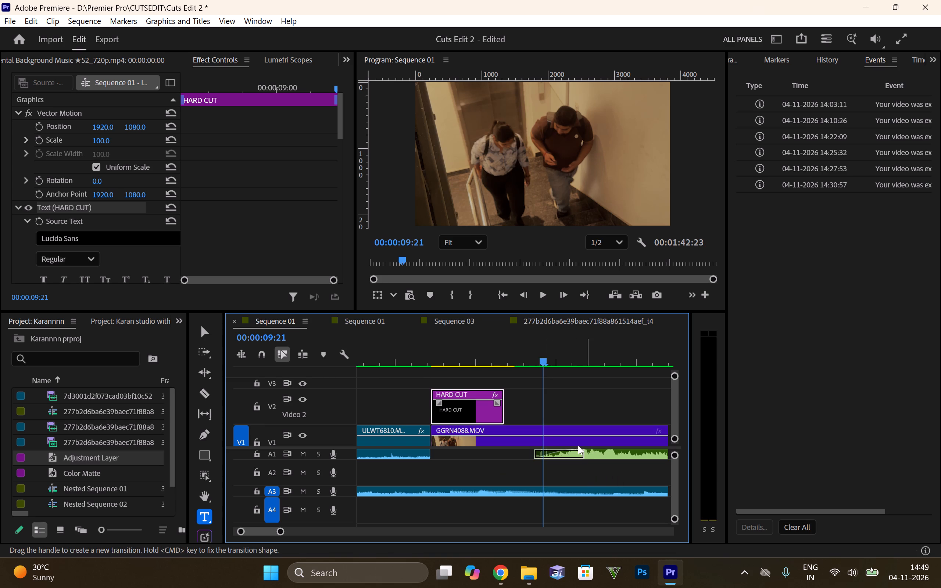
pyautogui.press('space')
pyautogui.press('space')
pyautogui.click(514, 356)
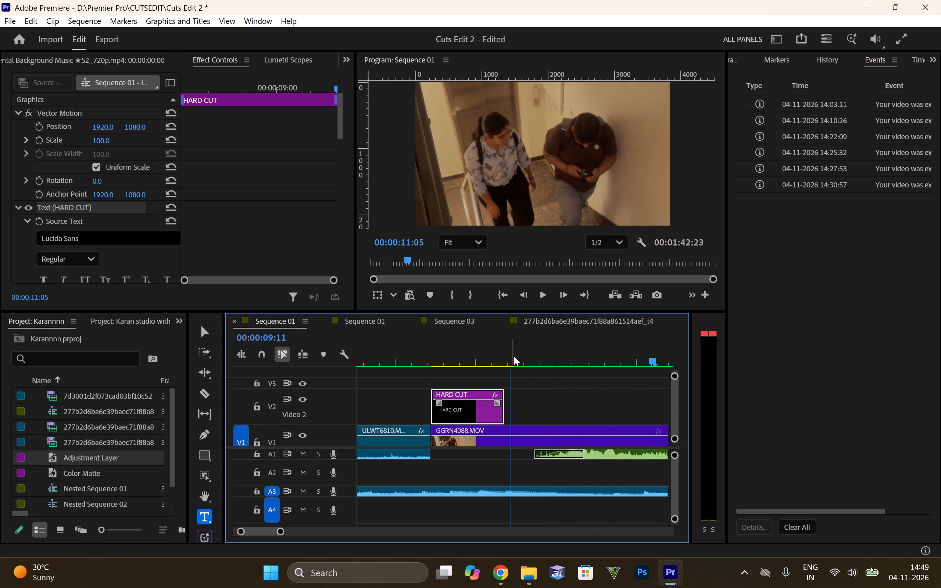
pyautogui.press('space')
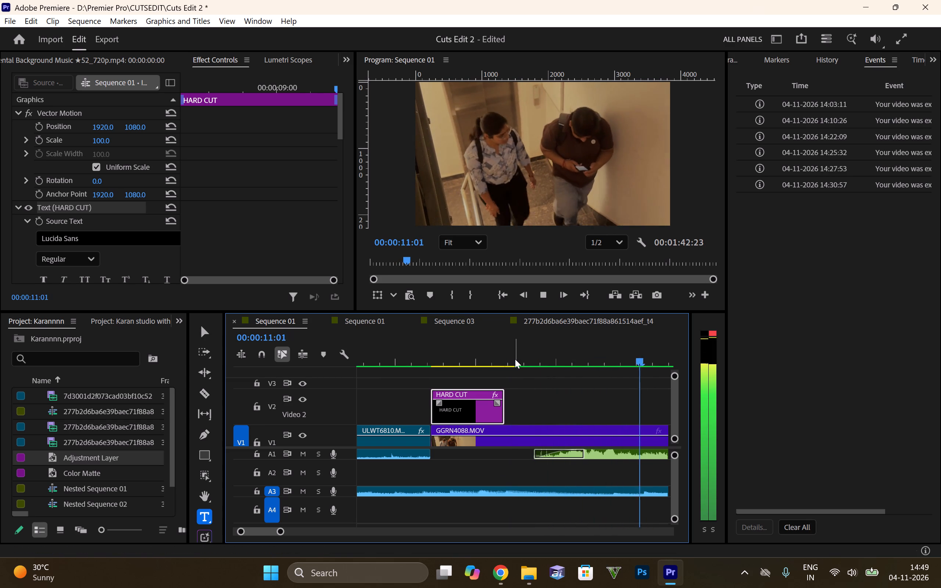
pyautogui.keyDown('alt'); pyautogui.scroll(-10, 474, 366); pyautogui.keyUp('alt')
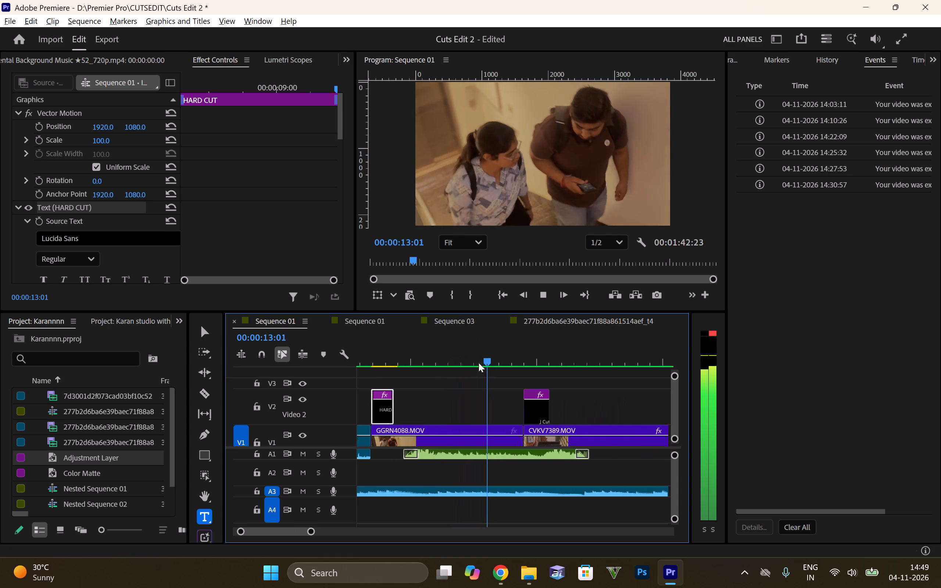
pyautogui.keyDown('alt'); pyautogui.scroll(-6, 479, 363); pyautogui.keyUp('alt')
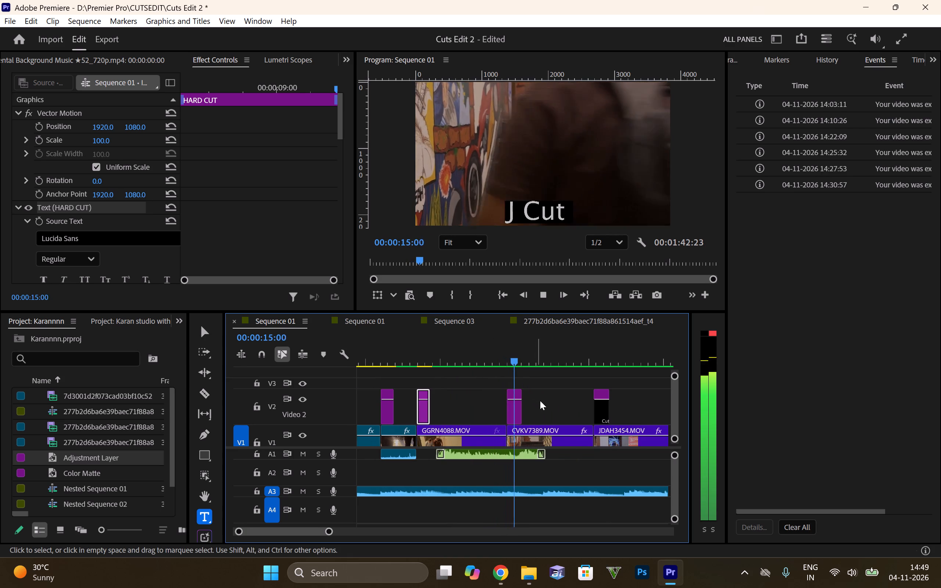
pyautogui.press('space')
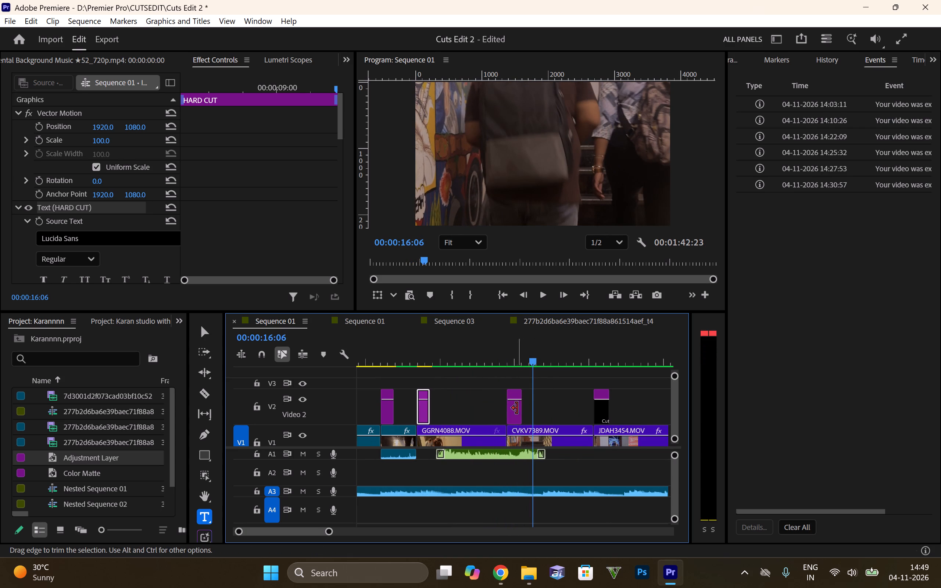
# Delete the old "J Cut" graphic on V2 over the start of CVKV7389.MOV.
pyautogui.click(515, 406)
pyautogui.click(419, 356)
pyautogui.press('space')
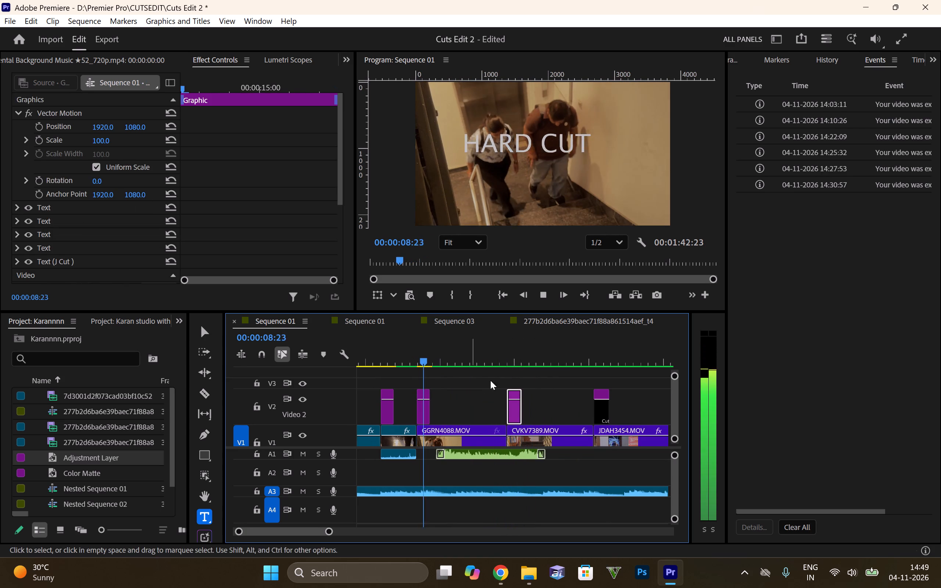
pyautogui.press('space')
pyautogui.click(516, 409)
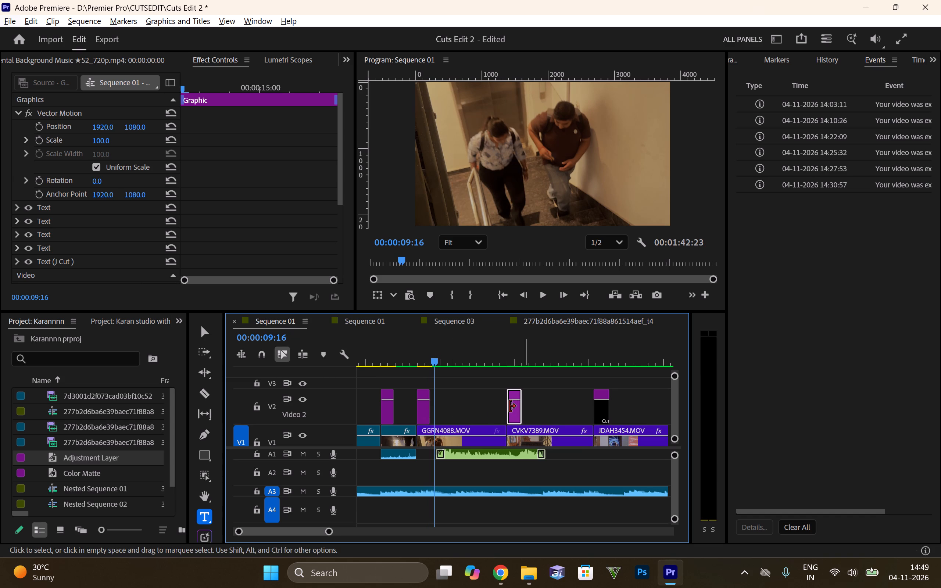
pyautogui.press('Delete')
pyautogui.click(509, 408)
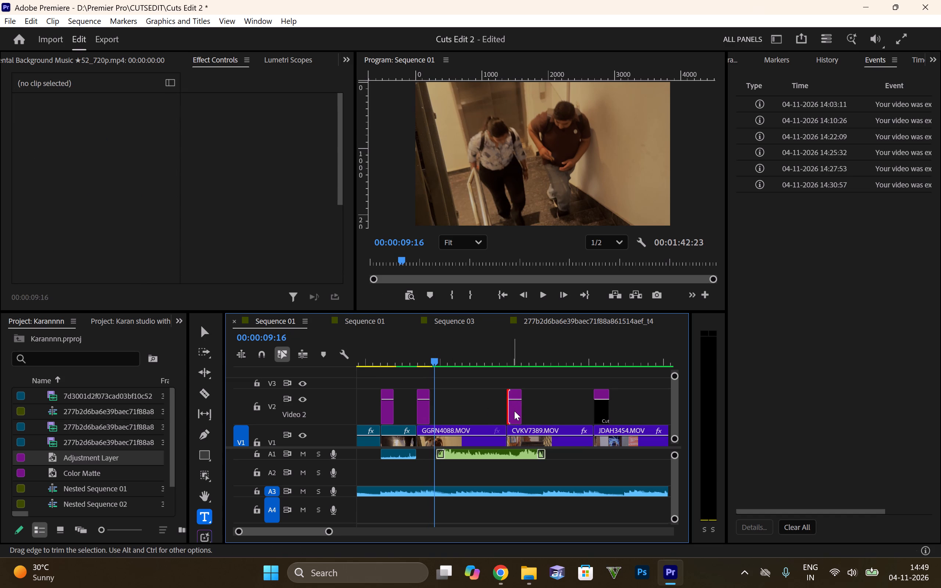
pyautogui.click(514, 411)
pyautogui.press('Delete')
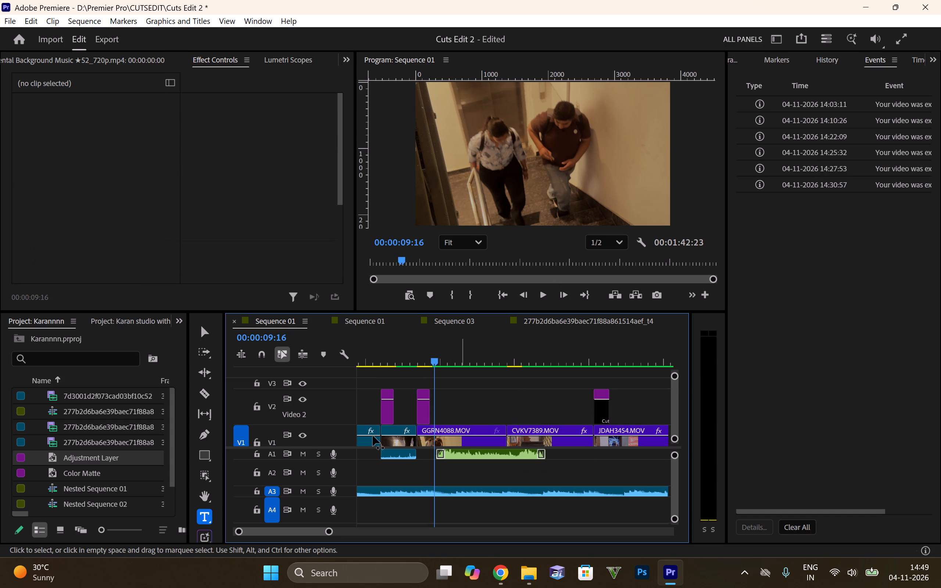
# Duplicate the "HARD CUT" graphic on V2 so the copy starts at the cut to CVKV7389.MOV.
pyautogui.keyDown('alt'); pyautogui.moveTo(421, 403); pyautogui.dragTo(422, 403); pyautogui.keyUp('alt')
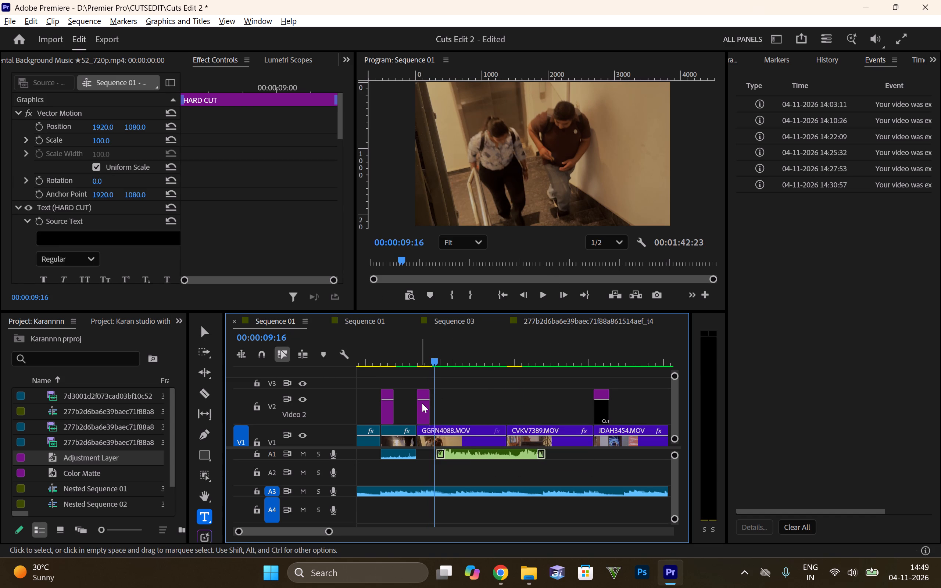
pyautogui.keyDown('alt'); pyautogui.moveTo(422, 403); pyautogui.dragTo(511, 413); pyautogui.keyUp('alt')
pyautogui.keyDown('alt'); pyautogui.scroll(9, 502, 399); pyautogui.keyUp('alt')
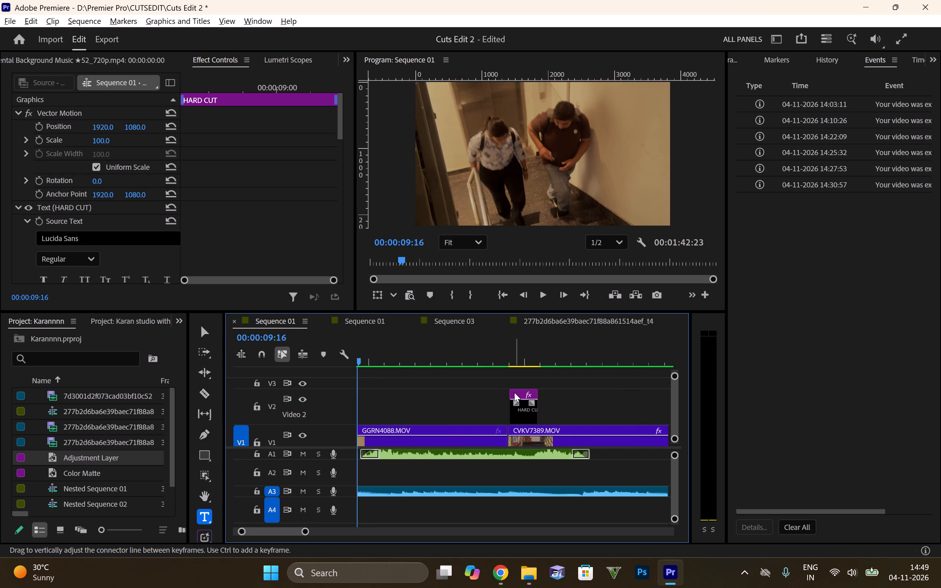
pyautogui.keyDown('alt'); pyautogui.scroll(11, 514, 392); pyautogui.keyUp('alt')
pyautogui.moveTo(559, 415); pyautogui.dragTo(553, 413)
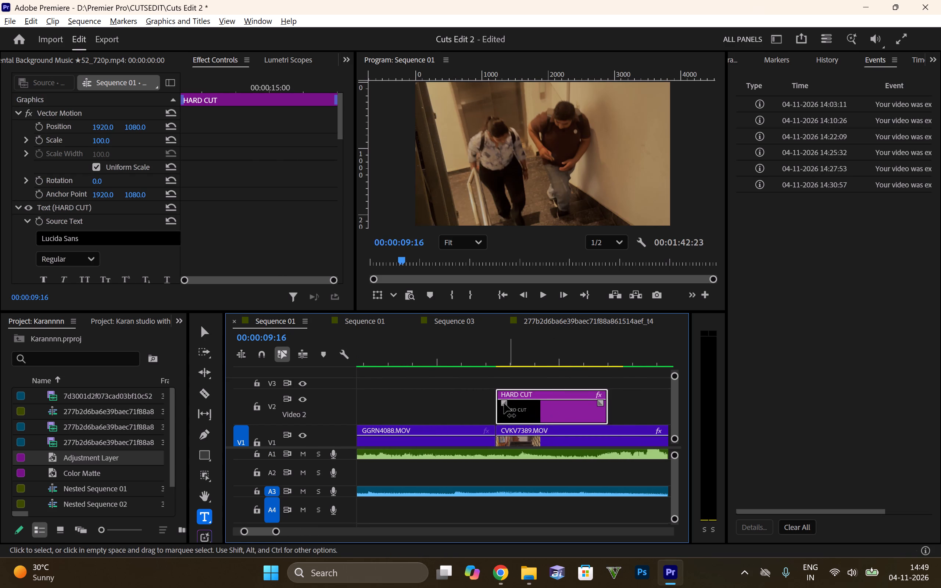
pyautogui.keyDown('alt'); pyautogui.scroll(15, 502, 402); pyautogui.keyUp('alt')
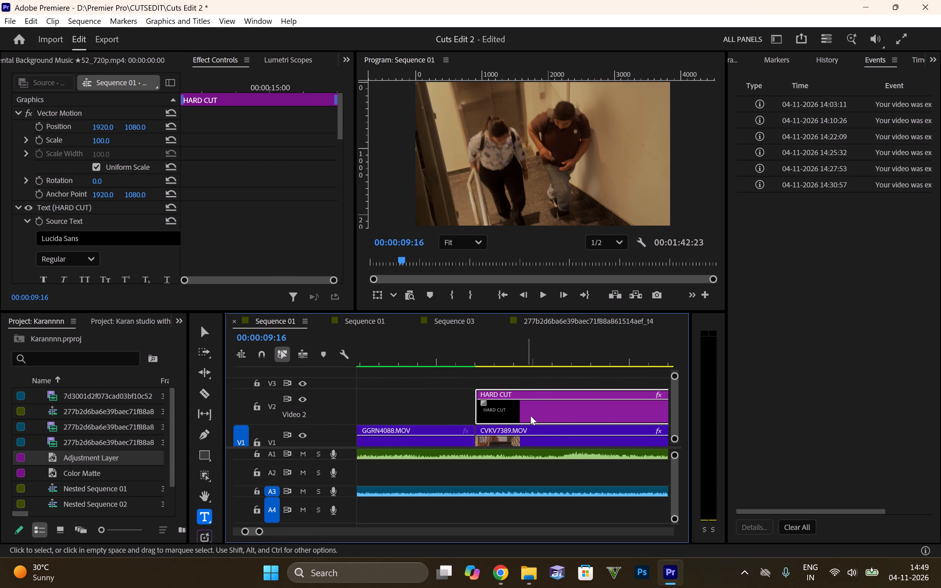
# Change the text of the duplicated title over CVKV7389.MOV to "J CUT".
pyautogui.click(513, 405)
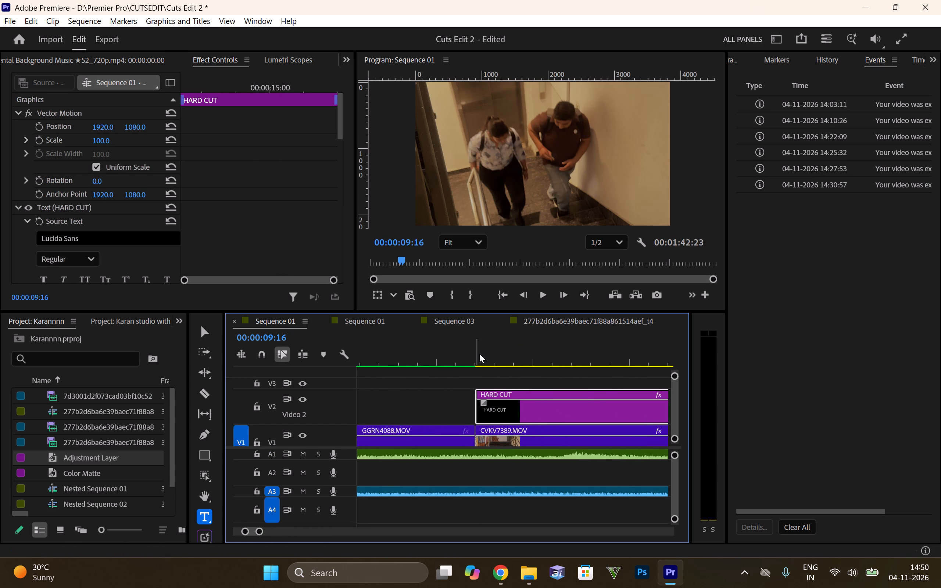
pyautogui.moveTo(479, 354); pyautogui.dragTo(488, 359)
pyautogui.doubleClick(512, 140)
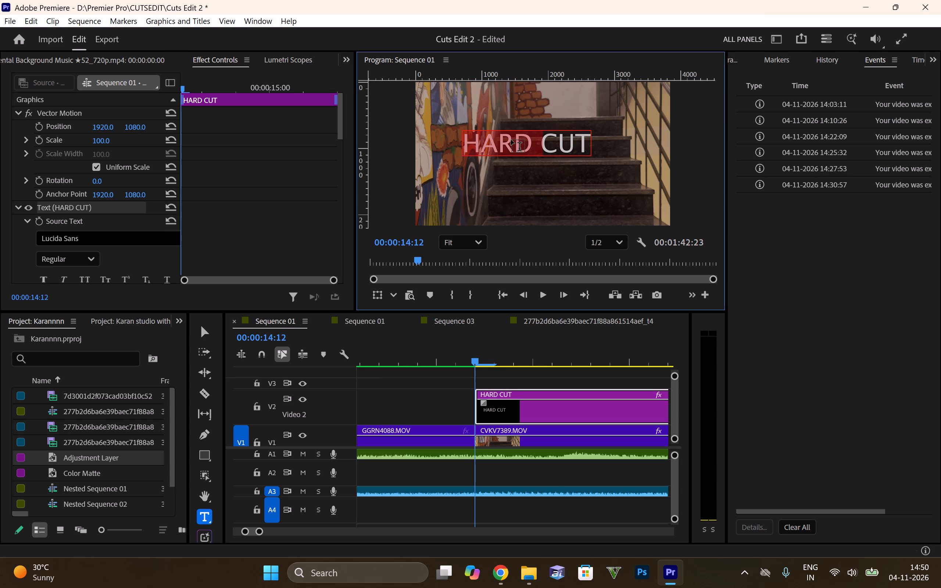
pyautogui.press('j')
pyautogui.press('space')
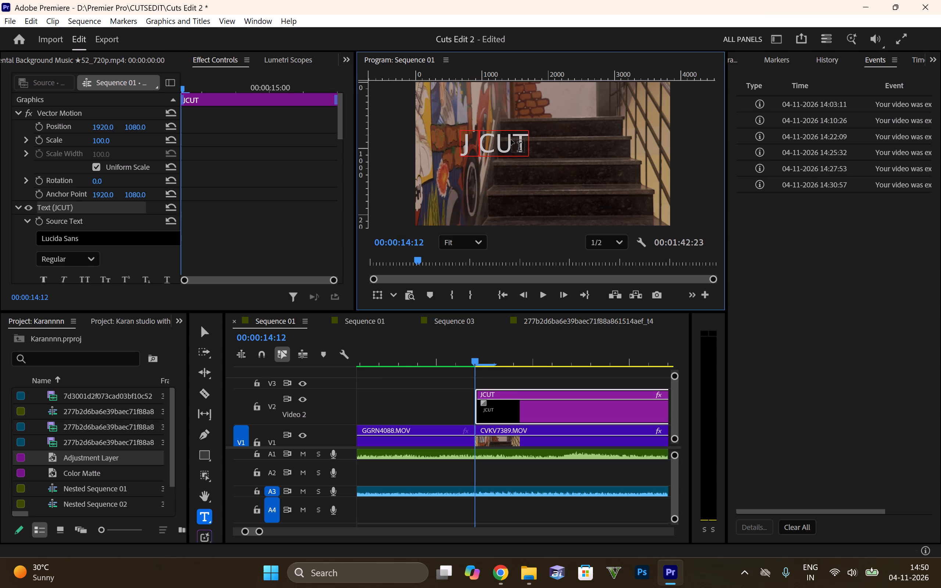
pyautogui.click(528, 362)
pyautogui.moveTo(497, 358); pyautogui.dragTo(468, 354)
# Move the "J CUT" title text to the centre of the frame.
pyautogui.press('space')
pyautogui.click(483, 364)
pyautogui.press('space')
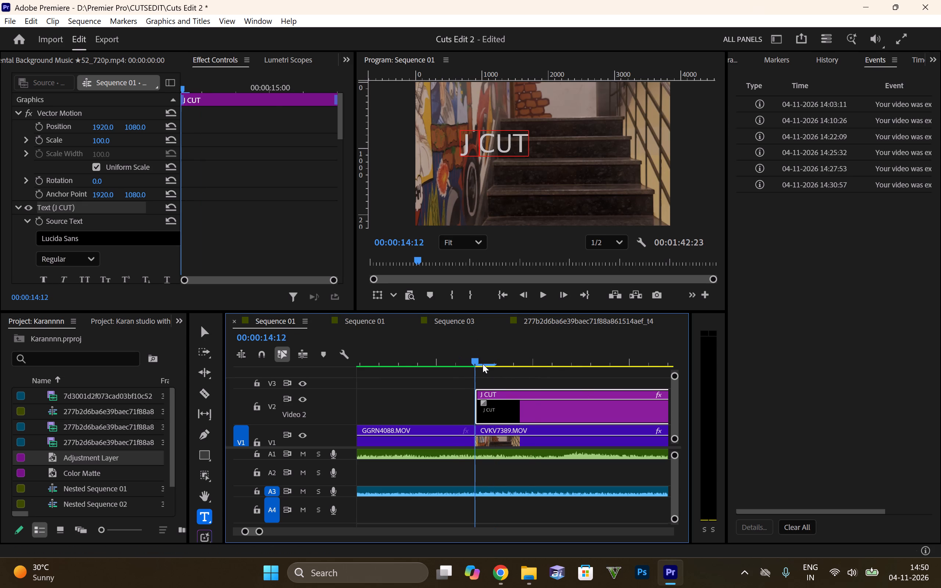
pyautogui.press('space')
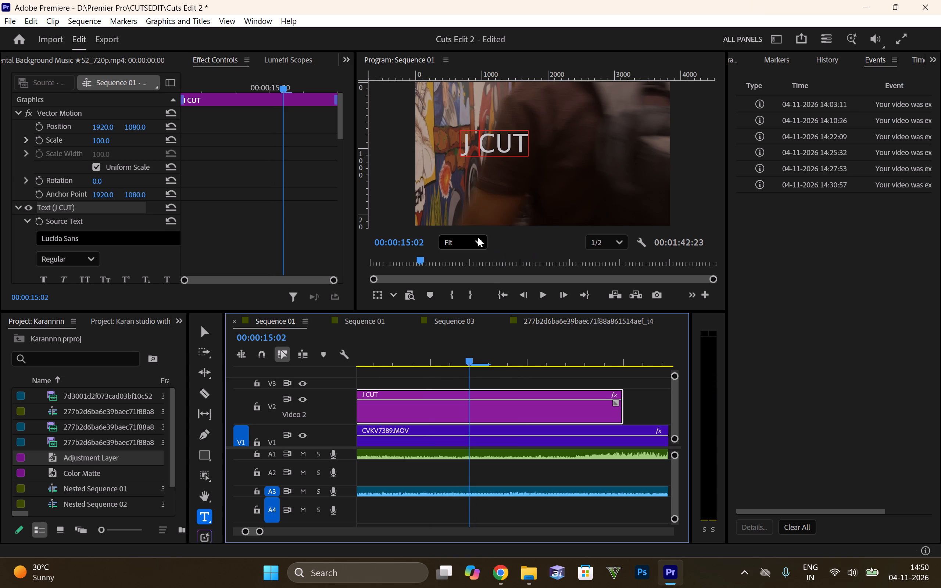
pyautogui.press('v')
pyautogui.click(598, 177)
pyautogui.click(475, 137)
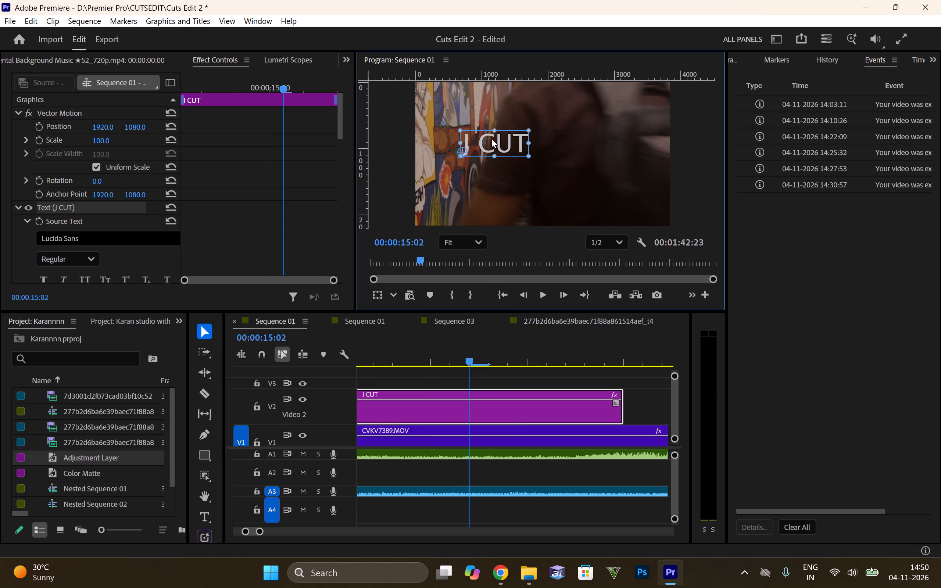
pyautogui.moveTo(491, 139); pyautogui.dragTo(536, 147)
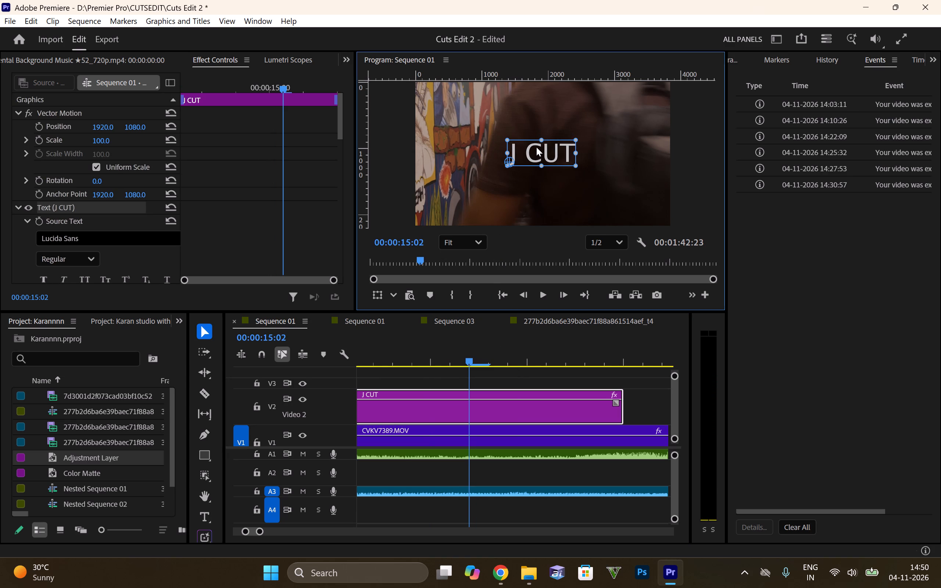
pyautogui.moveTo(536, 147); pyautogui.dragTo(528, 147)
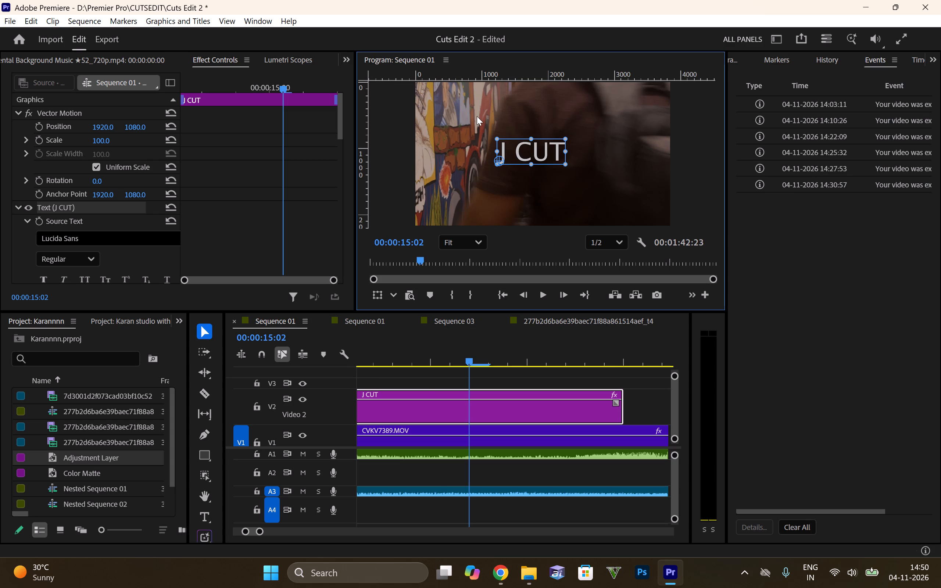
# Play from the "J CUT" title past the cut to JDAH3454.MOV to review the titles against the footage.
pyautogui.press('space')
pyautogui.press('space')
pyautogui.press('space')
pyautogui.press('space')
pyautogui.press('space')
pyautogui.press('space')
pyautogui.press('space')
pyautogui.press('space')
pyautogui.press('space')
pyautogui.press('space')
pyautogui.press('space')
pyautogui.press('space')
pyautogui.press('space')
pyautogui.press('space')
pyautogui.press('space')
pyautogui.press('space')
pyautogui.press('space')
pyautogui.press('space')
pyautogui.press('space')
pyautogui.press('space')
pyautogui.scroll(-8, 546, 380)
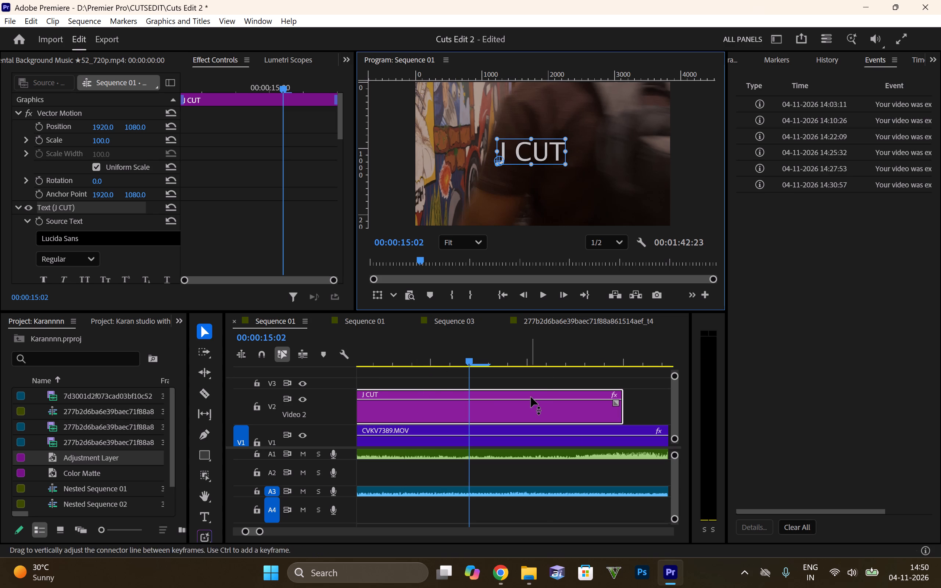
pyautogui.scroll(-12, 531, 397)
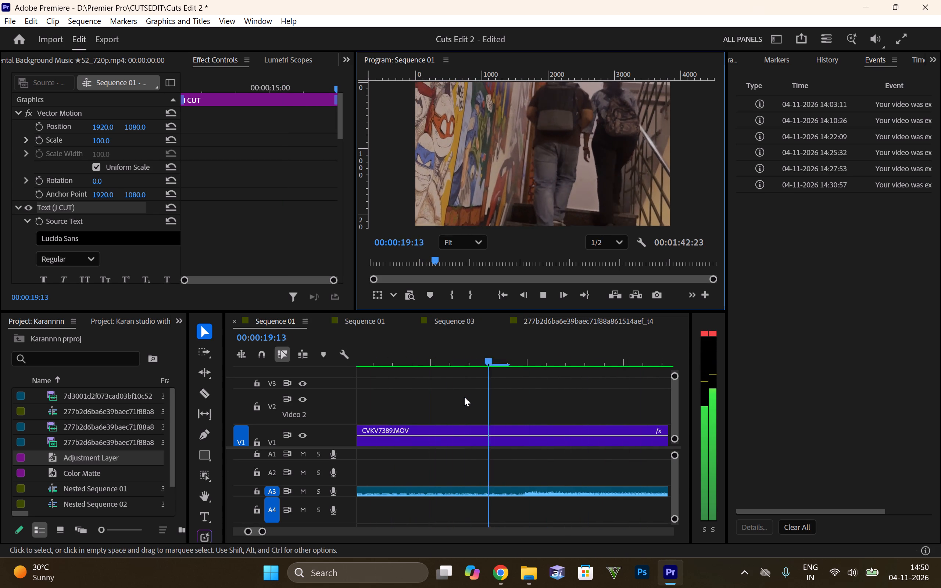
pyautogui.keyDown('alt'); pyautogui.scroll(-10, 464, 397); pyautogui.keyUp('alt')
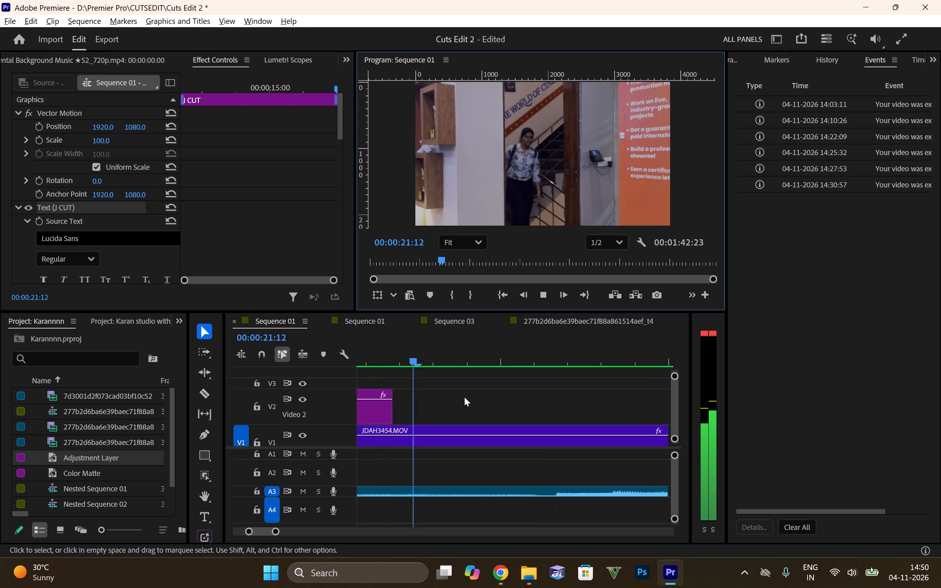
pyautogui.press('space')
pyautogui.press('space')
# Delete the old "Cut on Action" graphic on V2 over the start of JDAH3454.MOV.
pyautogui.moveTo(487, 357); pyautogui.dragTo(414, 384)
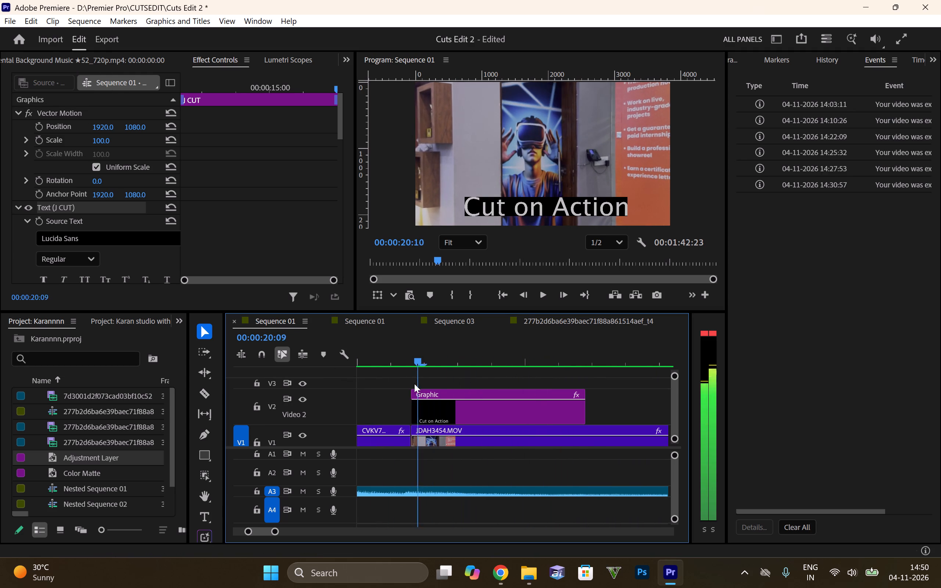
pyautogui.moveTo(414, 384); pyautogui.dragTo(413, 384)
pyautogui.click(448, 413)
pyautogui.click(534, 208)
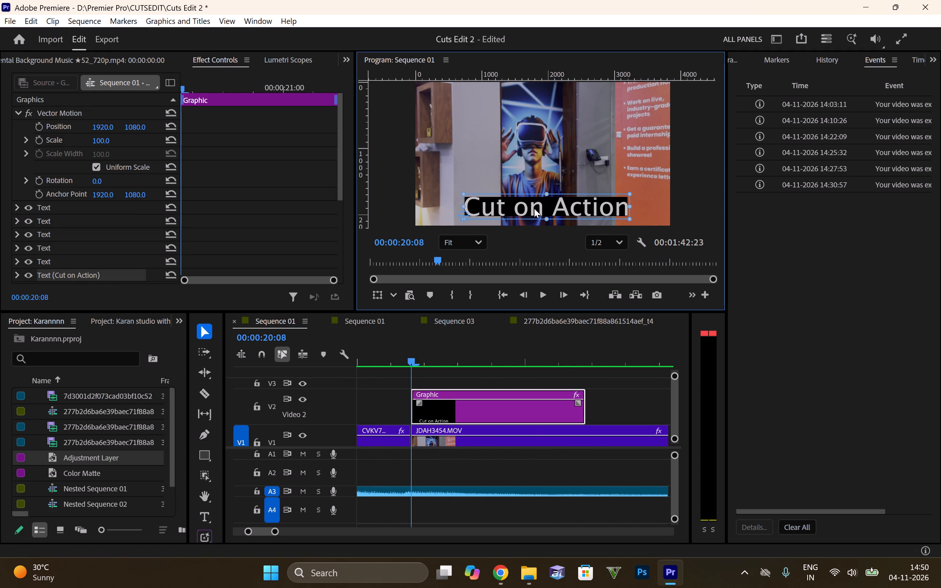
pyautogui.doubleClick(534, 208)
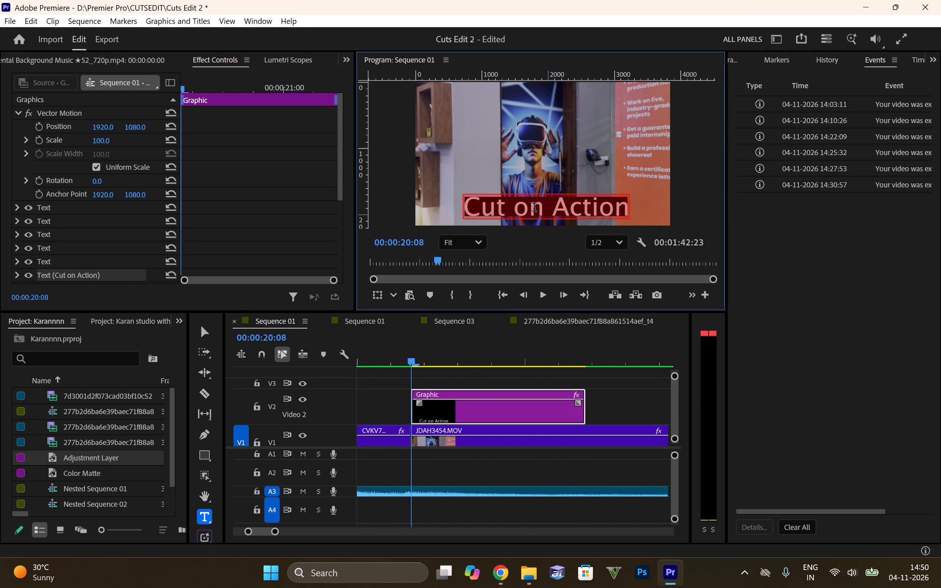
pyautogui.keyDown('alt'); pyautogui.scroll(-10, 431, 391); pyautogui.keyUp('alt')
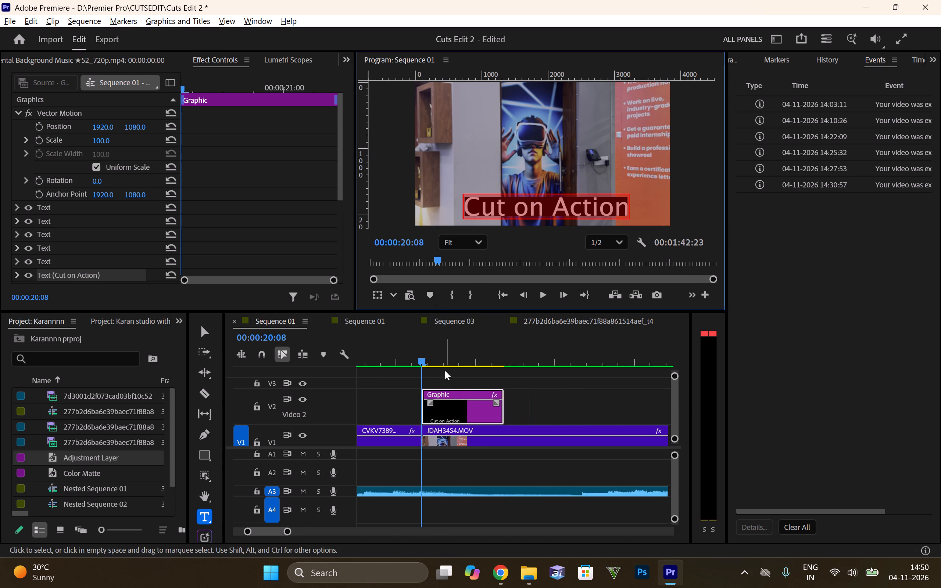
pyautogui.keyDown('alt'); pyautogui.scroll(-19, 445, 370); pyautogui.keyUp('alt')
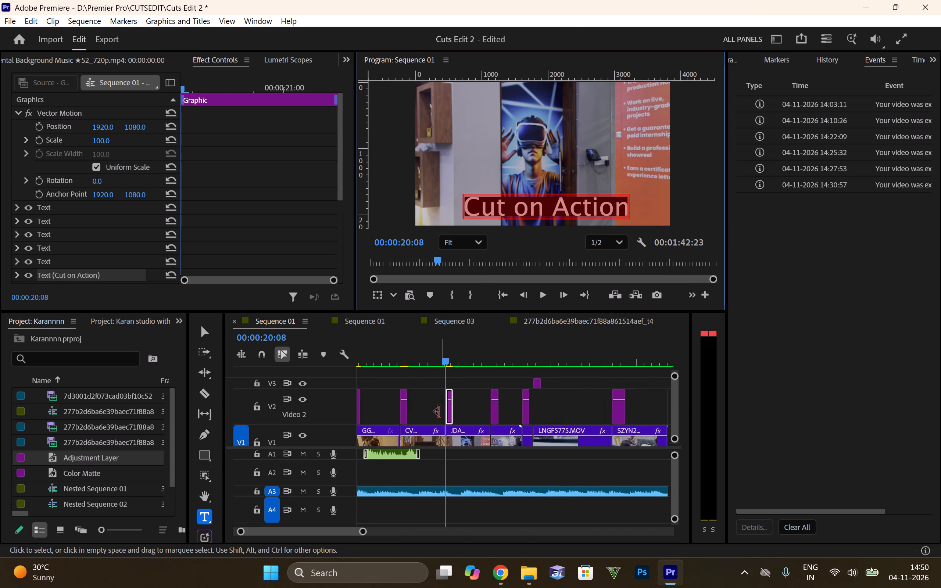
pyautogui.press('Delete')
pyautogui.press('Print')
pyautogui.press('Escape')
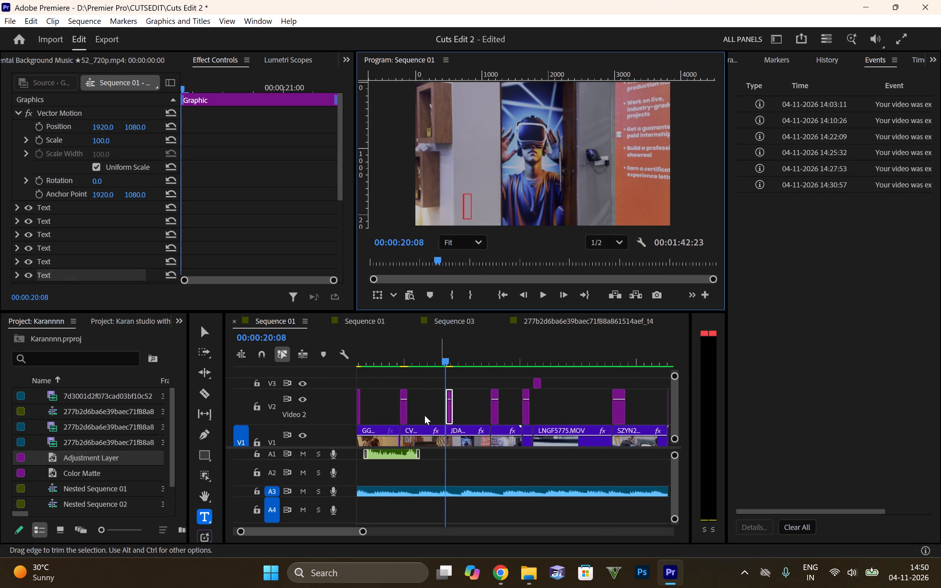
pyautogui.press('Delete')
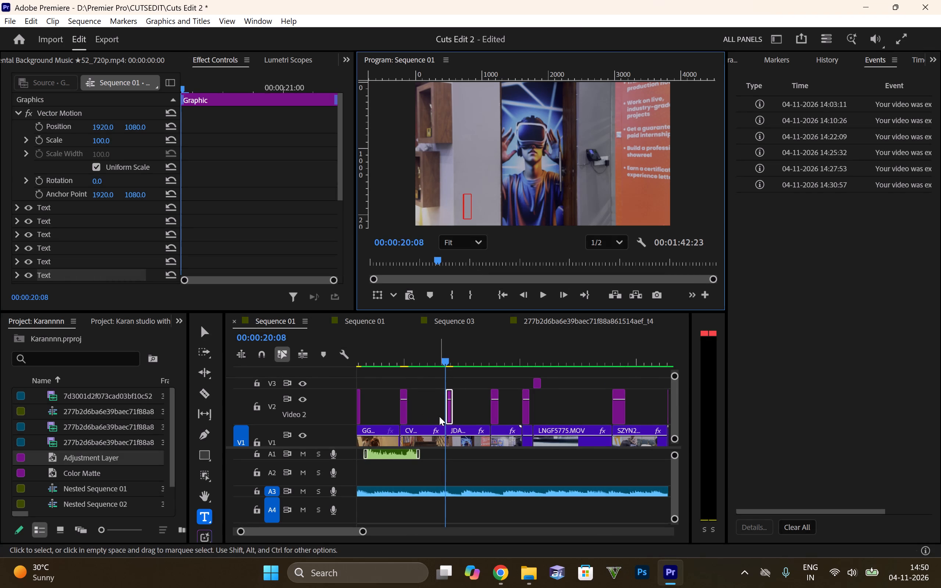
pyautogui.click(450, 412)
pyautogui.press('Delete')
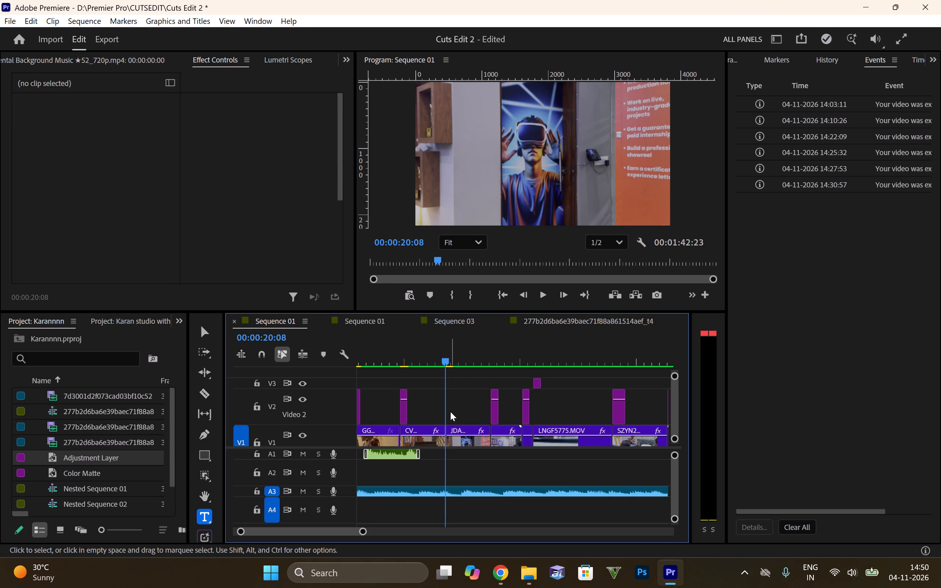
# Duplicate the "J CUT" graphic on V2 so the copy starts at the cut to JDAH3454.MOV.
pyautogui.keyDown('alt'); pyautogui.scroll(6, 458, 408); pyautogui.keyUp('alt')
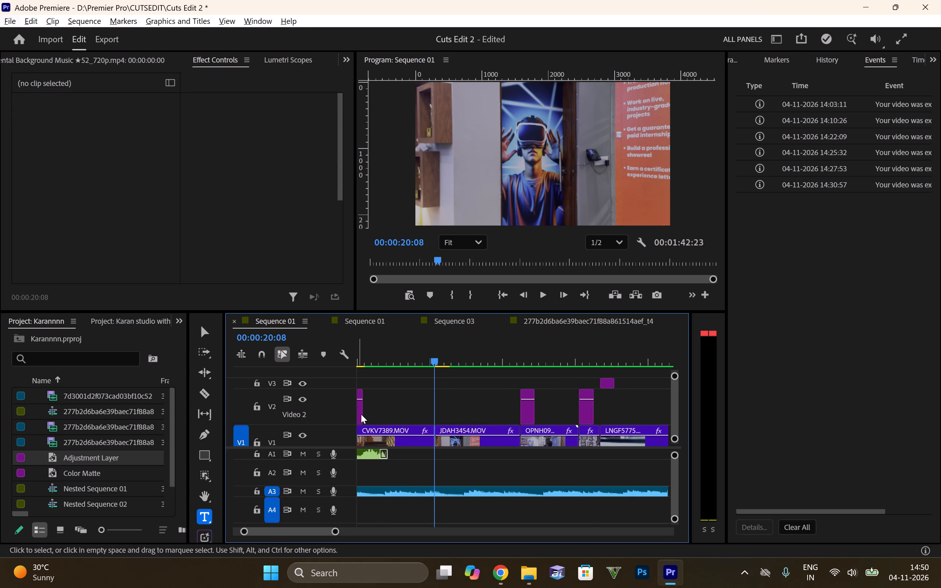
pyautogui.click(359, 413)
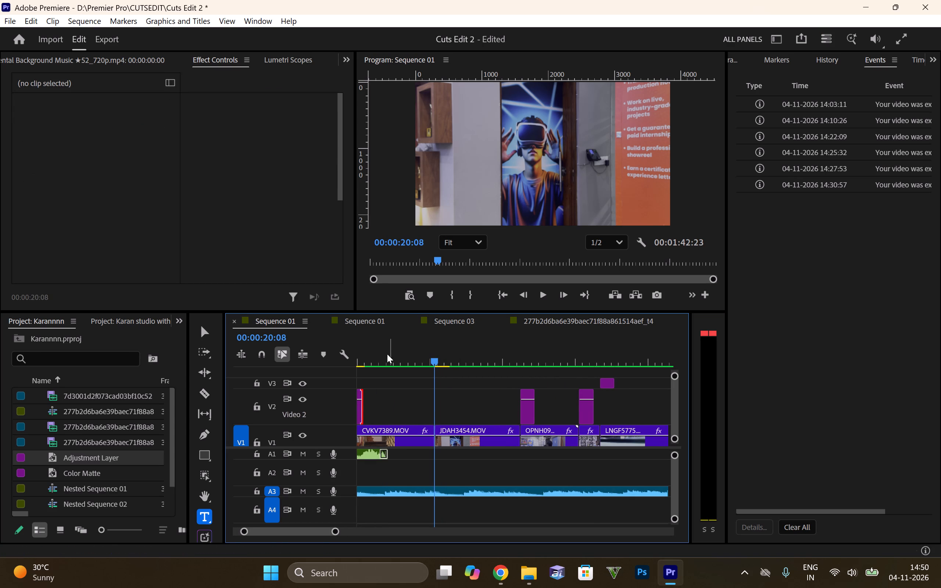
pyautogui.moveTo(380, 359); pyautogui.dragTo(414, 371)
pyautogui.click(420, 408)
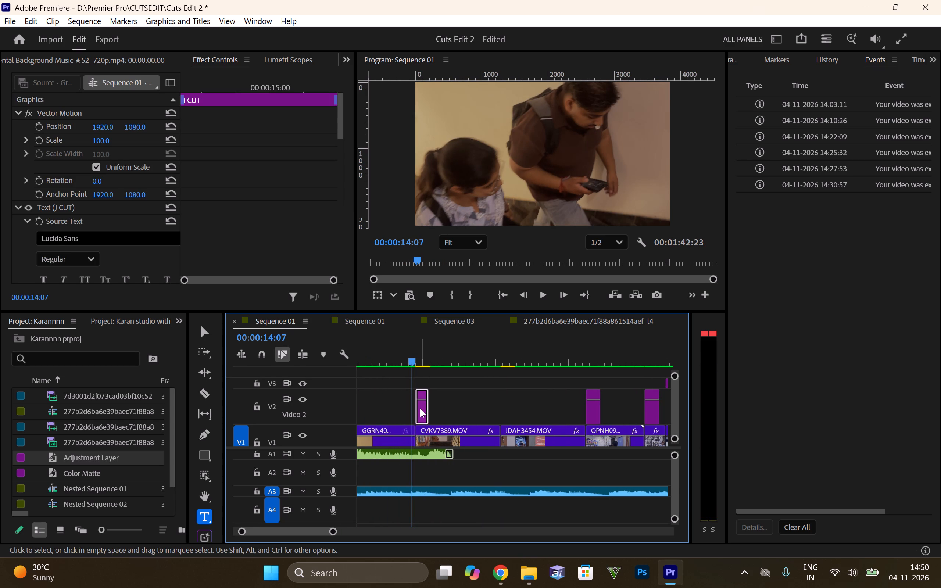
pyautogui.keyDown('alt'); pyautogui.moveTo(421, 408); pyautogui.dragTo(490, 396); pyautogui.keyUp('alt')
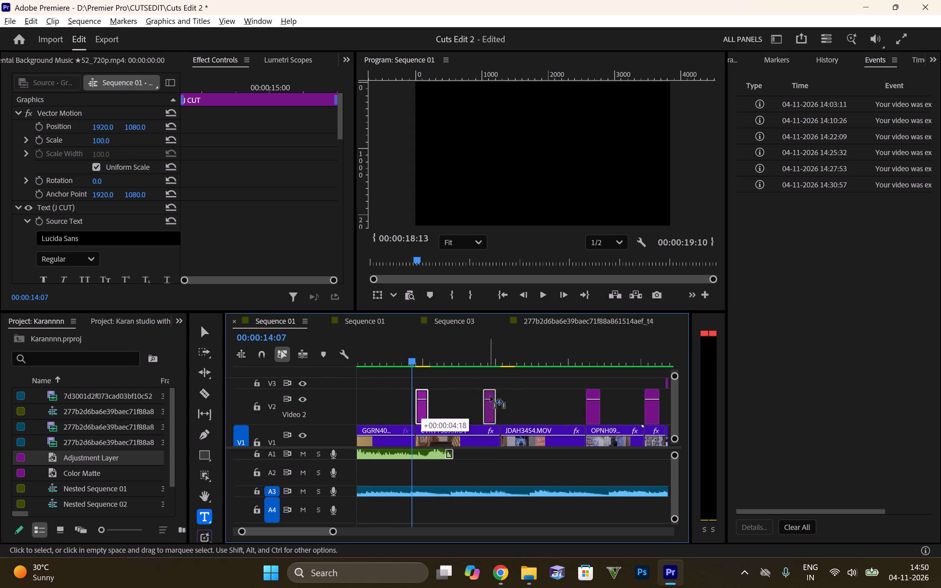
pyautogui.keyDown('alt'); pyautogui.moveTo(490, 396); pyautogui.dragTo(506, 401); pyautogui.keyUp('alt')
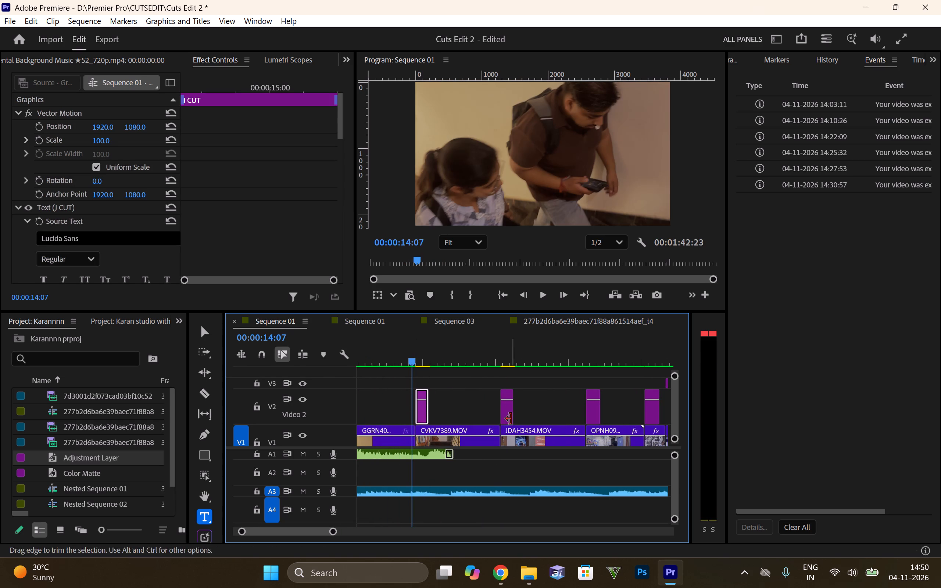
pyautogui.scroll(6, 507, 356)
pyautogui.scroll(-5, 525, 354)
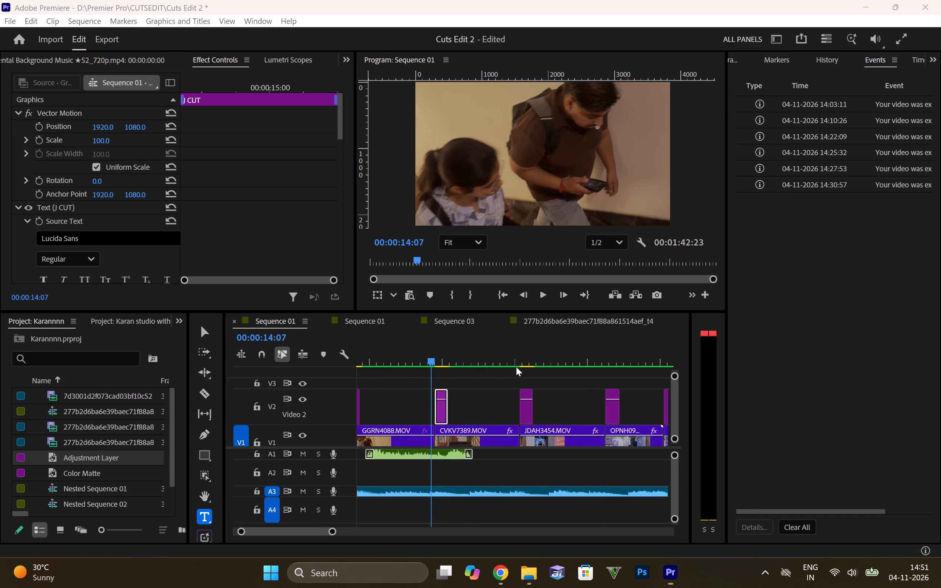
pyautogui.keyDown('ctrl'); pyautogui.scroll(6, 521, 365); pyautogui.keyUp('ctrl')
pyautogui.press('Escape')
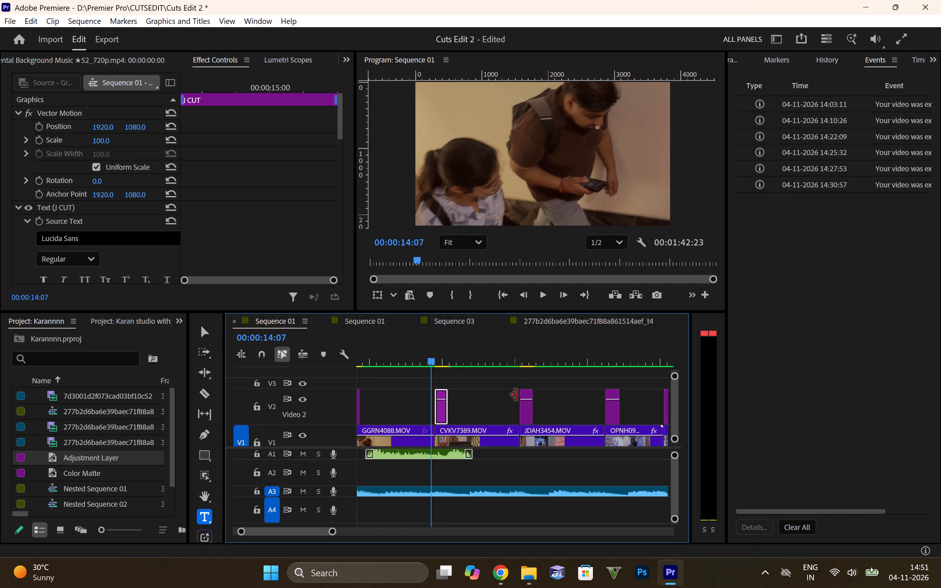
pyautogui.keyDown('alt'); pyautogui.scroll(12, 524, 377); pyautogui.keyUp('alt')
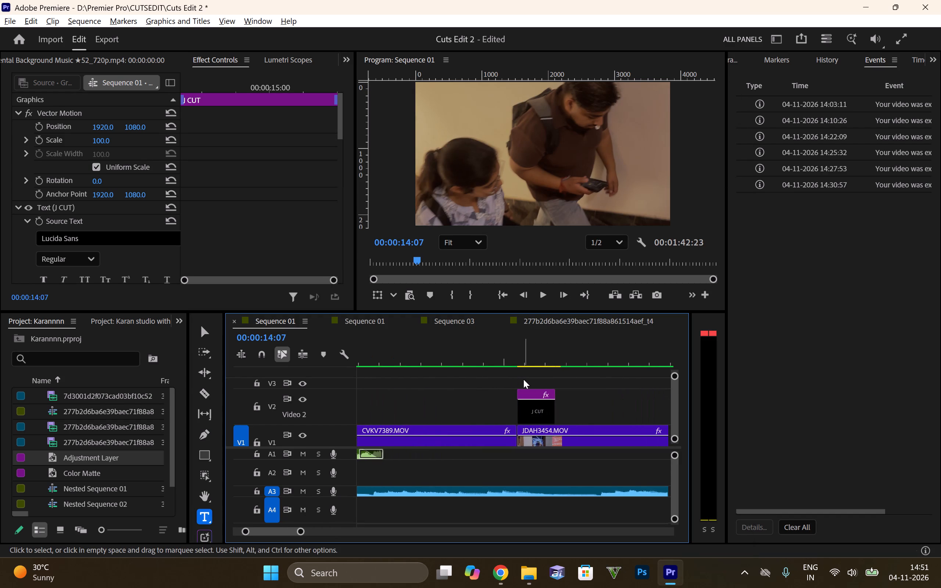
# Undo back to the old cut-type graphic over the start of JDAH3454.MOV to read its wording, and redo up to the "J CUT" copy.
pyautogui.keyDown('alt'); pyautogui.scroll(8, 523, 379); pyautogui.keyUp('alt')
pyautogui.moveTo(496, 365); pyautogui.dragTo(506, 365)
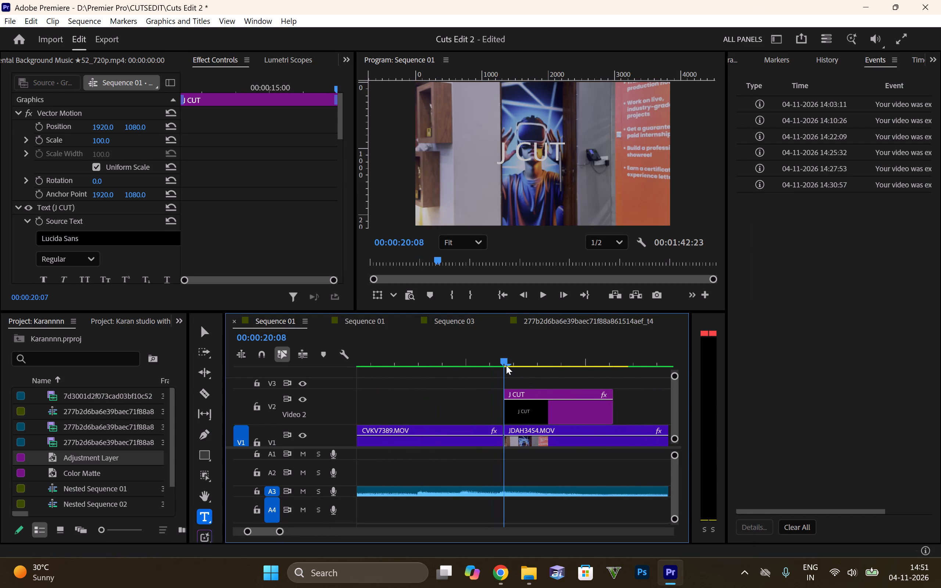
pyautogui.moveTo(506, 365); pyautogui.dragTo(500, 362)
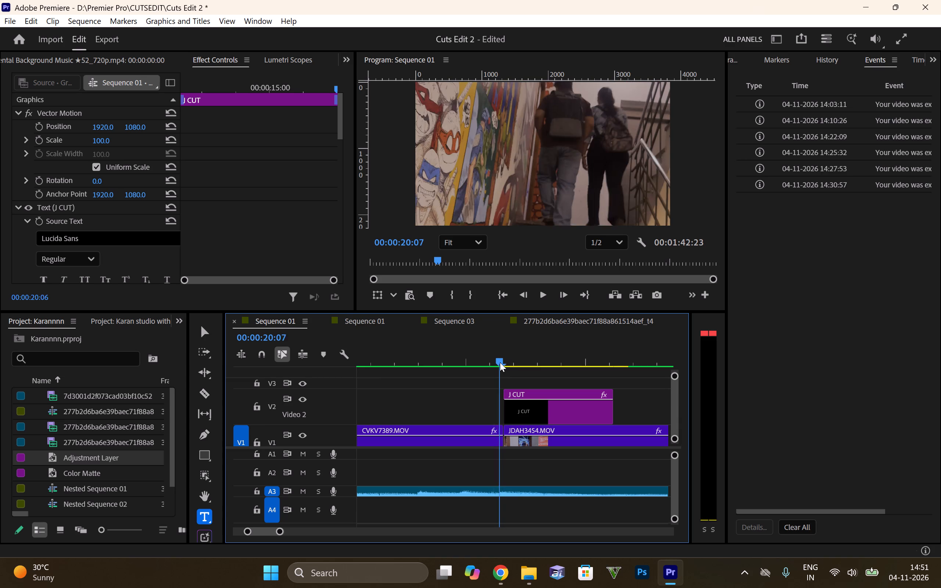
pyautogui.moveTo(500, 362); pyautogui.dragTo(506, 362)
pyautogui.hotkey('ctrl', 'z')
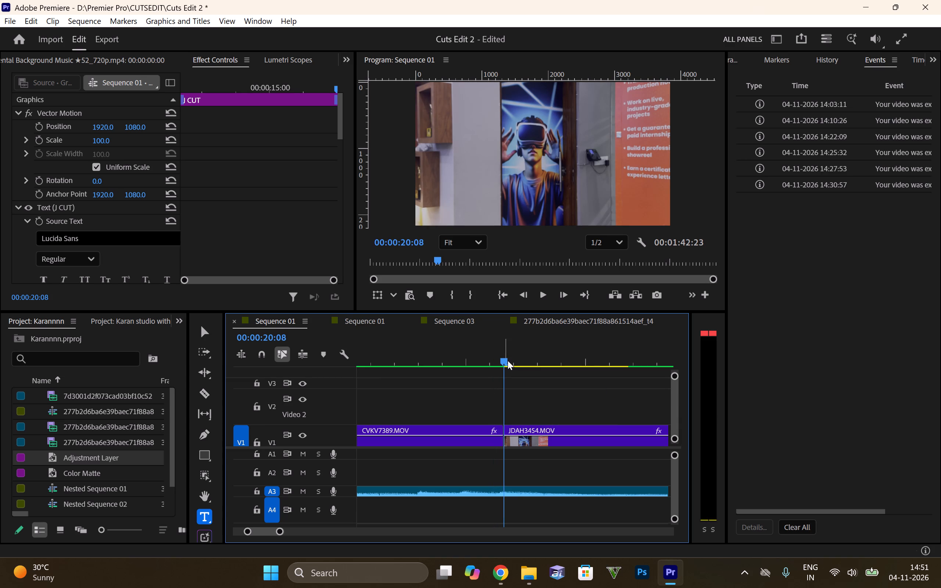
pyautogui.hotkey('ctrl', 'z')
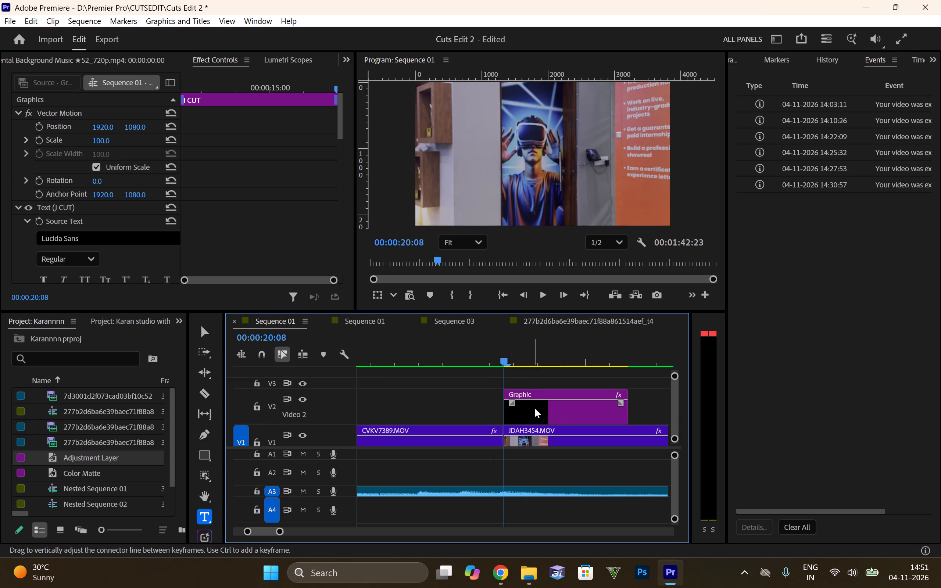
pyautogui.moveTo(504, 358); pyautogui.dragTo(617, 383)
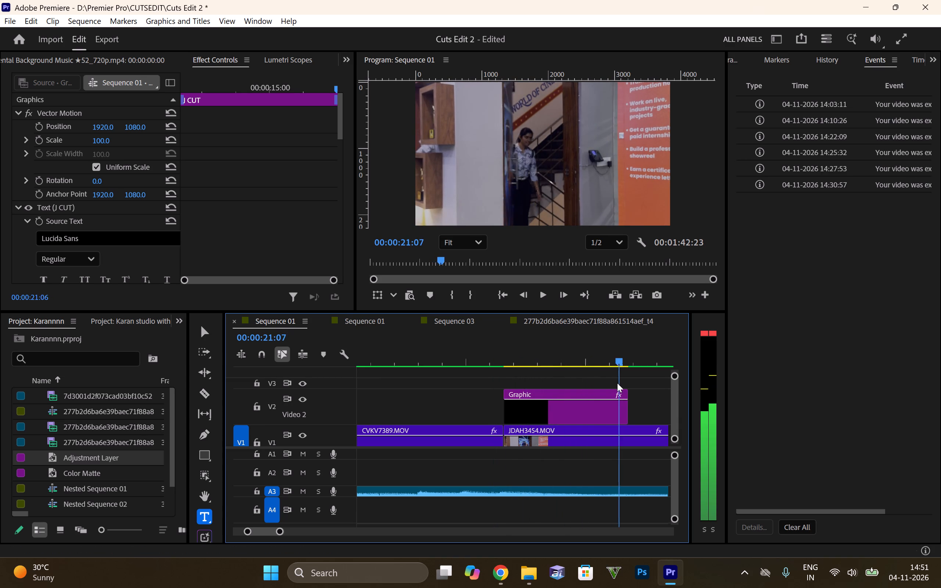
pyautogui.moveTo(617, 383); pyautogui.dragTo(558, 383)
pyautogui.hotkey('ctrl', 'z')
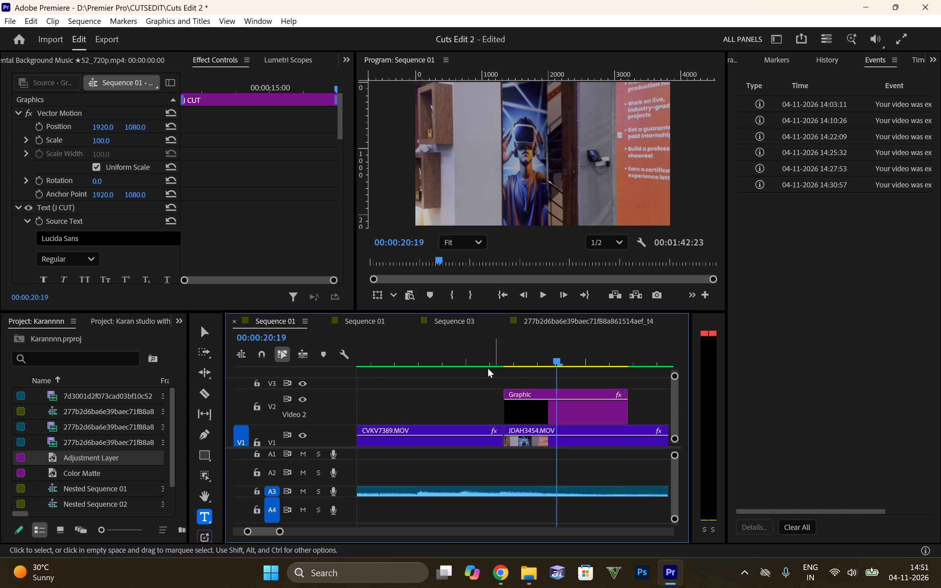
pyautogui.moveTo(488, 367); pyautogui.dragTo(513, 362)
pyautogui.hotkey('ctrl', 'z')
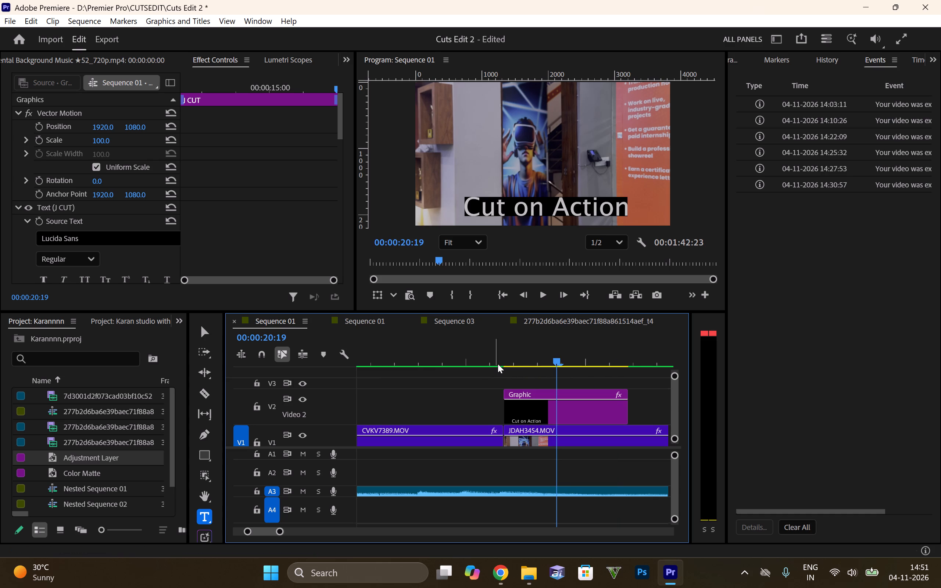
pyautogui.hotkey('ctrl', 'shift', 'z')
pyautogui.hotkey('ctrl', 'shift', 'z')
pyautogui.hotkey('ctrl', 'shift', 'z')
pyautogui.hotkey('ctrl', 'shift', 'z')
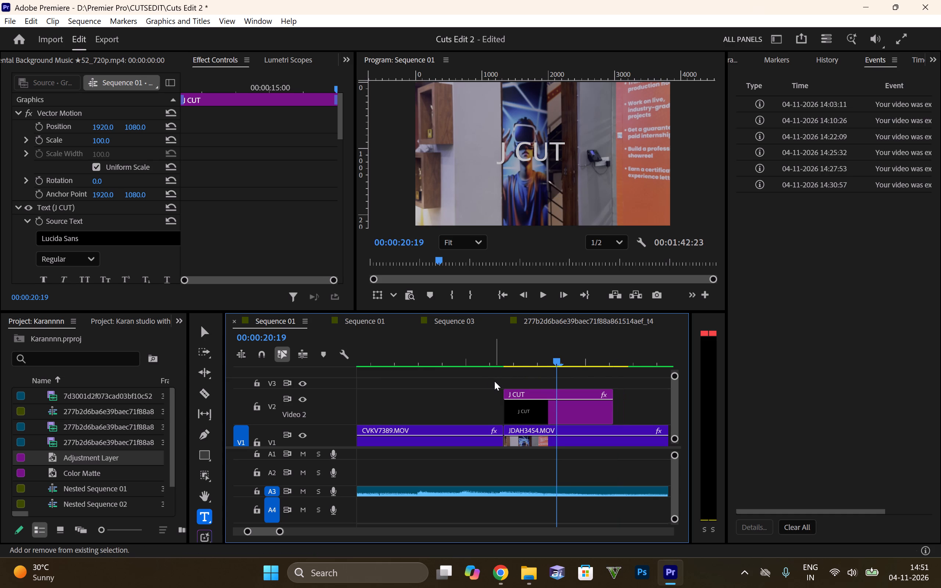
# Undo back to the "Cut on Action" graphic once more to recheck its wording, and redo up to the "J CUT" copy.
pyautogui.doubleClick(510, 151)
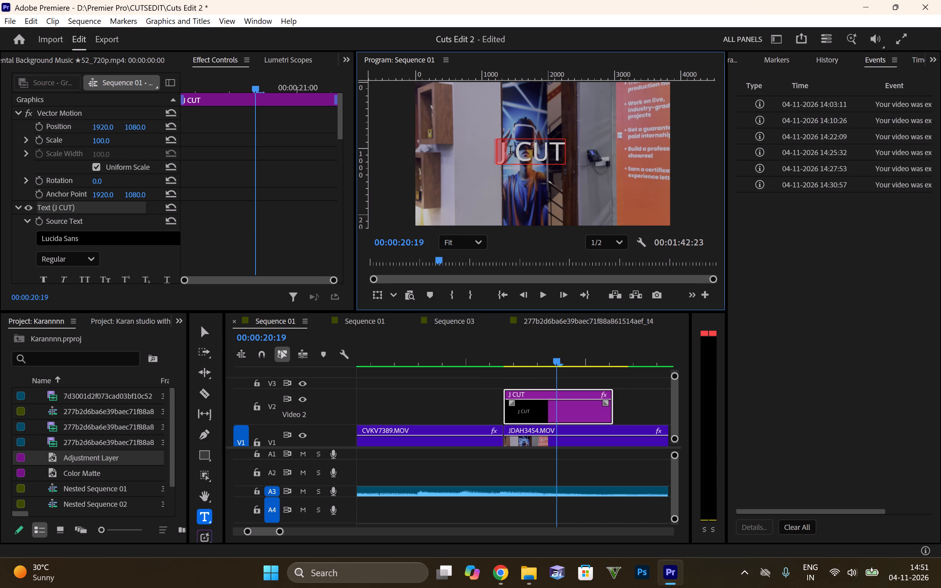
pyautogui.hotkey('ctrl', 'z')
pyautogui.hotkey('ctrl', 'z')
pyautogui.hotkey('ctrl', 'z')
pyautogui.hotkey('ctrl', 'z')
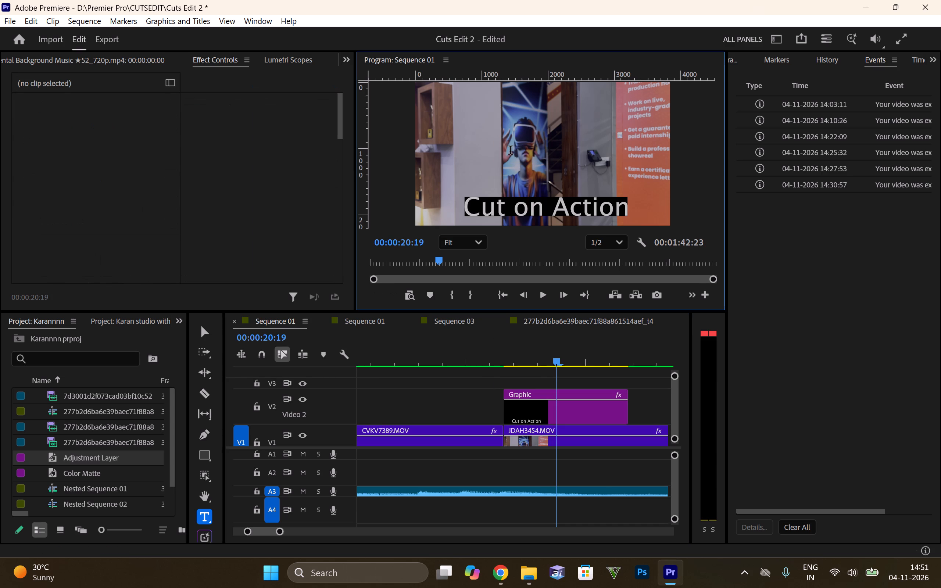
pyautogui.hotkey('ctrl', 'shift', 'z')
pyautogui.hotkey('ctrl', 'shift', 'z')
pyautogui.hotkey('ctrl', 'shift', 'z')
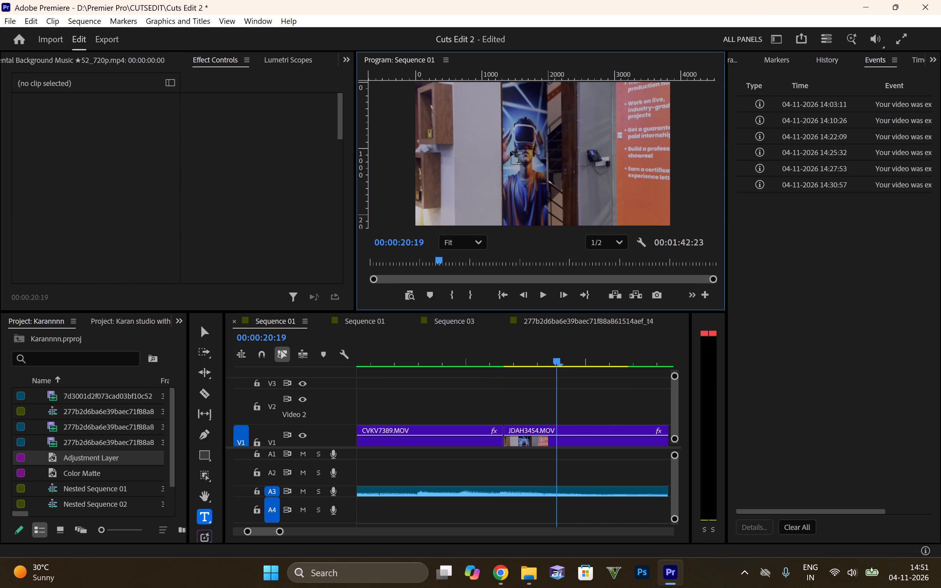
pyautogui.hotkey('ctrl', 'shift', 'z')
# Reword the copied "J CUT" title over JDAH3454.MOV, removing the leading "J" and space so the text begins with "CUT".
pyautogui.doubleClick(509, 151)
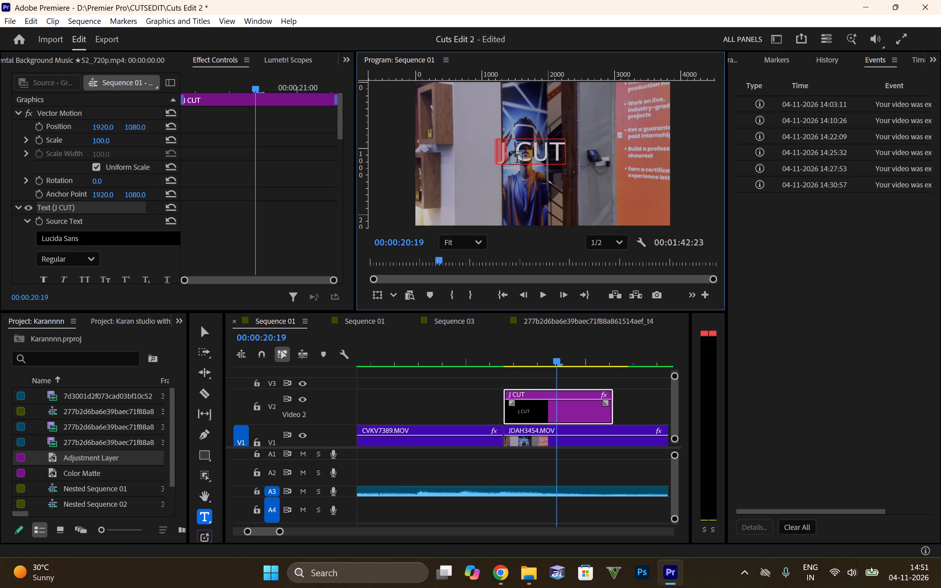
pyautogui.press('BackSpace')
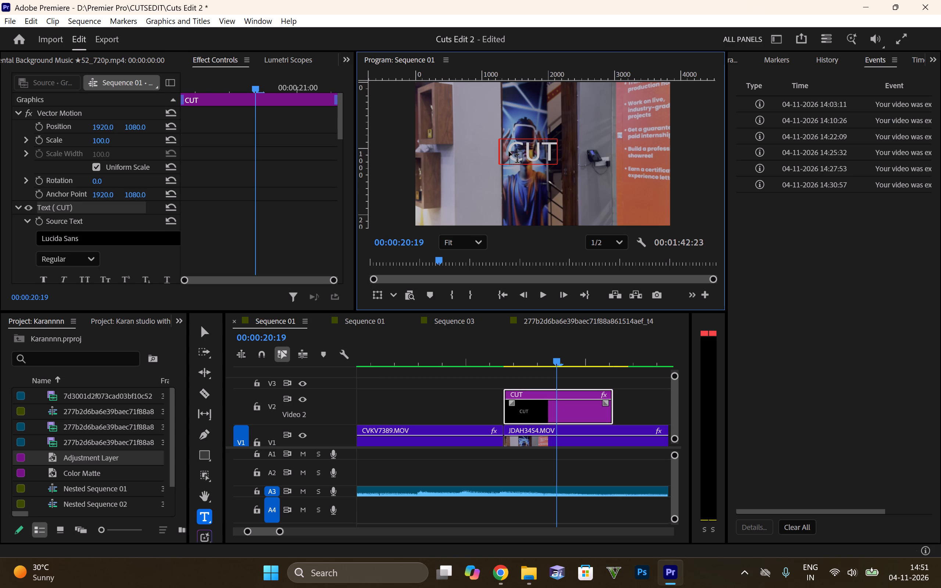
pyautogui.press('Right')
pyautogui.press('BackSpace')
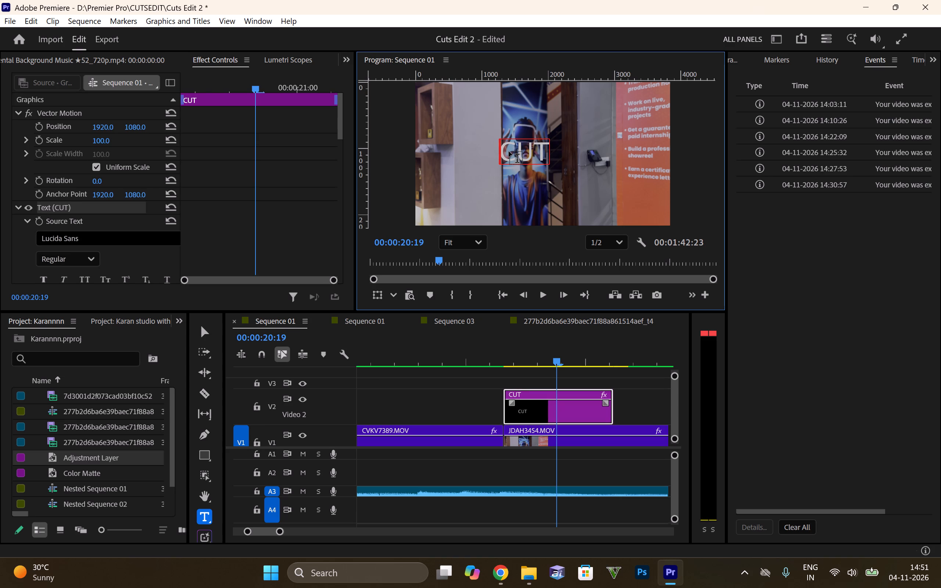
pyautogui.press('Right')
pyautogui.press('Right')
pyautogui.press('Right')
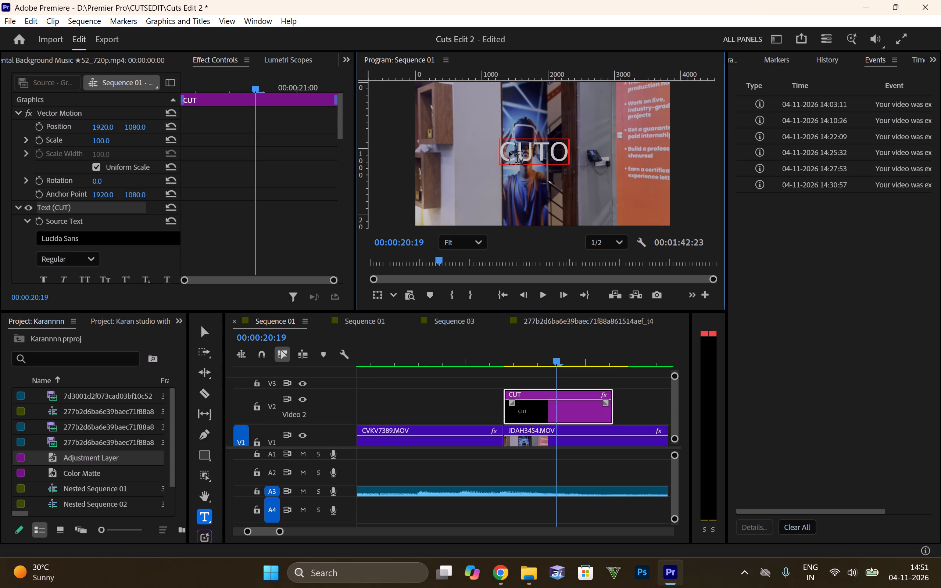
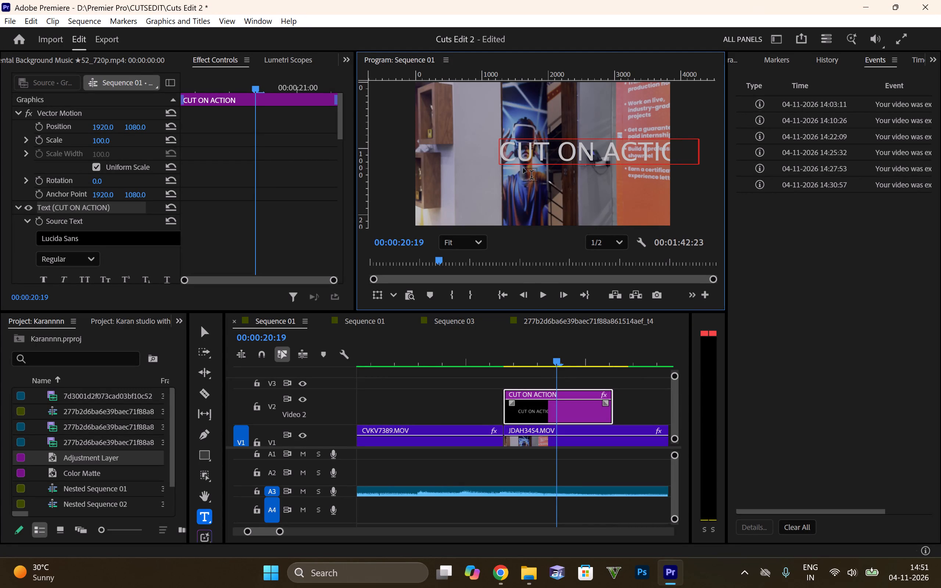
# Centre the "CUT ON ACTION" title over the JDAH3454.MOV picture in the frame.
pyautogui.click(748, 283)
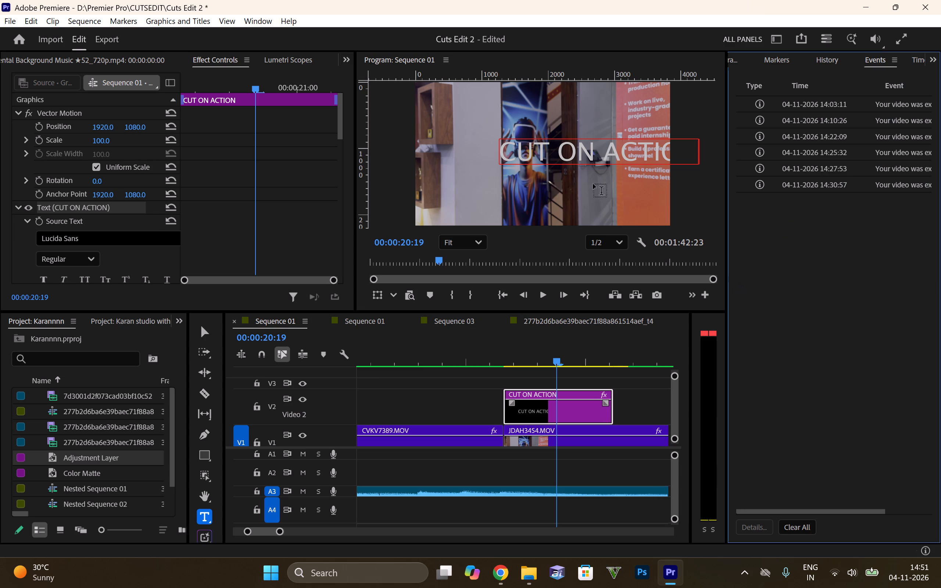
pyautogui.click(207, 336)
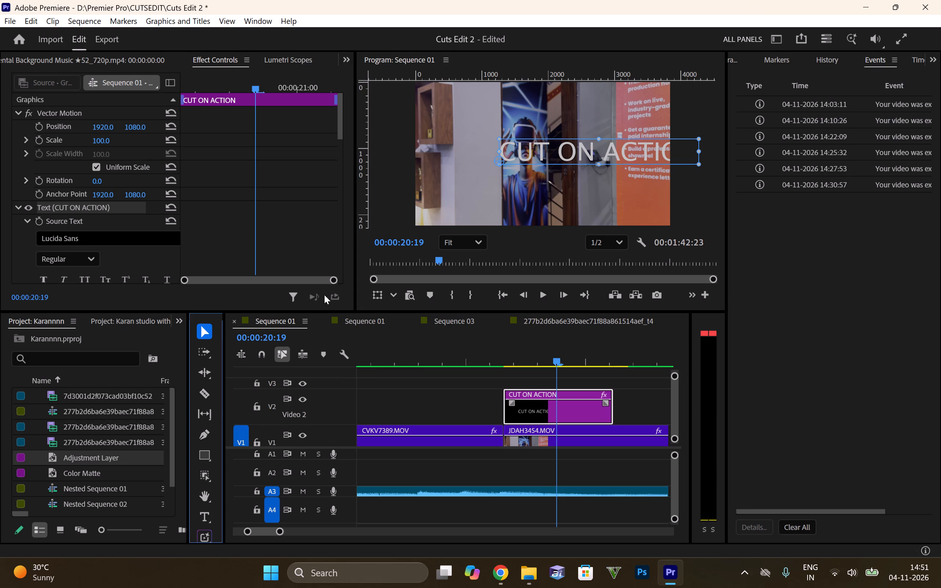
pyautogui.moveTo(600, 148); pyautogui.dragTo(536, 144)
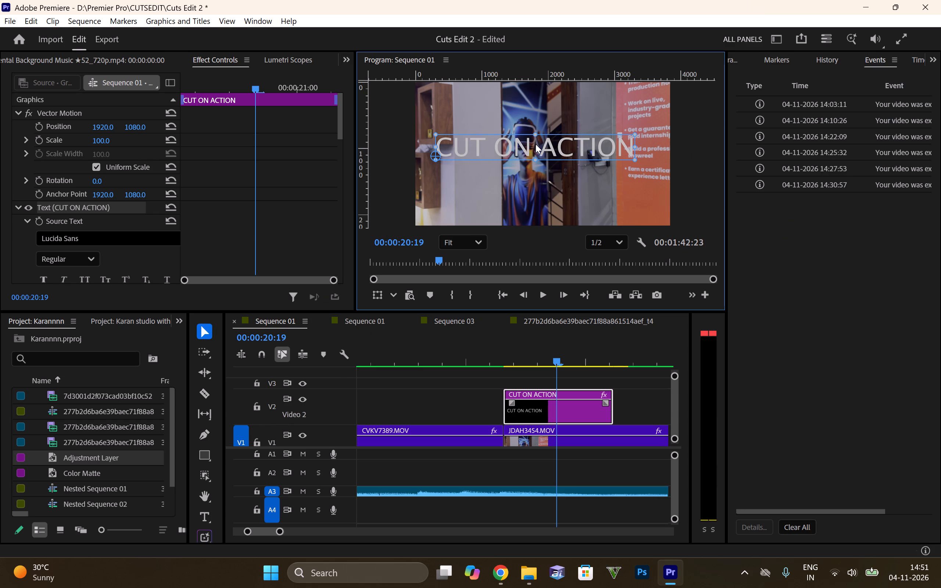
pyautogui.moveTo(536, 144); pyautogui.dragTo(539, 150)
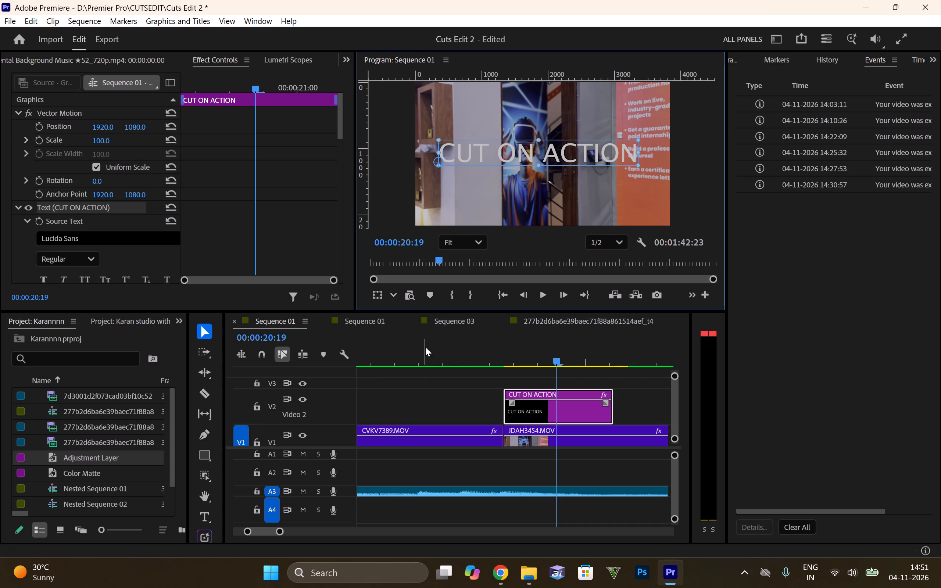
# Play Sequence 01 from the "CUT ON ACTION" title through the LNGF5775.MOV clip to review the cuts and labels.
pyautogui.moveTo(420, 357); pyautogui.dragTo(400, 354)
pyautogui.press('space')
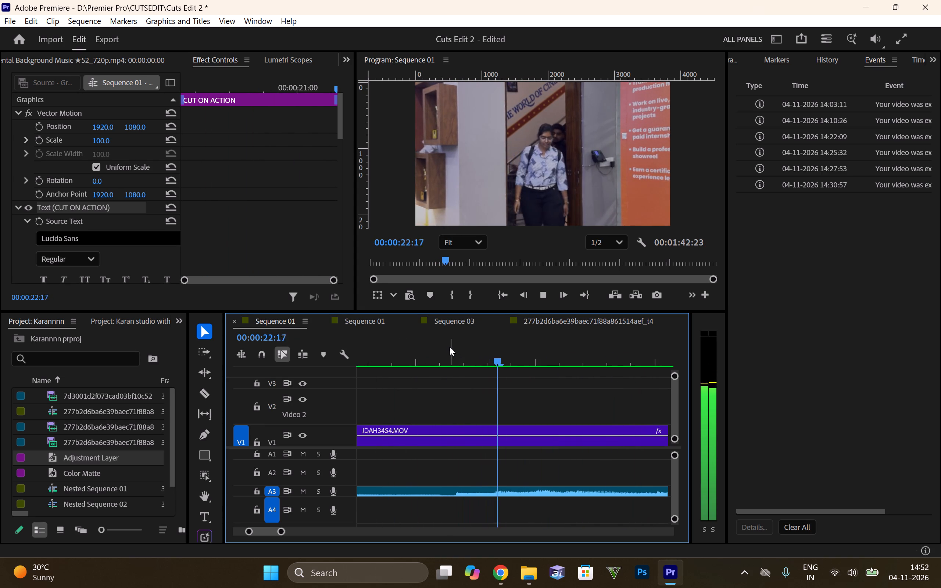
pyautogui.press('space')
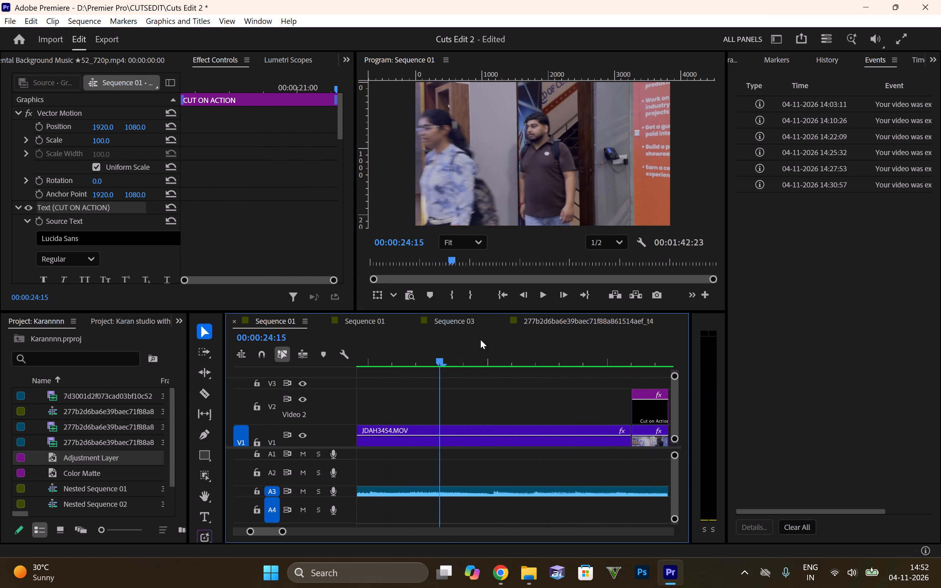
pyautogui.keyDown('alt'); pyautogui.scroll(-20, 454, 353); pyautogui.keyUp('alt')
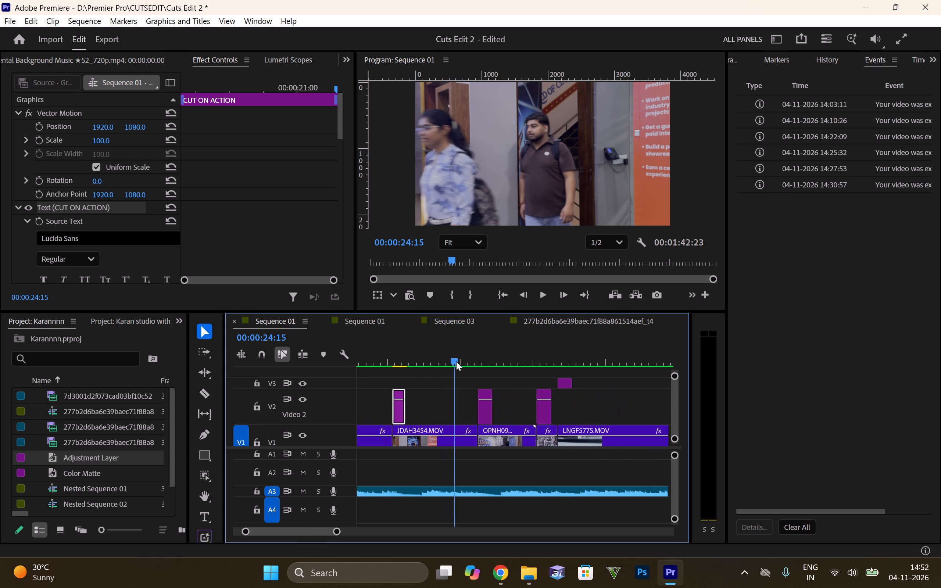
pyautogui.moveTo(456, 361); pyautogui.dragTo(391, 367)
pyautogui.press('space')
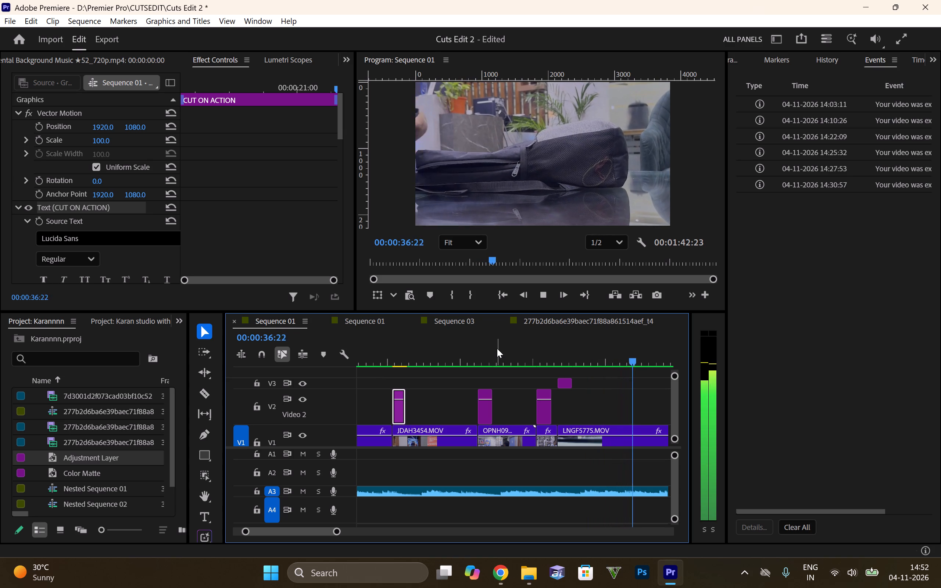
pyautogui.keyDown('alt'); pyautogui.scroll(-9, 553, 347); pyautogui.keyUp('alt')
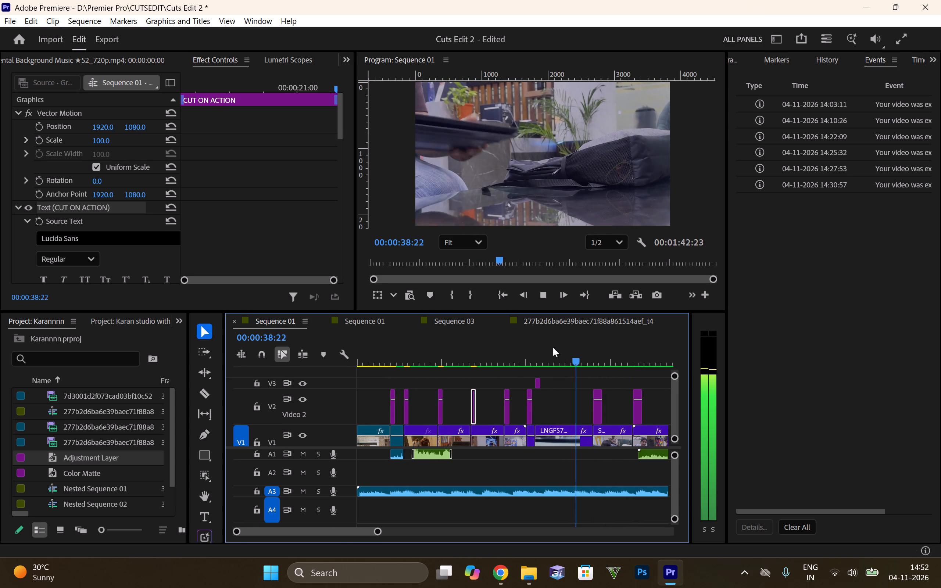
pyautogui.press('space')
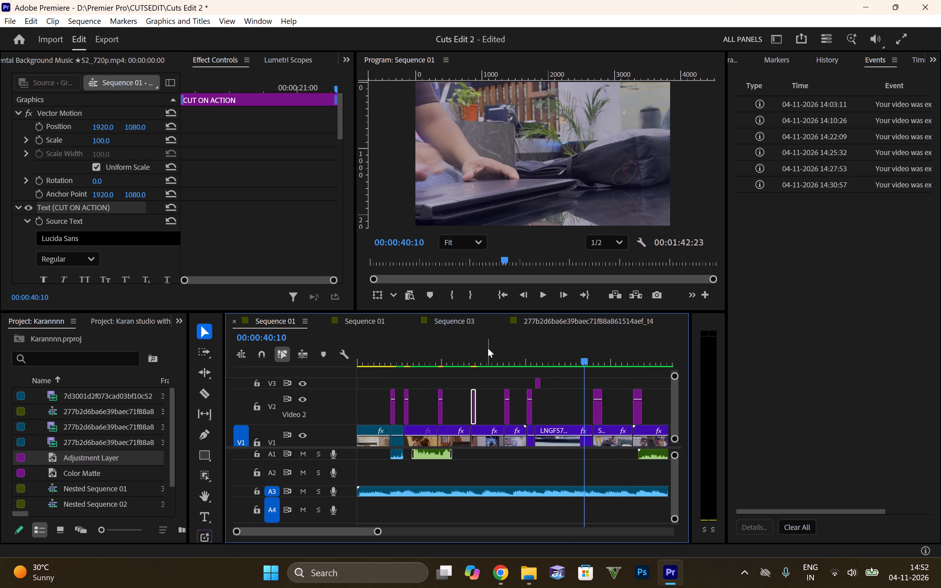
# Split the LNGF5775.MOV clip on V1 at 00:00:33:01, after the "insert cut" label.
pyautogui.click(537, 363)
pyautogui.press('space')
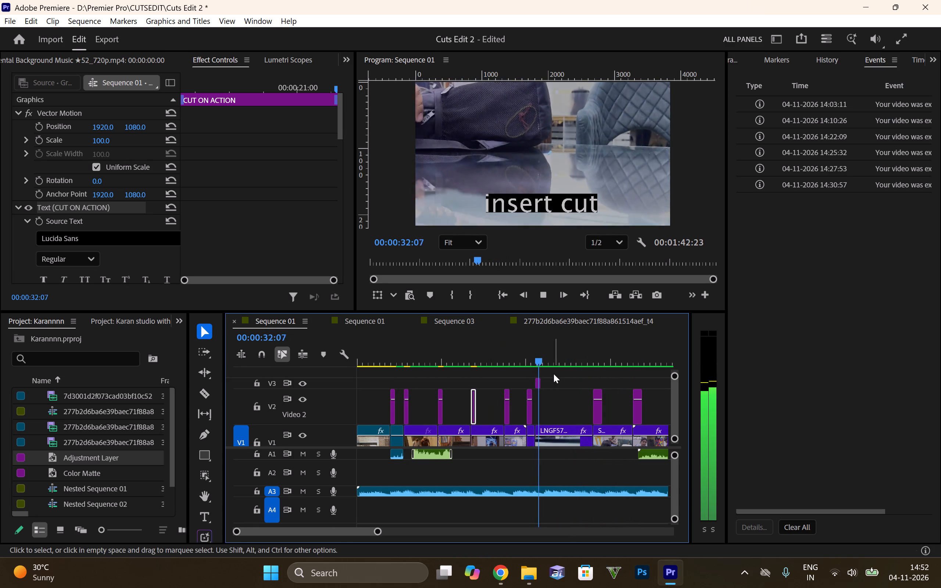
pyautogui.press('space')
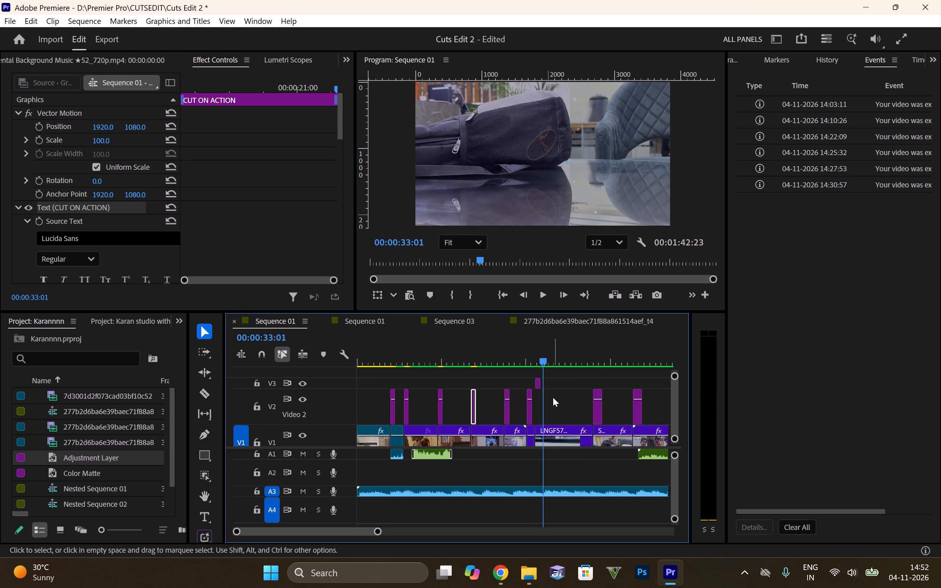
pyautogui.keyDown('alt'); pyautogui.scroll(13, 550, 426); pyautogui.keyUp('alt')
pyautogui.keyDown('alt'); pyautogui.scroll(5, 521, 435); pyautogui.keyUp('alt')
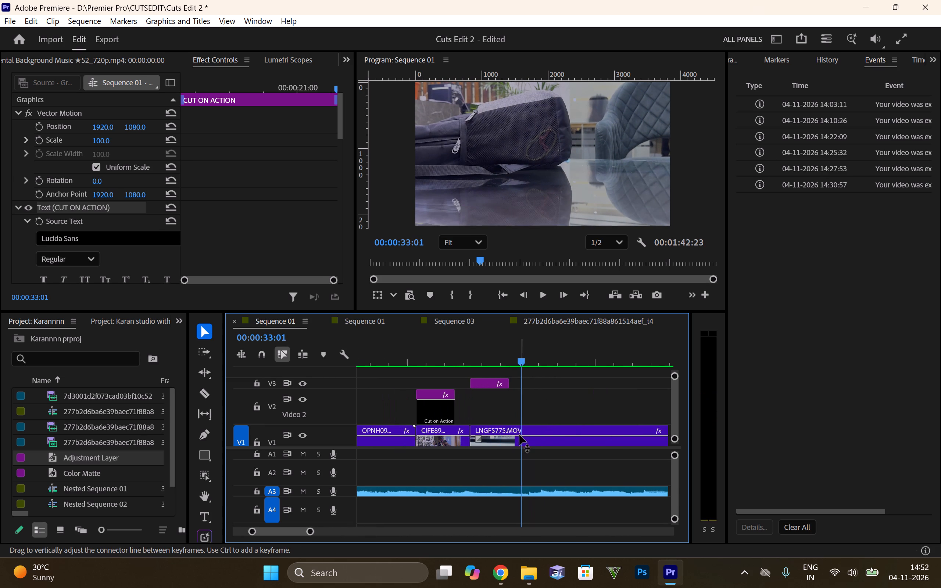
pyautogui.click(519, 434)
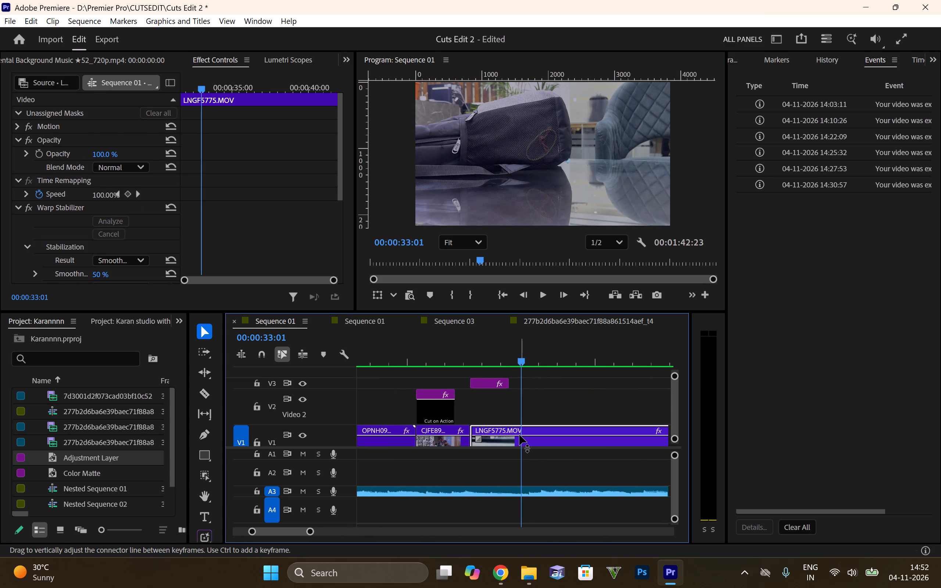
pyautogui.hotkey('ctrl', 'k')
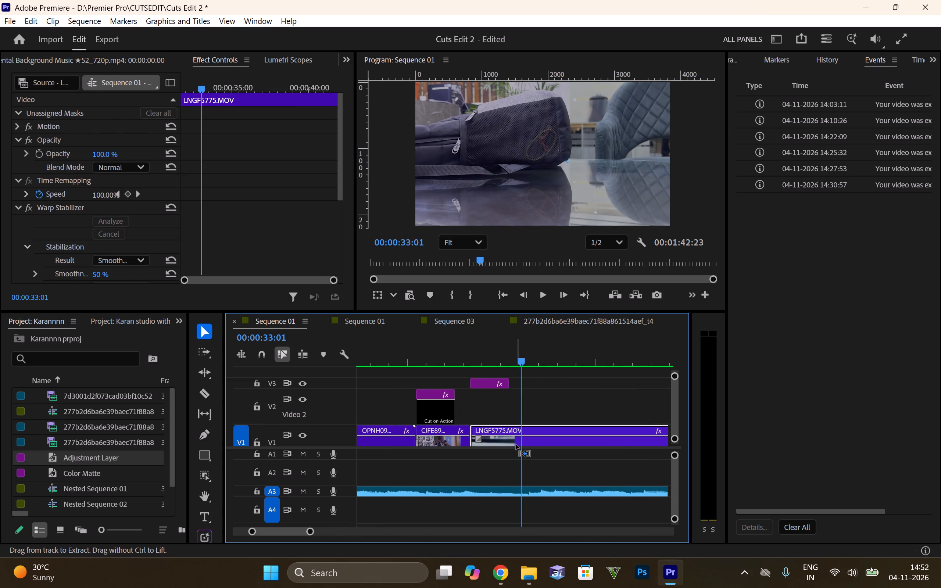
# Add an edit at 00:00:34:08, cutting the music on A3 below LNGF5775.MOV.
pyautogui.press('Right')
pyautogui.press('Right')
pyautogui.press('Right')
pyautogui.press('Right')
pyautogui.press('Right')
pyautogui.press('Right')
pyautogui.press('Right')
pyautogui.press('Right')
pyautogui.press('Right')
pyautogui.press('Right')
pyautogui.press('Right')
pyautogui.press('Right')
pyautogui.press('Right')
pyautogui.press('Right')
pyautogui.press('Right')
pyautogui.press('Right')
pyautogui.press('Right')
pyautogui.press('Right')
pyautogui.press('Right')
pyautogui.press('Right')
pyautogui.press('Right')
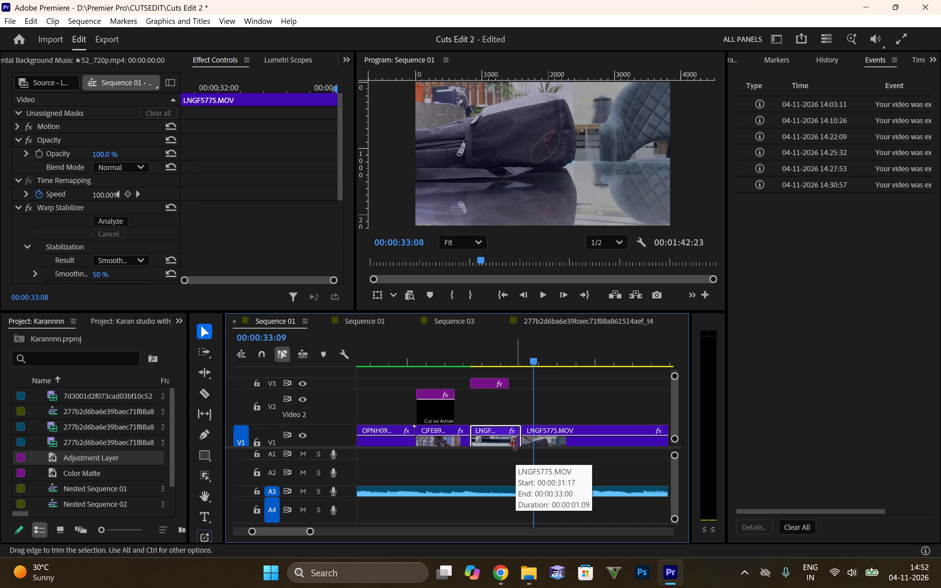
pyautogui.press('Right')
pyautogui.press('Right')
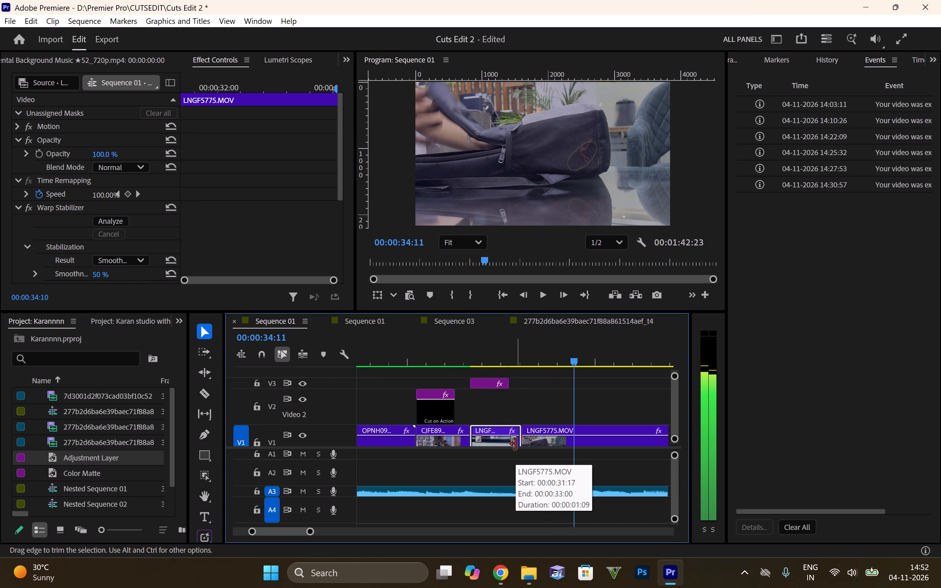
pyautogui.press('Left')
pyautogui.press('Left')
pyautogui.press('Left')
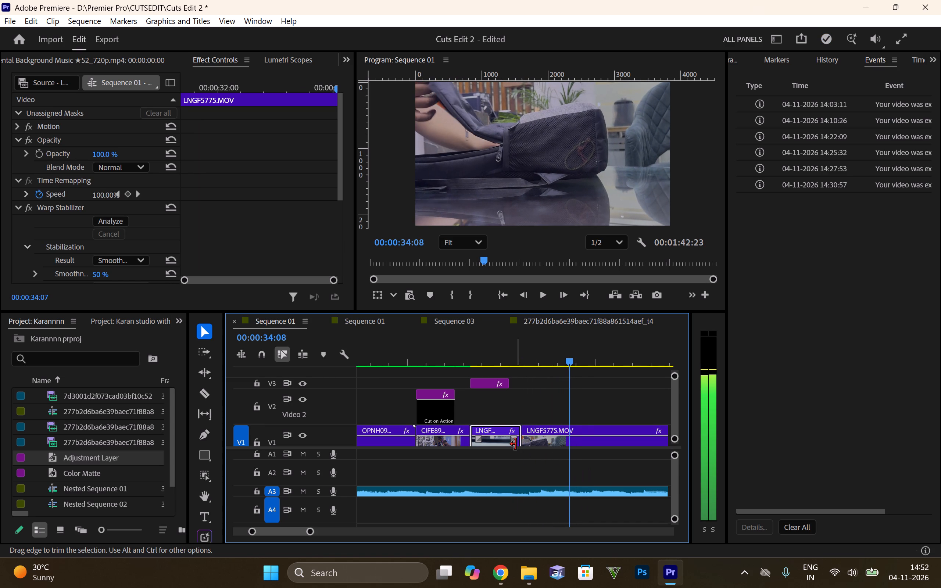
pyautogui.hotkey('ctrl', 'k')
# Split both the music on A3 and the remaining LNGF5775.MOV clip on V1 at 00:00:35:01.
pyautogui.press('Right')
pyautogui.press('Right')
pyautogui.press('Right')
pyautogui.press('Right')
pyautogui.press('Right')
pyautogui.press('Right')
pyautogui.press('Right')
pyautogui.press('Right')
pyautogui.press('Right')
pyautogui.press('Right')
pyautogui.press('Right')
pyautogui.press('Right')
pyautogui.press('Right')
pyautogui.press('Right')
pyautogui.press('Right')
pyautogui.press('Right')
pyautogui.press('Right')
pyautogui.press('Right')
pyautogui.press('Right')
pyautogui.press('Right')
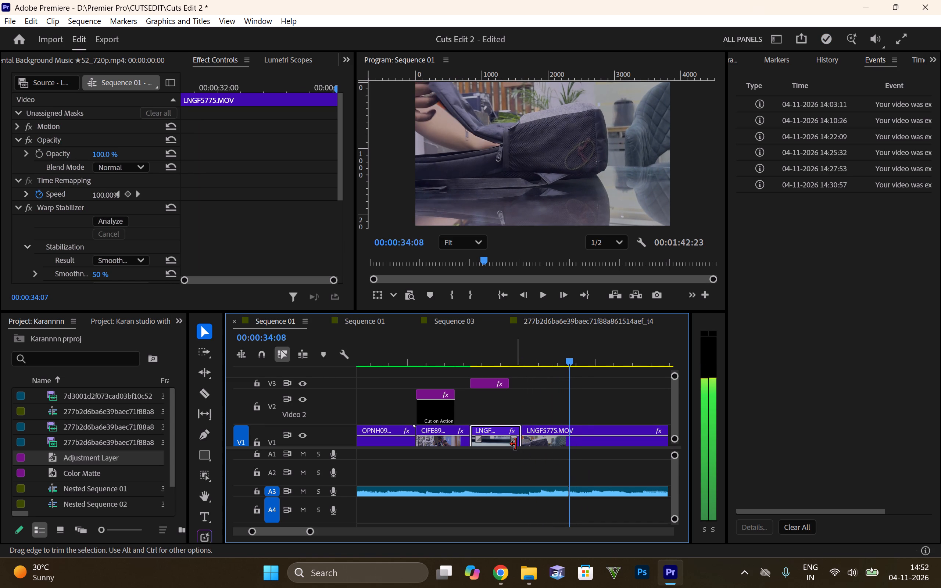
pyautogui.press('Left')
pyautogui.press('Left')
pyautogui.press('Left')
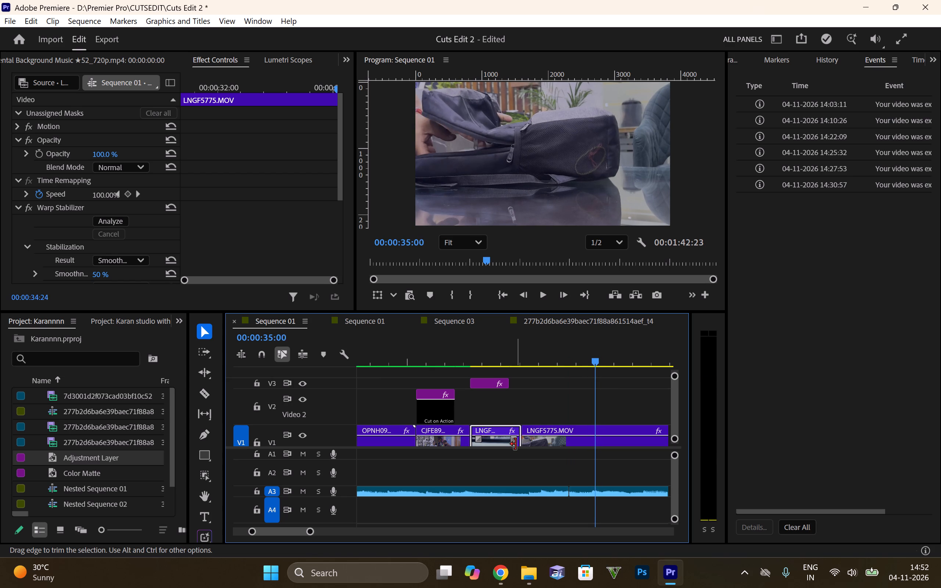
pyautogui.press('Left')
pyautogui.press('Left')
pyautogui.press('Left')
pyautogui.press('Left')
pyautogui.press('Left')
pyautogui.press('Left')
pyautogui.press('Left')
pyautogui.press('Left')
pyautogui.press('Left')
pyautogui.press('Left')
pyautogui.press('Left')
pyautogui.press('Left')
pyautogui.press('Left')
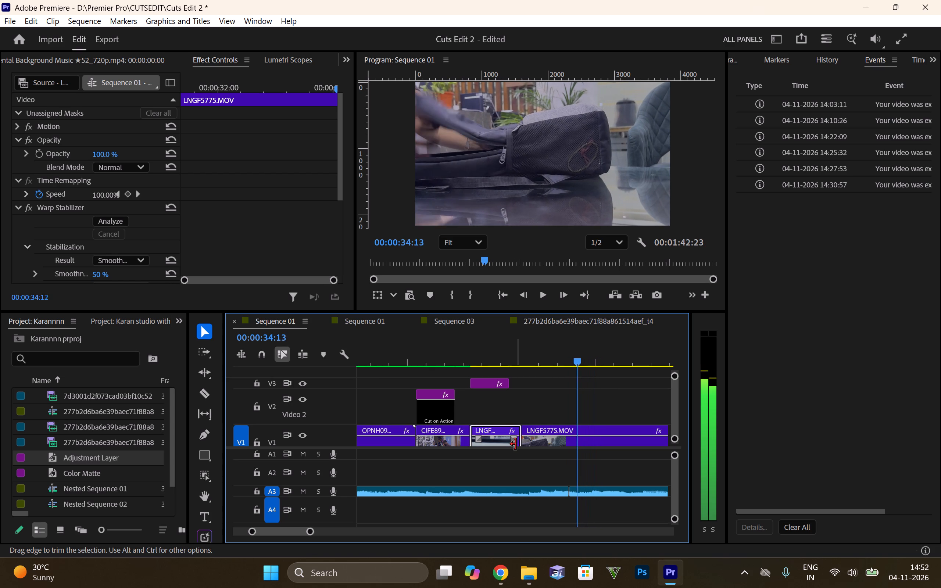
pyautogui.press('Left')
pyautogui.press('Left')
pyautogui.press('Left')
pyautogui.press('Right')
pyautogui.press('Left')
pyautogui.press('Left')
pyautogui.press('Left')
pyautogui.press('Left')
pyautogui.press('Left')
pyautogui.press('Left')
pyautogui.press('Left')
pyautogui.press('Left')
pyautogui.press('Left')
pyautogui.press('Left')
pyautogui.press('Left')
pyautogui.press('Left')
pyautogui.press('Left')
pyautogui.press('Left')
pyautogui.press('Left')
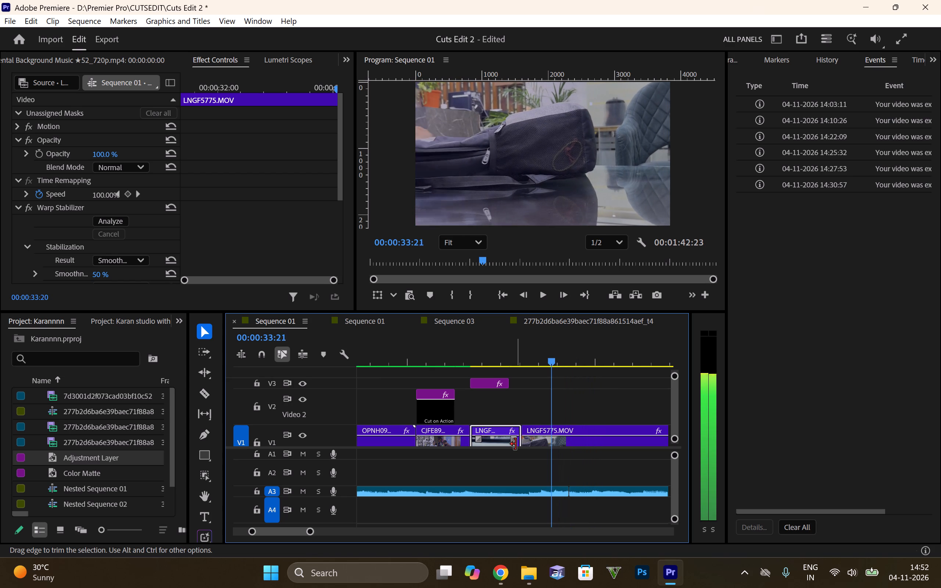
pyautogui.press('Left')
pyautogui.press('Right')
pyautogui.press('Right')
pyautogui.press('Right')
pyautogui.press('Right')
pyautogui.press('Right')
pyautogui.press('Right')
pyautogui.press('Right')
pyautogui.press('Right')
pyautogui.press('Right')
pyautogui.press('Right')
pyautogui.press('Right')
pyautogui.press('Right')
pyautogui.press('Right')
pyautogui.press('Right')
pyautogui.press('Right')
pyautogui.press('Right')
pyautogui.press('Right')
pyautogui.press('Right')
pyautogui.press('Right')
pyautogui.press('Right')
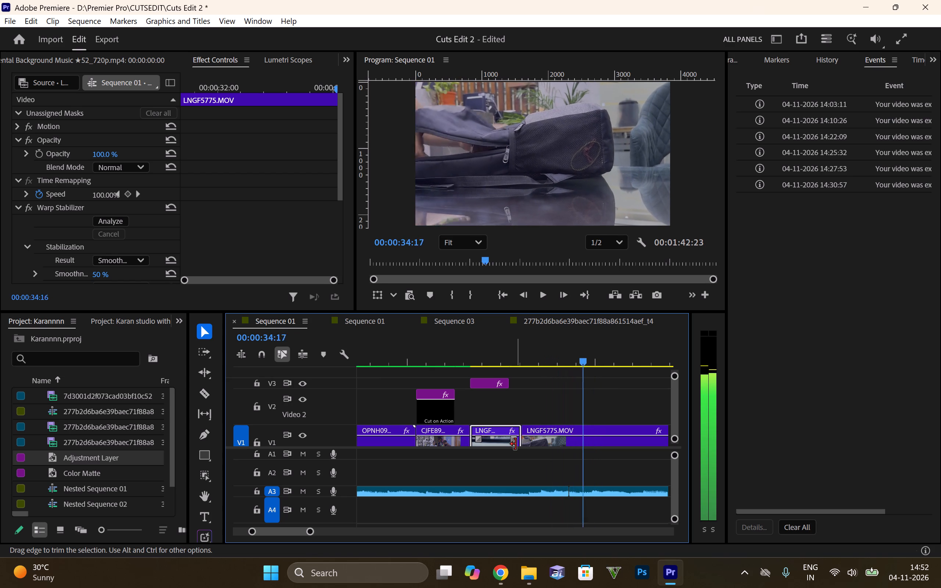
pyautogui.press('Right')
pyautogui.hotkey('ctrl', 'Right')
pyautogui.press('Right')
pyautogui.press('Right')
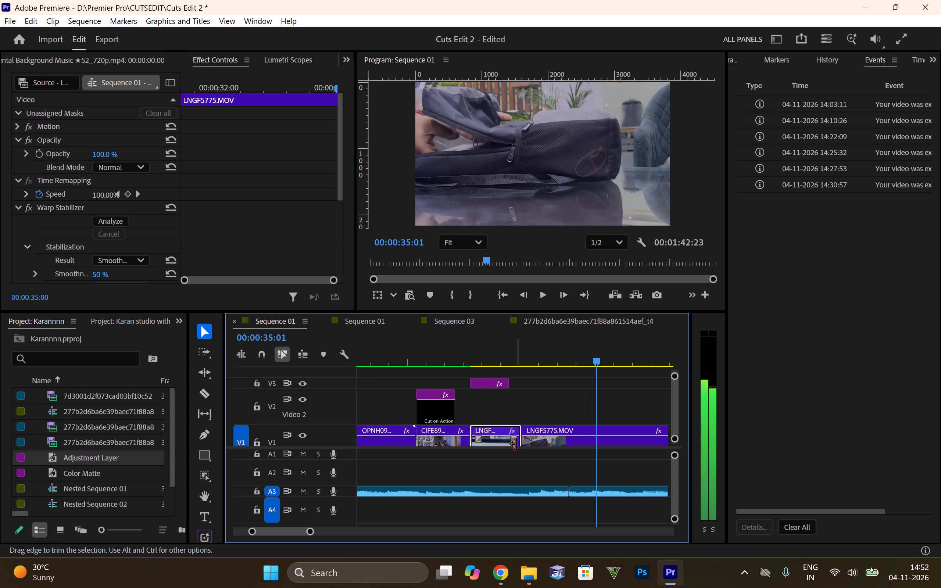
pyautogui.hotkey('ctrl', 'k')
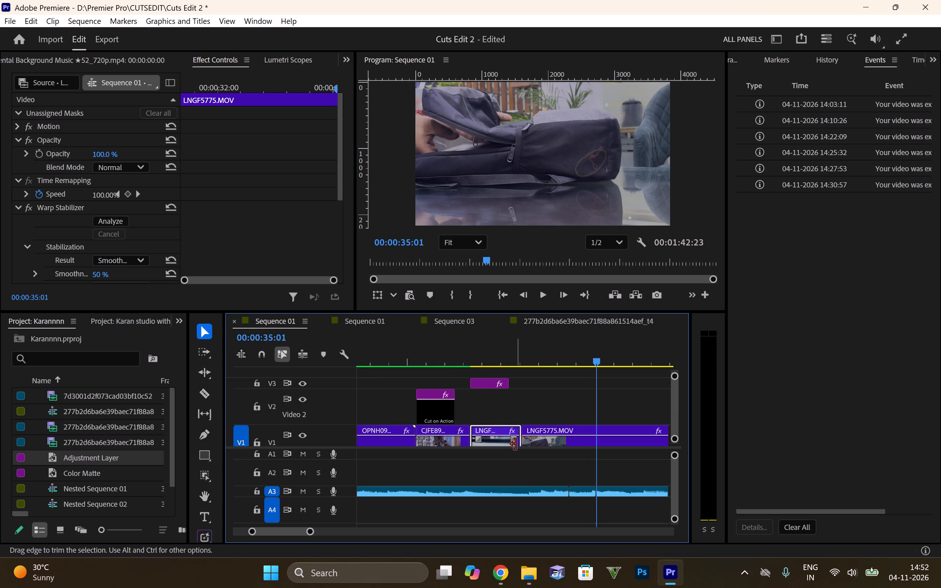
pyautogui.click(600, 439)
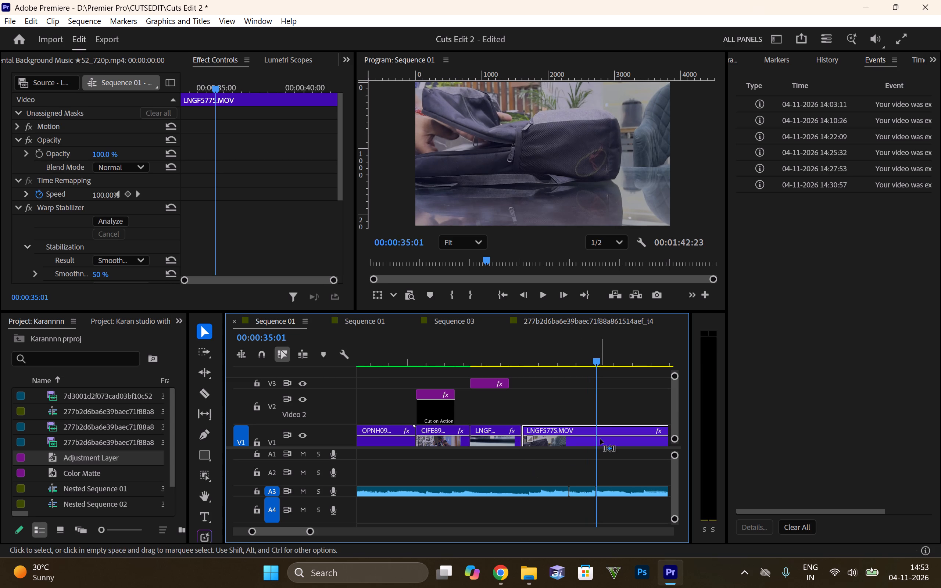
pyautogui.hotkey('ctrl', 'k')
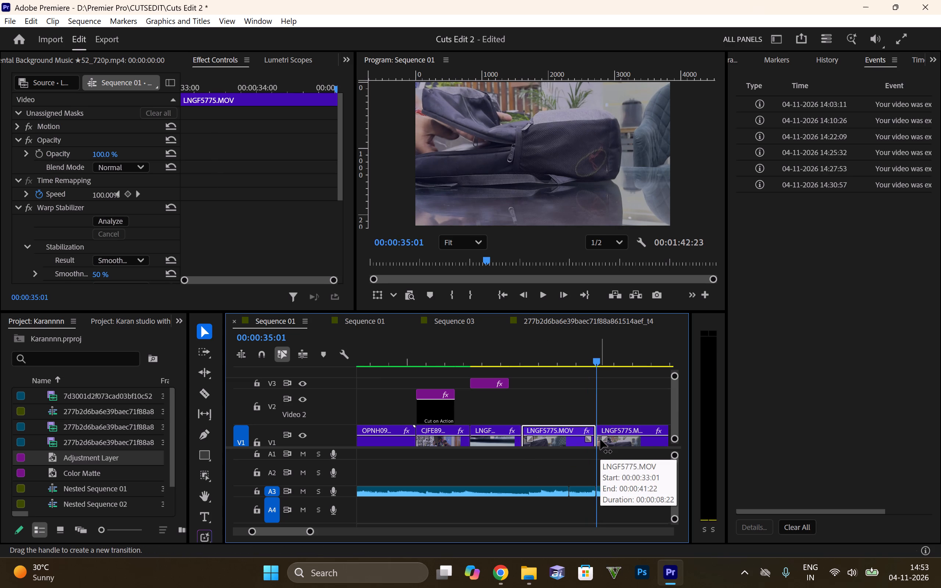
# Split the last LNGF5775.MOV piece on V1 at 00:00:36:24.
pyautogui.press('Right')
pyautogui.press('Right')
pyautogui.press('Right')
pyautogui.press('Right')
pyautogui.press('Right')
pyautogui.press('Right')
pyautogui.press('Right')
pyautogui.press('Right')
pyautogui.press('Right')
pyautogui.press('Right')
pyautogui.press('Right')
pyautogui.press('Right')
pyautogui.press('Right')
pyautogui.press('Right')
pyautogui.press('Right')
pyautogui.press('Right')
pyautogui.press('Right')
pyautogui.press('Right')
pyautogui.press('Right')
pyautogui.press('Right')
pyautogui.press('Right')
pyautogui.press('Right')
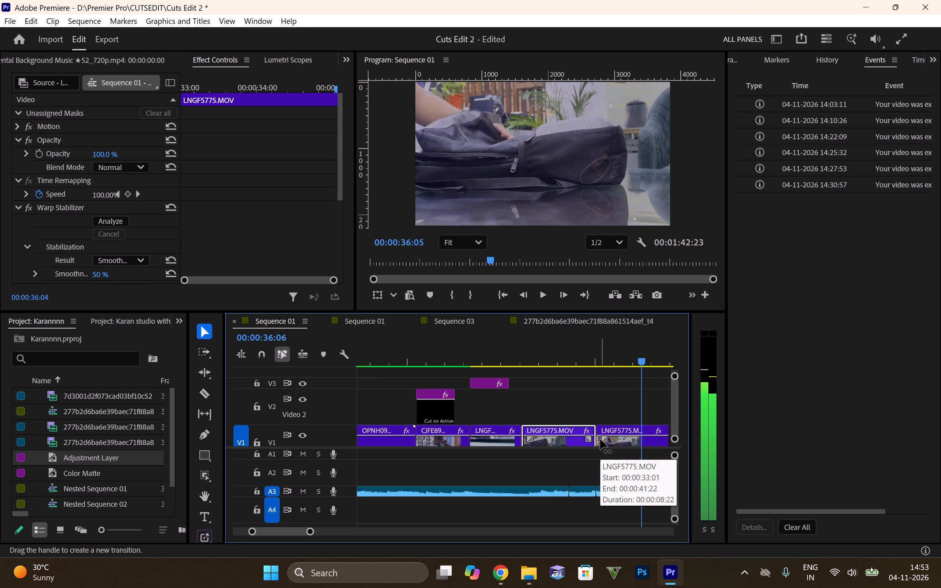
pyautogui.press('Right')
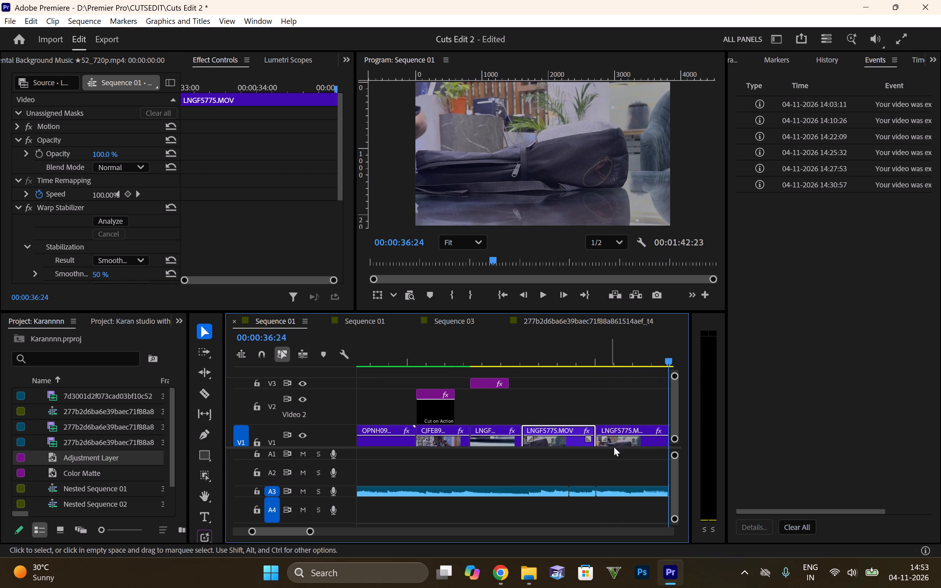
pyautogui.click(627, 442)
pyautogui.hotkey('ctrl', 'k')
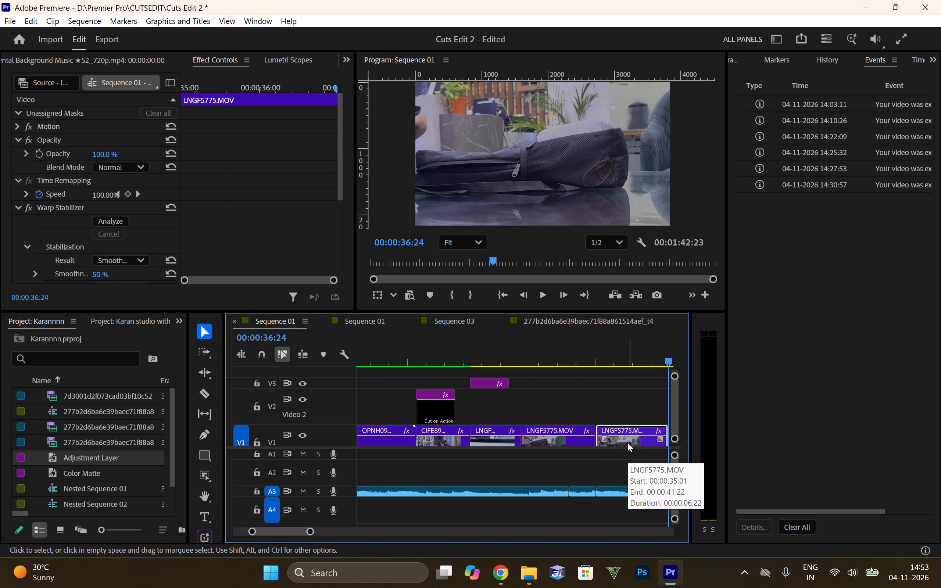
# Split the last LNGF5775.MOV piece on V1 at 00:00:38:24.
pyautogui.keyDown('alt'); pyautogui.scroll(-11, 608, 387); pyautogui.keyUp('alt')
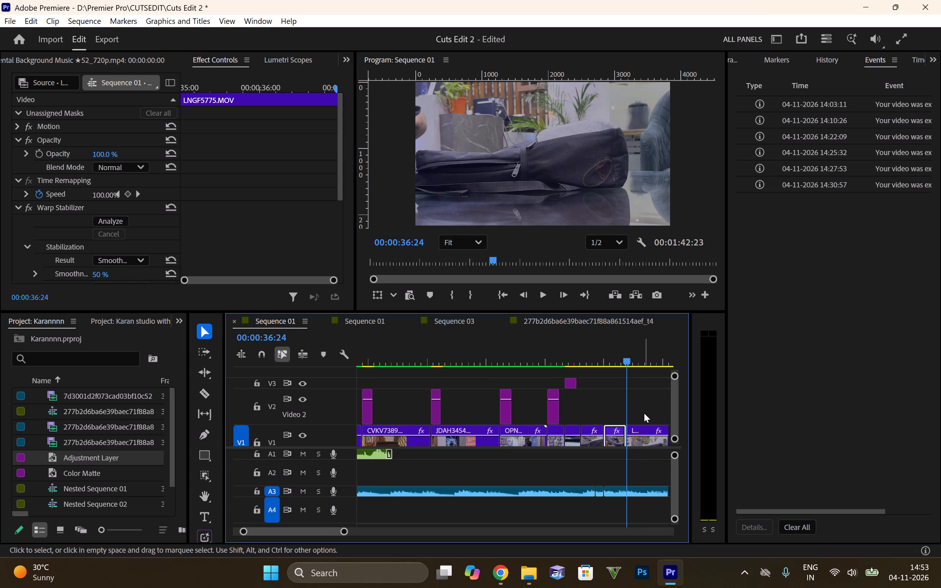
pyautogui.keyDown('ctrl'); pyautogui.scroll(7, 644, 413); pyautogui.keyUp('ctrl')
pyautogui.keyDown('alt'); pyautogui.scroll(14, 644, 413); pyautogui.keyUp('alt')
pyautogui.press('space')
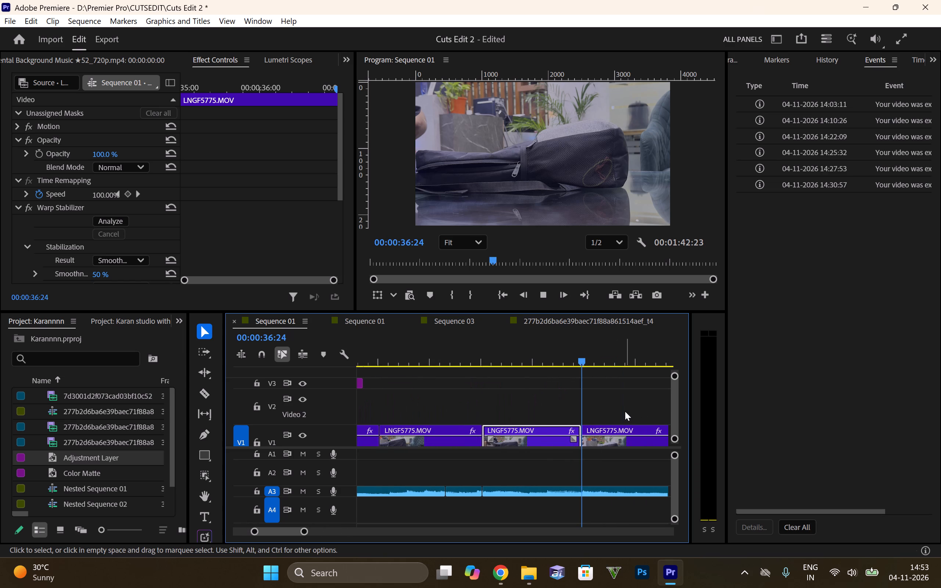
pyautogui.press('space')
pyautogui.press('space')
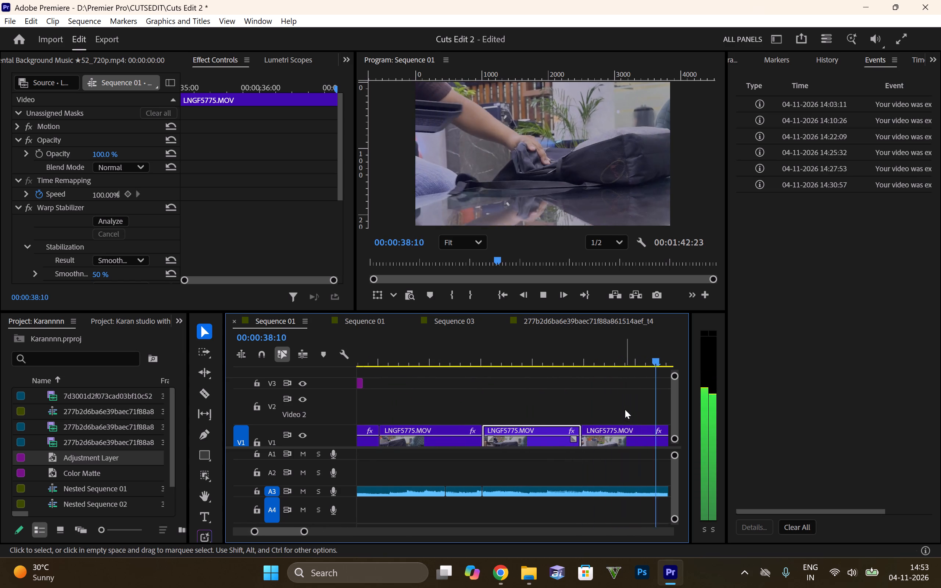
pyautogui.press('space')
pyautogui.keyDown('alt'); pyautogui.scroll(-2, 457, 410); pyautogui.keyUp('alt')
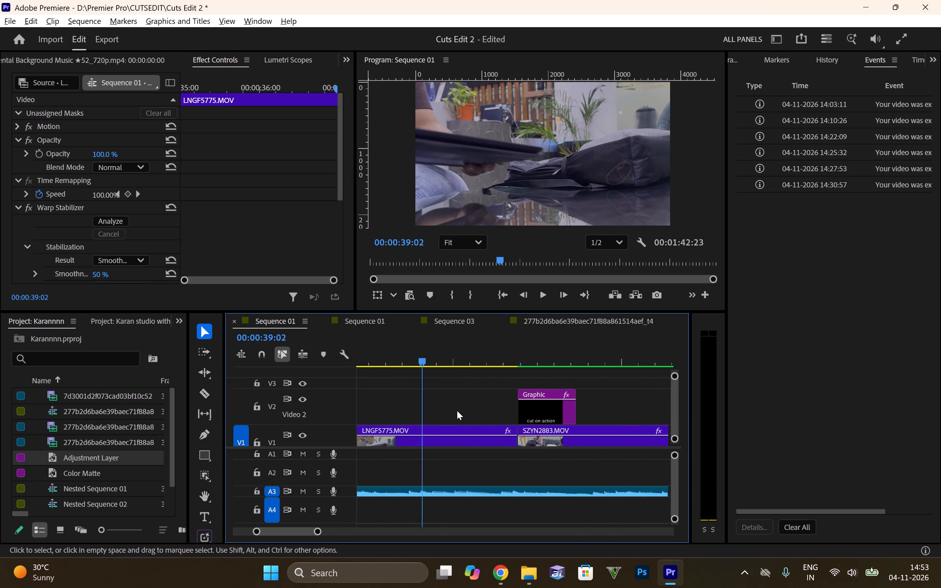
pyautogui.keyDown('alt'); pyautogui.scroll(-10, 457, 410); pyautogui.keyUp('alt')
pyautogui.moveTo(442, 361); pyautogui.dragTo(414, 354)
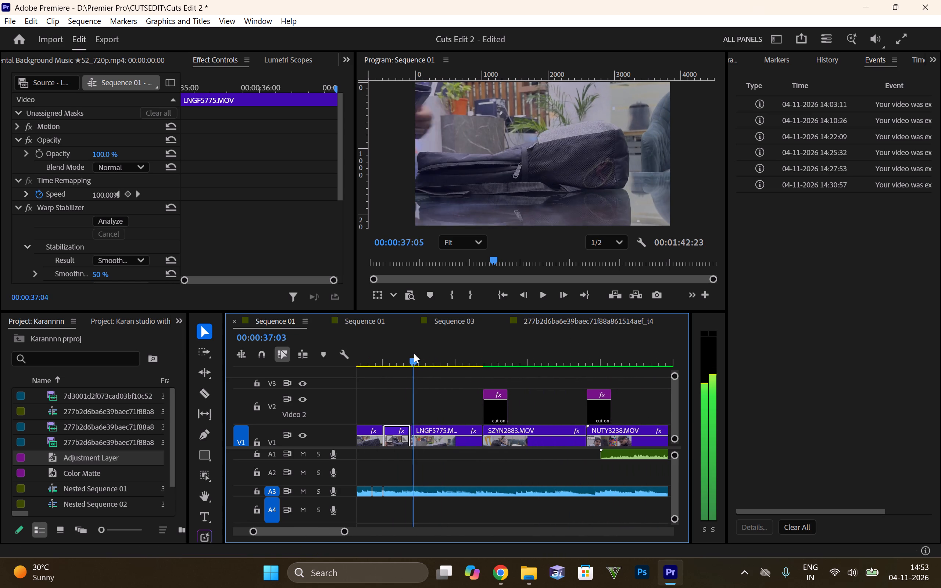
pyautogui.moveTo(414, 354); pyautogui.dragTo(415, 356)
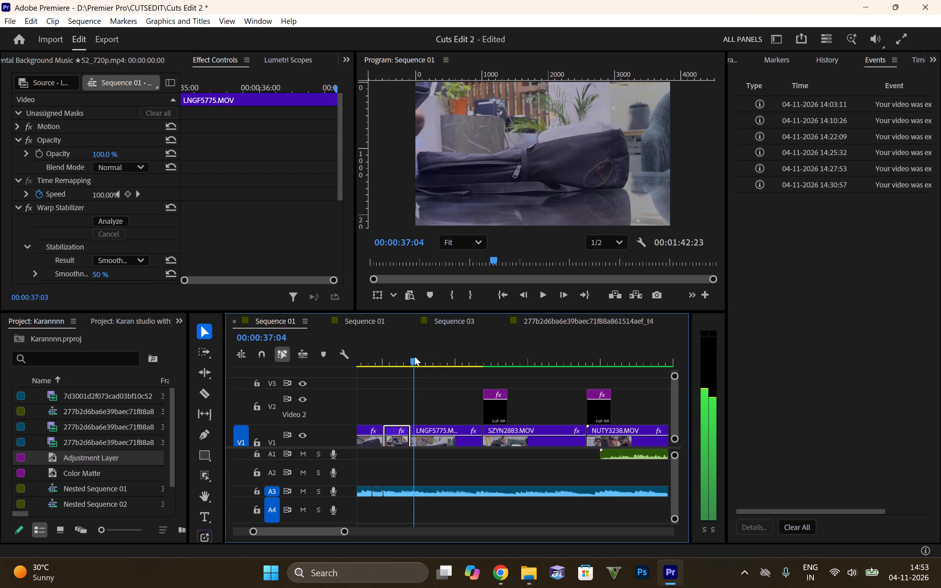
pyautogui.press('space')
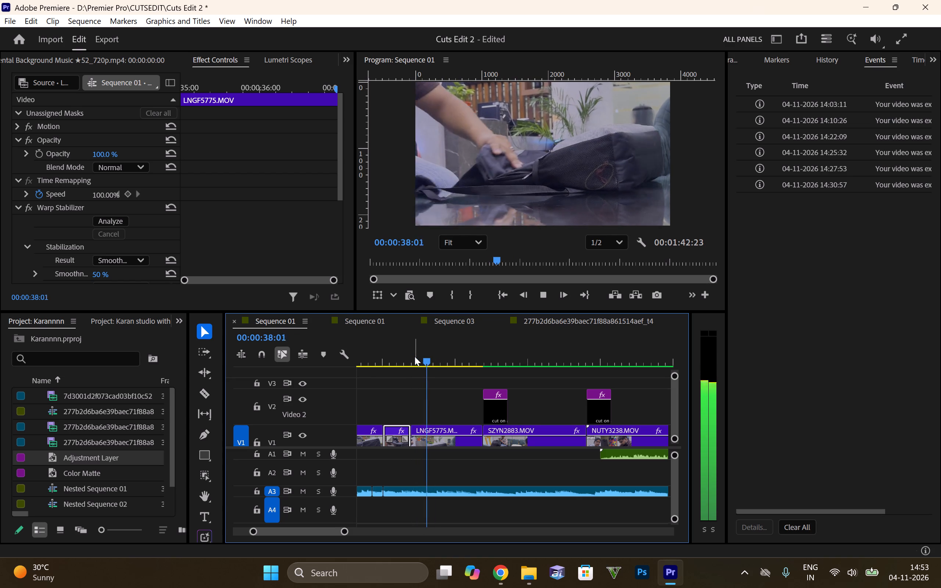
pyautogui.press('space')
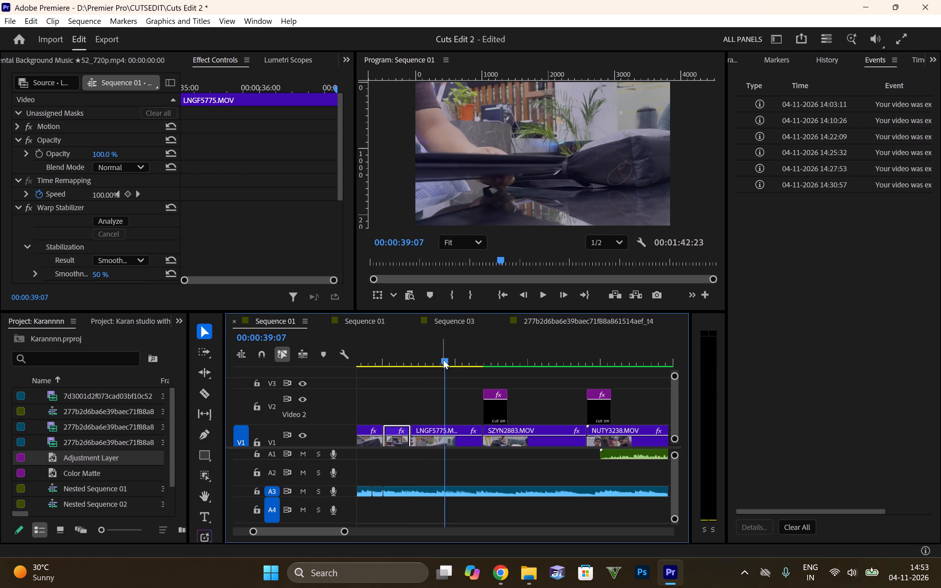
pyautogui.moveTo(443, 360); pyautogui.dragTo(436, 360)
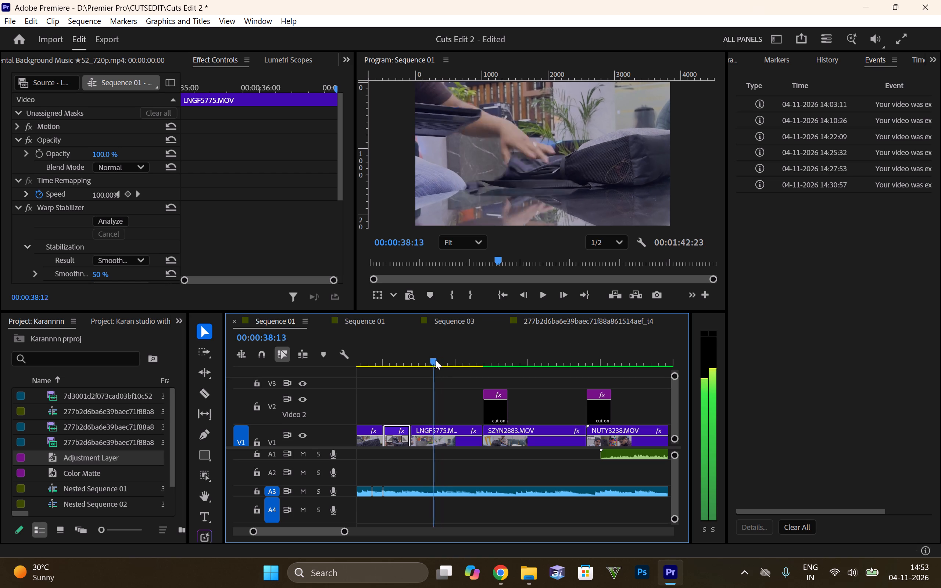
pyautogui.moveTo(436, 360); pyautogui.dragTo(439, 362)
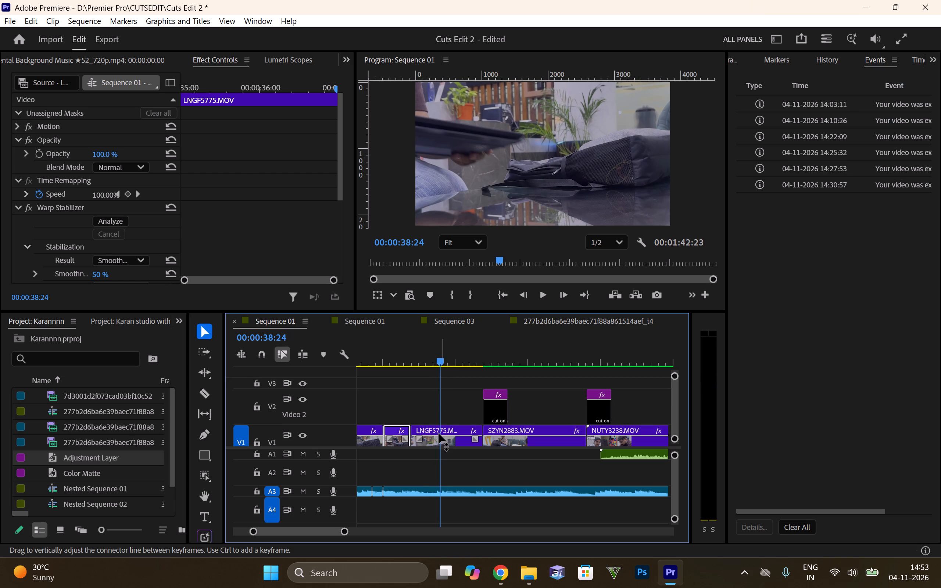
pyautogui.click(439, 433)
pyautogui.hotkey('ctrl', 'k')
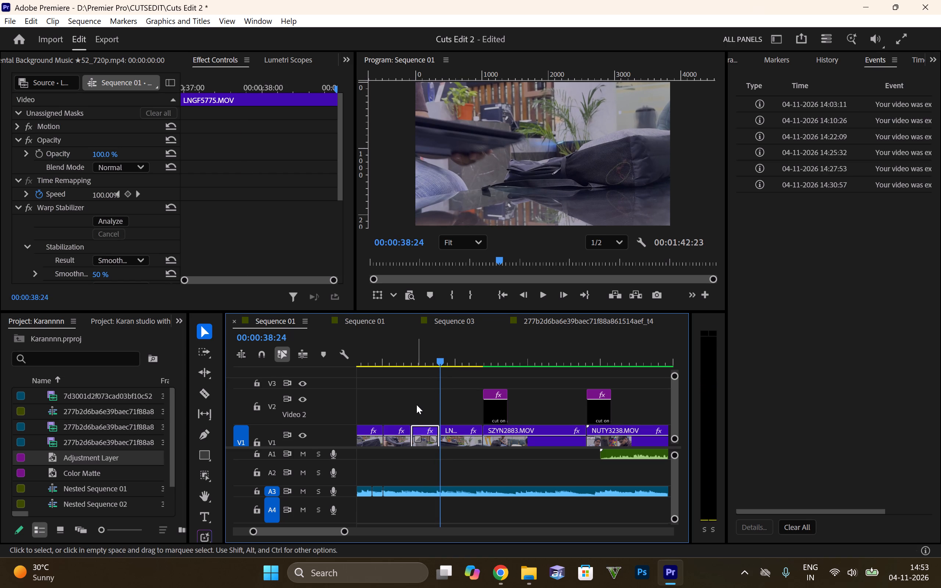
# Delete the LNGF5775.MOV piece on V1 between 00:00:33:01 and 00:00:35:01, leaving a gap, and play across the area.
pyautogui.press('space')
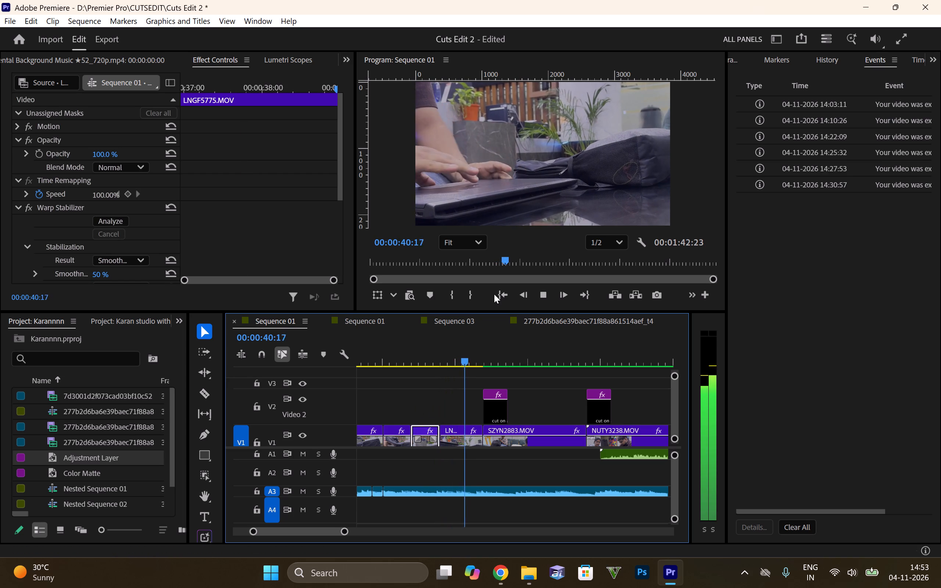
pyautogui.press('space')
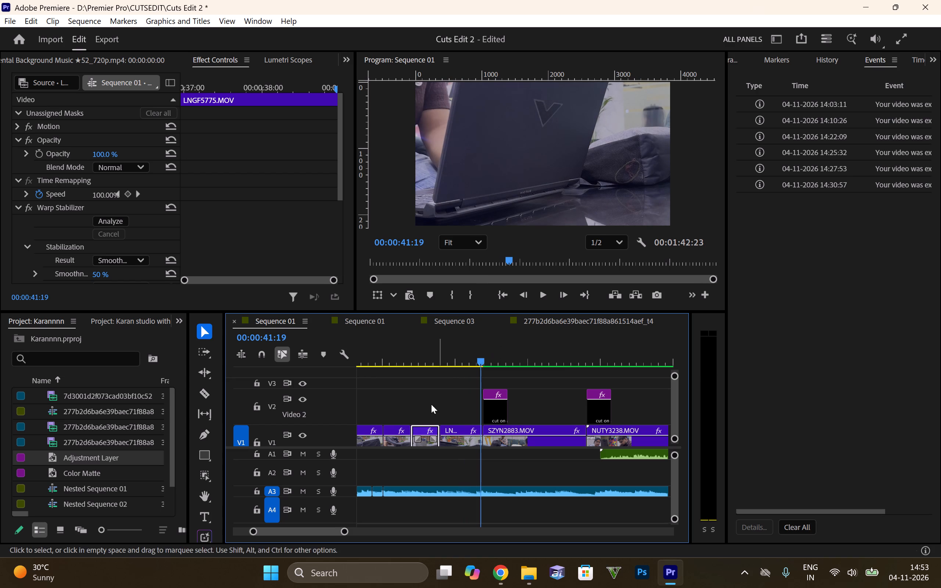
pyautogui.moveTo(428, 361); pyautogui.dragTo(597, 358)
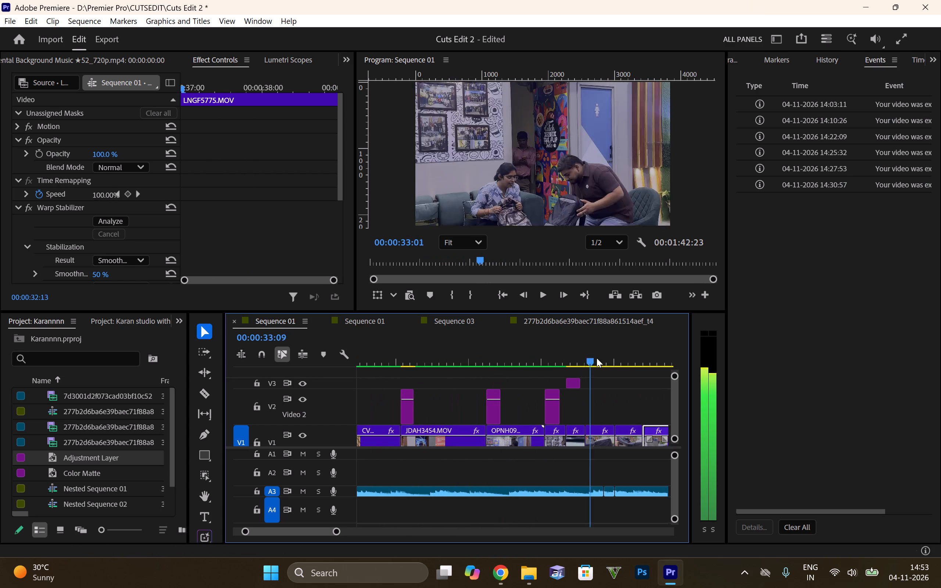
pyautogui.moveTo(597, 358); pyautogui.dragTo(567, 353)
pyautogui.press('space')
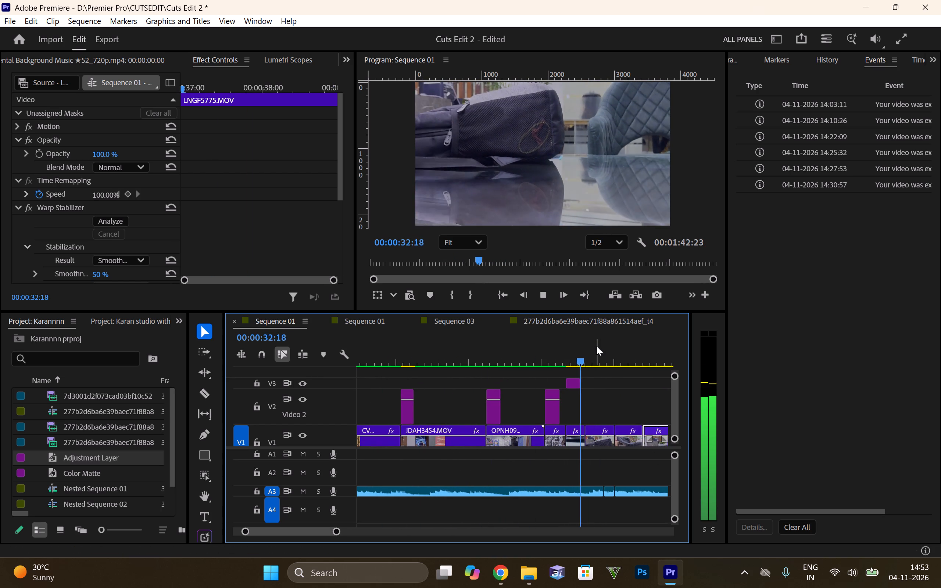
pyautogui.press('space')
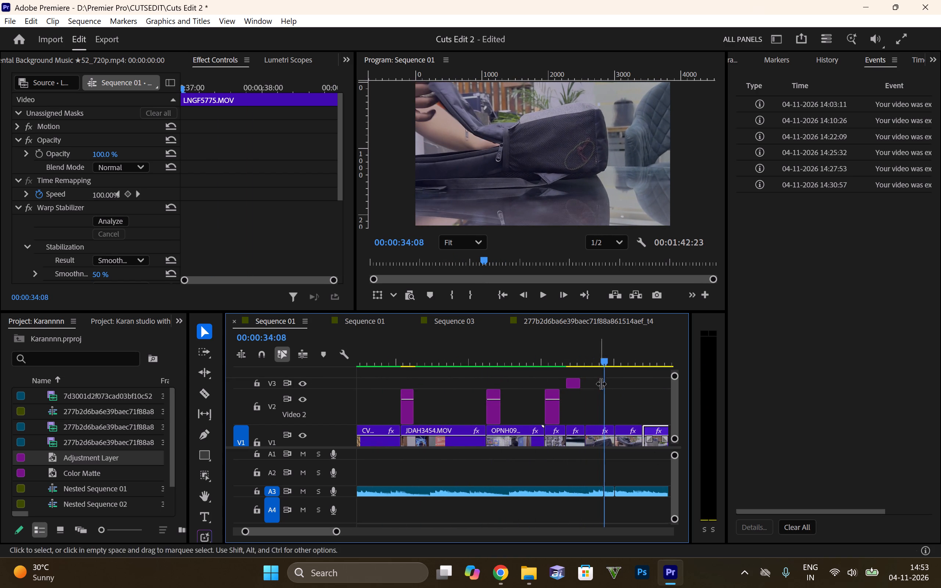
pyautogui.click(598, 441)
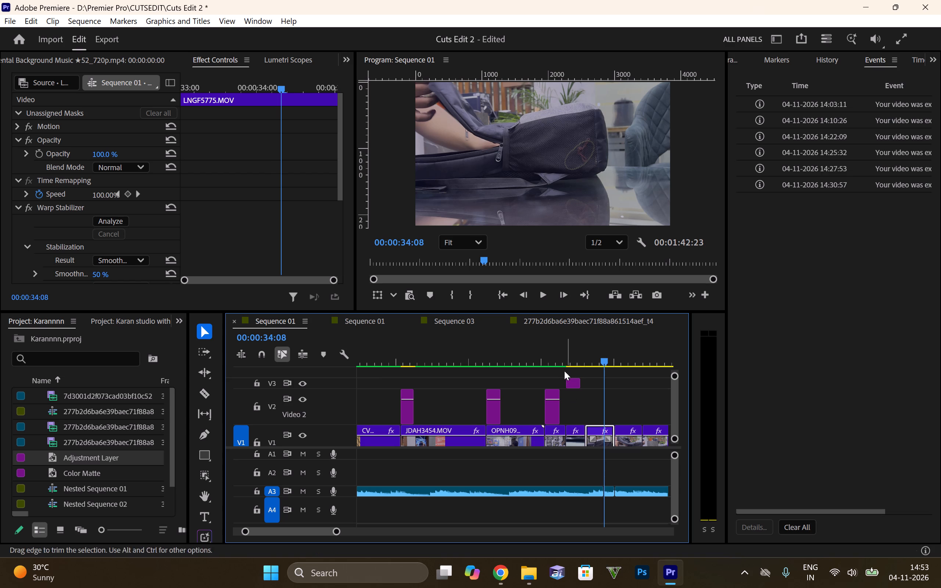
pyautogui.click(558, 352)
pyautogui.press('space')
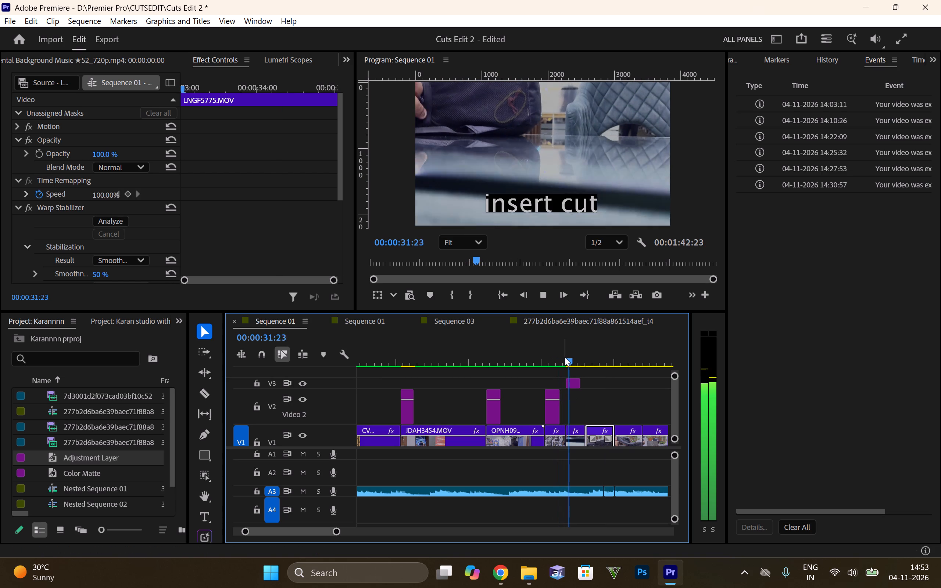
pyautogui.press('space')
pyautogui.press('space')
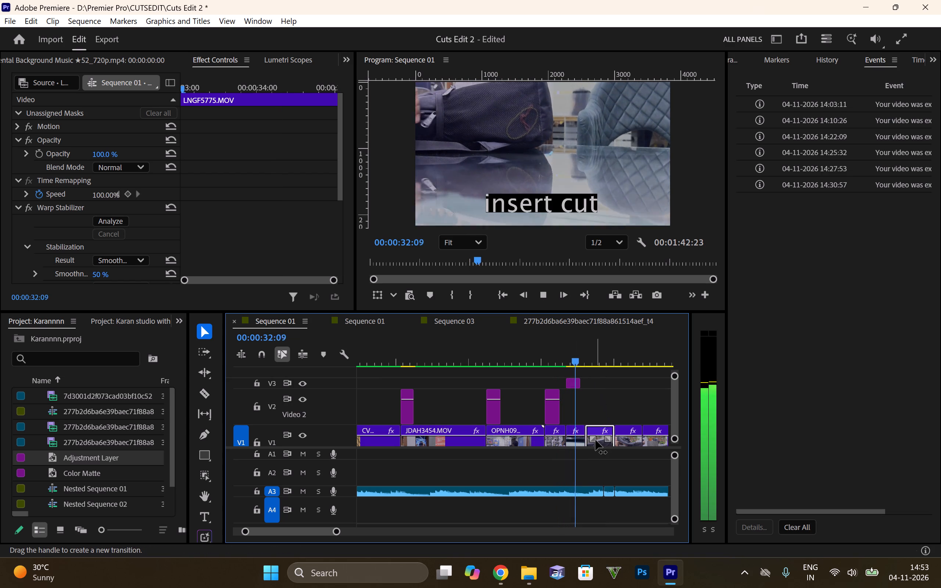
pyautogui.press('space')
pyautogui.click(595, 440)
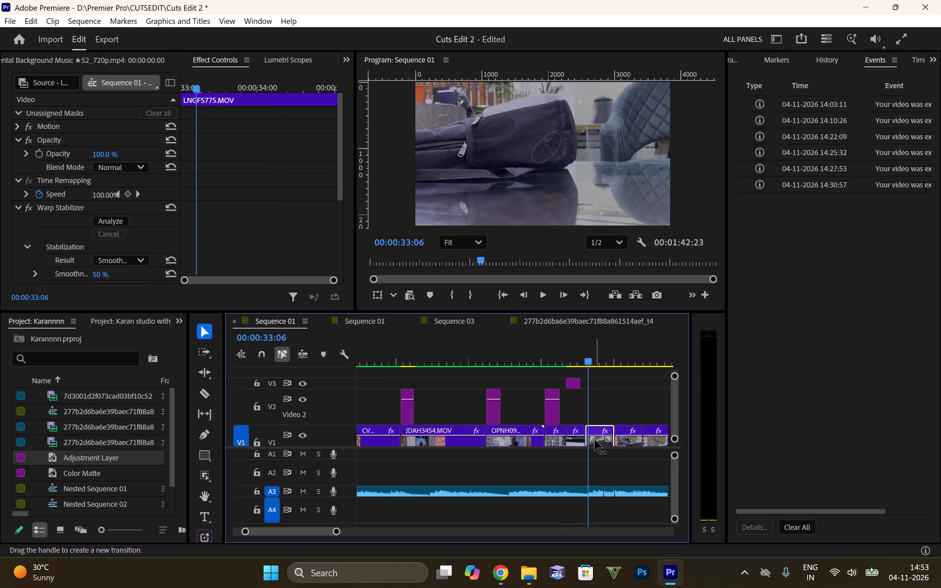
pyautogui.press('Delete')
pyautogui.press('space')
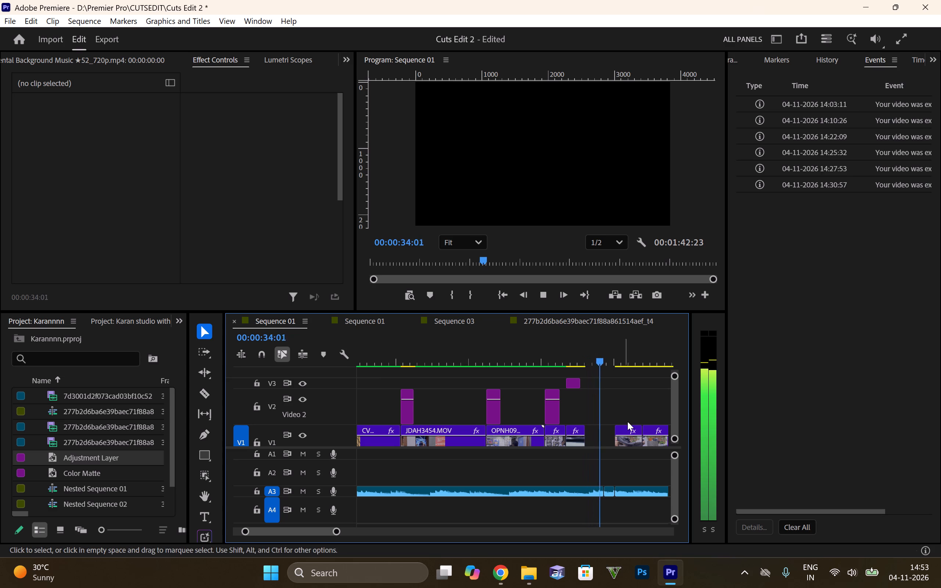
pyautogui.press('space')
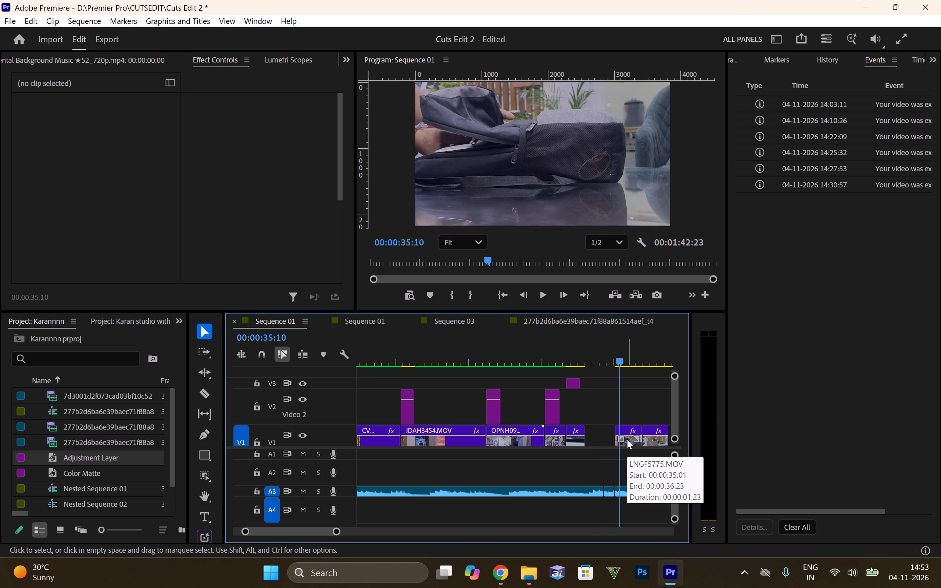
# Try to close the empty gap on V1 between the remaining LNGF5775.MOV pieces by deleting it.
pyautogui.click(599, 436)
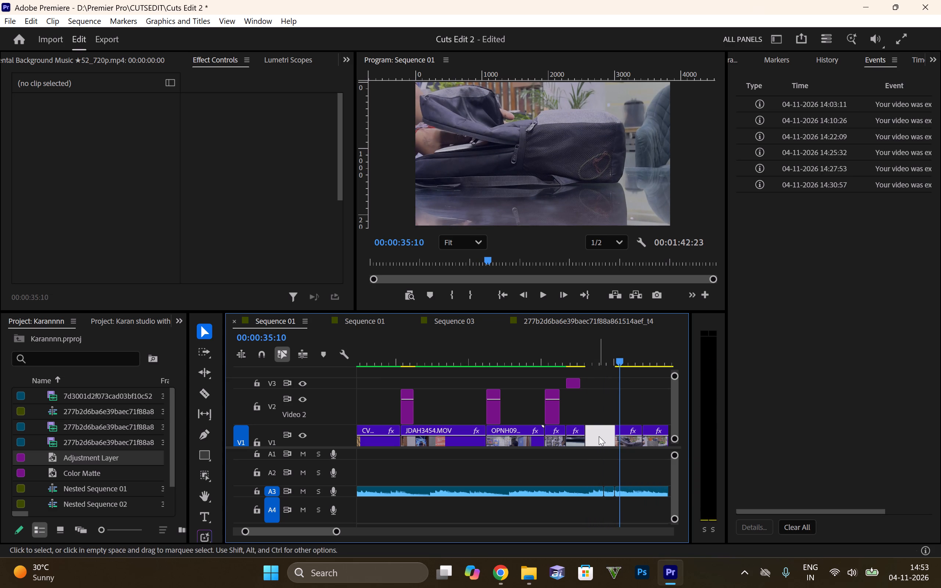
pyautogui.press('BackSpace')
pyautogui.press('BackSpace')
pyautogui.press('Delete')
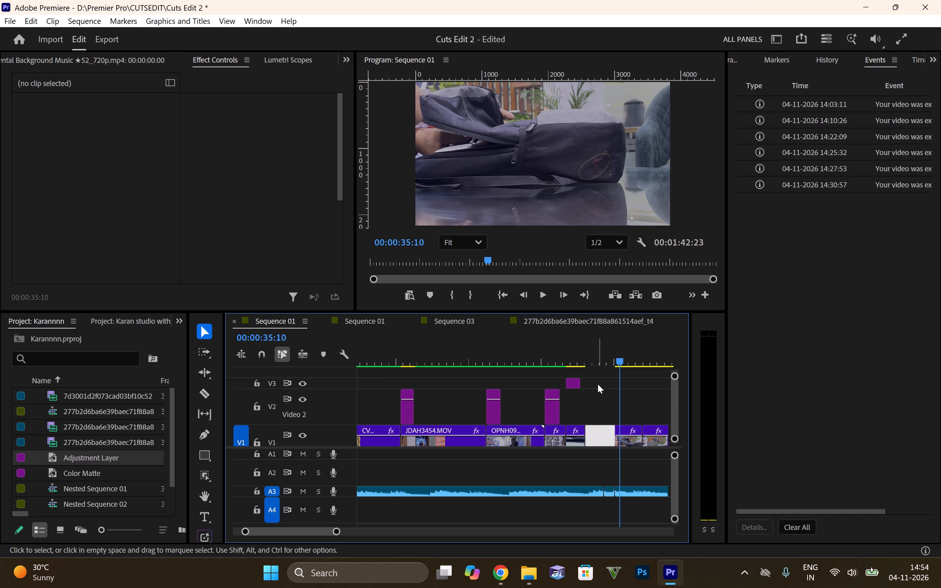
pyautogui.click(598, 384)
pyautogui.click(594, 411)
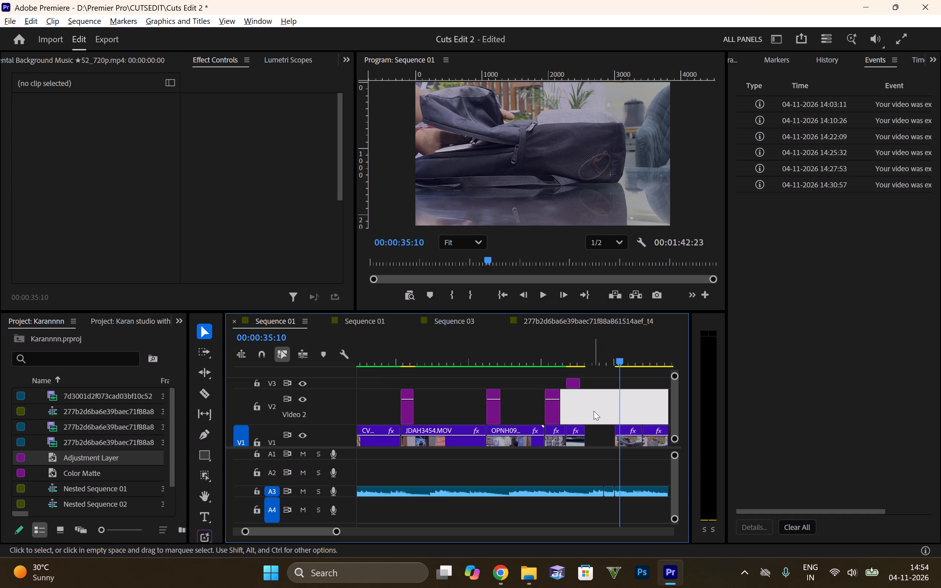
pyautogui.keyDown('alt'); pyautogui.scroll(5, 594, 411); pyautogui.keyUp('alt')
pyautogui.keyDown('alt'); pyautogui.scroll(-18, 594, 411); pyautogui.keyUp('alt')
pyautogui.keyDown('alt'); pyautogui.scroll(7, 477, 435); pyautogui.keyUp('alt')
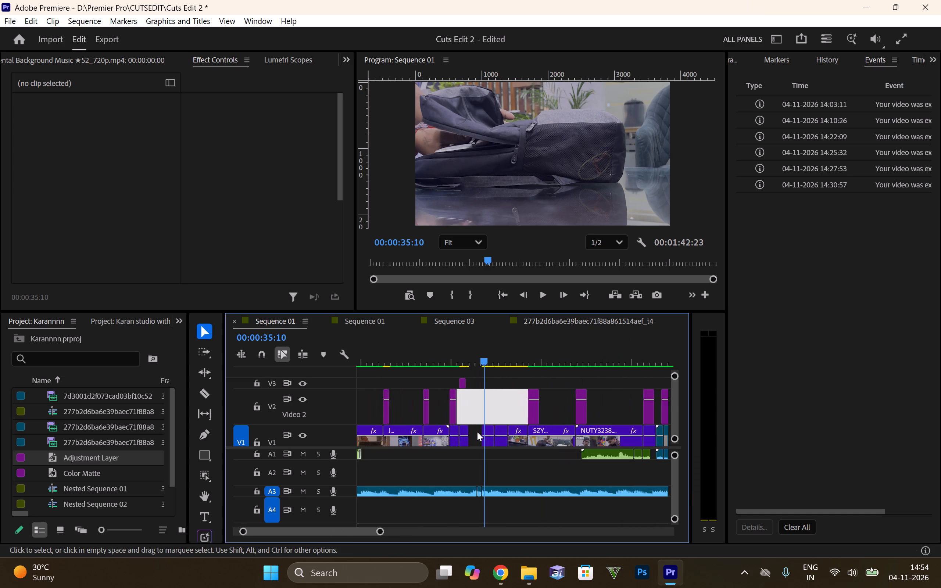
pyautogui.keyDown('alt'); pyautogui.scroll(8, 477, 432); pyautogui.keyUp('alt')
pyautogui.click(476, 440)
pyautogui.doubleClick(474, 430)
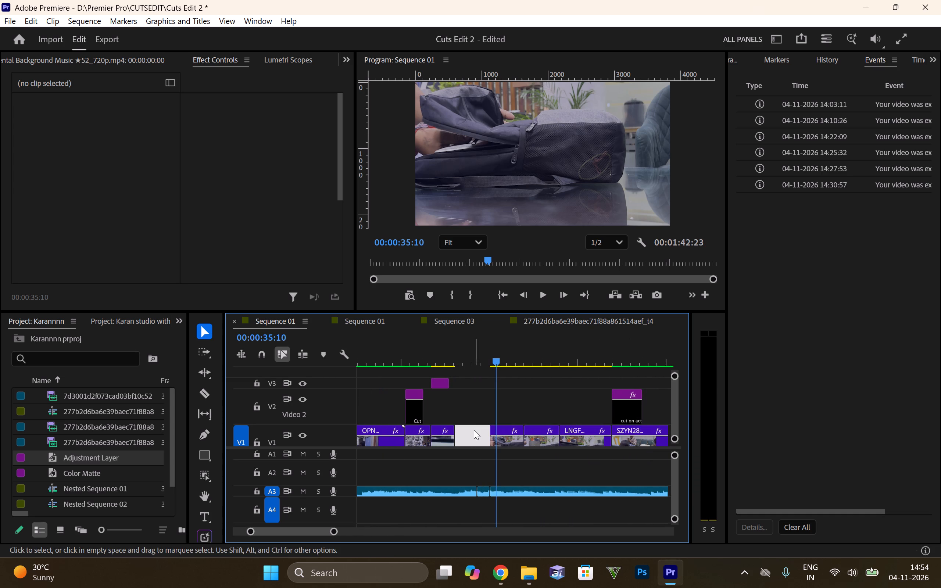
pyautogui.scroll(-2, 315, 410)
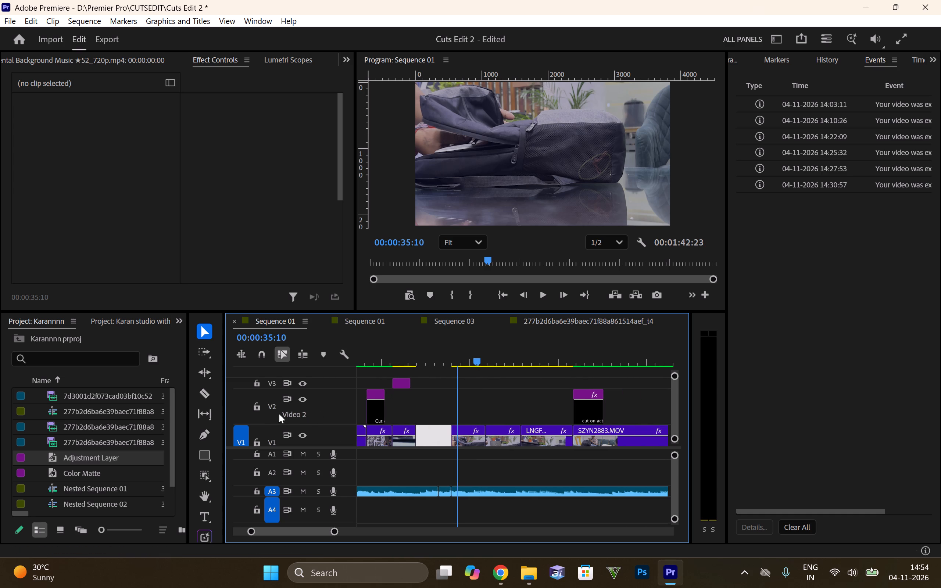
# Turn off source patching for V1 and enable track targeting on V1.
pyautogui.click(240, 432)
pyautogui.click(272, 438)
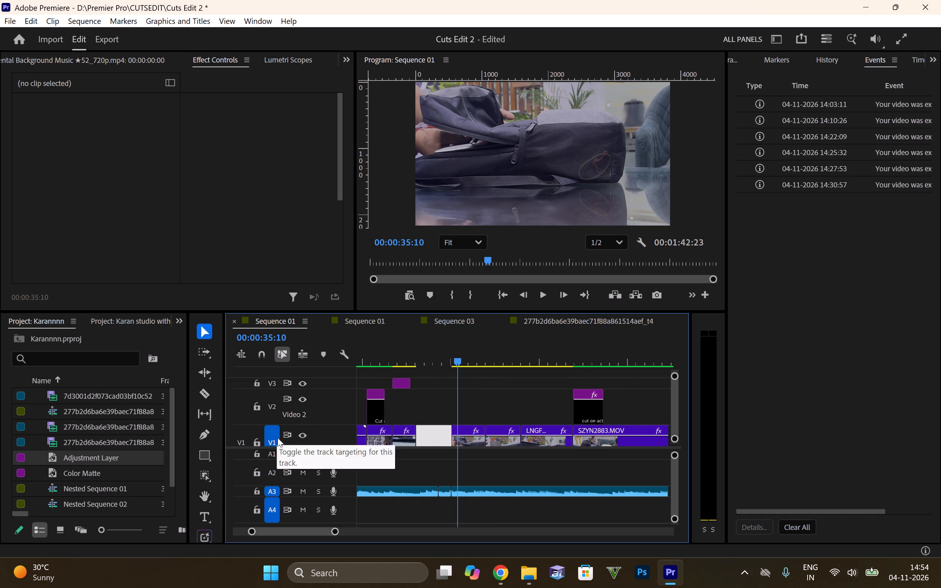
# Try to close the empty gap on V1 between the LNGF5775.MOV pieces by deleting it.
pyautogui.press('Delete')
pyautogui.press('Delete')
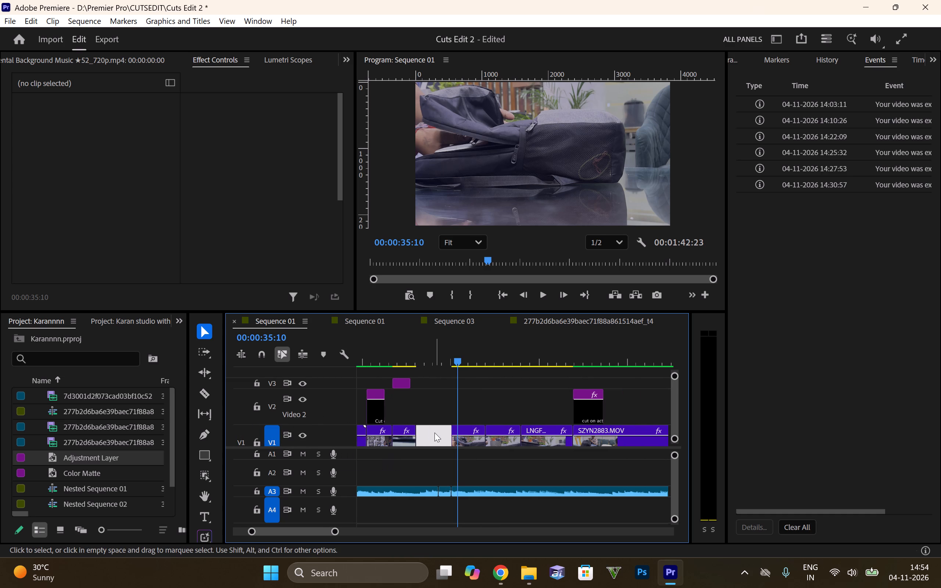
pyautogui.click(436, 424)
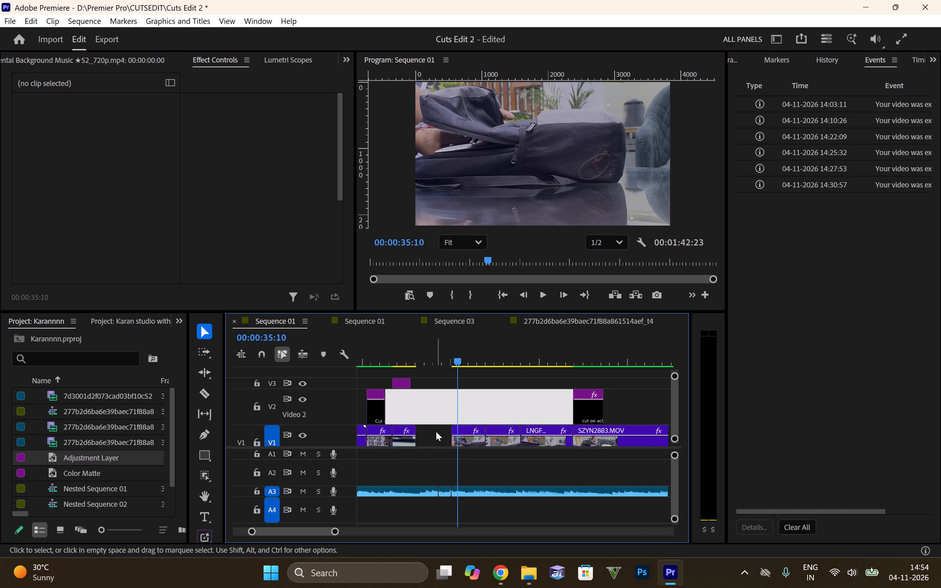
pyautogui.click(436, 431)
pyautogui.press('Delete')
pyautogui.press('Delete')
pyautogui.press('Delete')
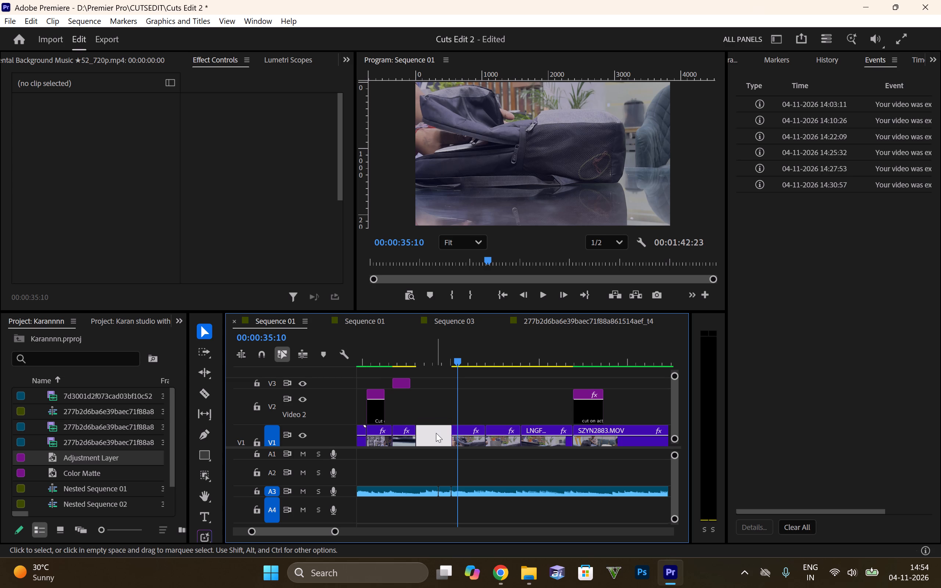
# Turn source patching for V1 back on.
pyautogui.scroll(-2, 313, 430)
pyautogui.scroll(3, 322, 414)
pyautogui.scroll(-2, 244, 411)
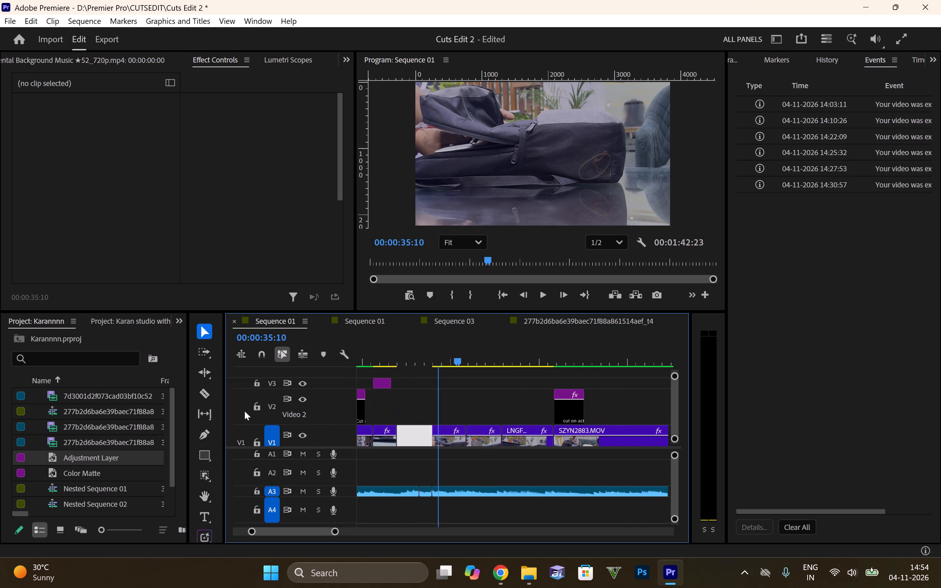
pyautogui.scroll(2, 244, 411)
pyautogui.scroll(-1, 330, 433)
pyautogui.scroll(2, 330, 433)
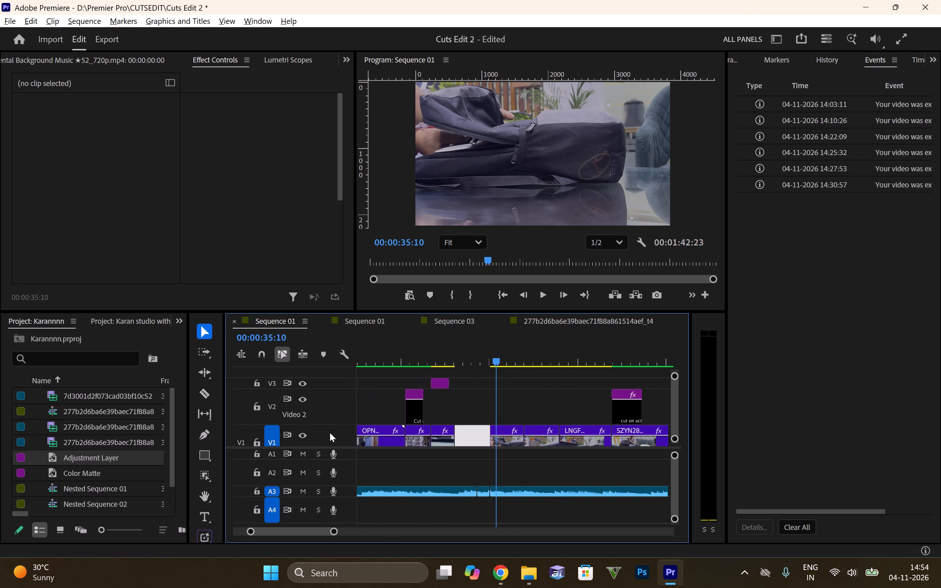
pyautogui.keyDown('alt'); pyautogui.scroll(4, 330, 433); pyautogui.keyUp('alt')
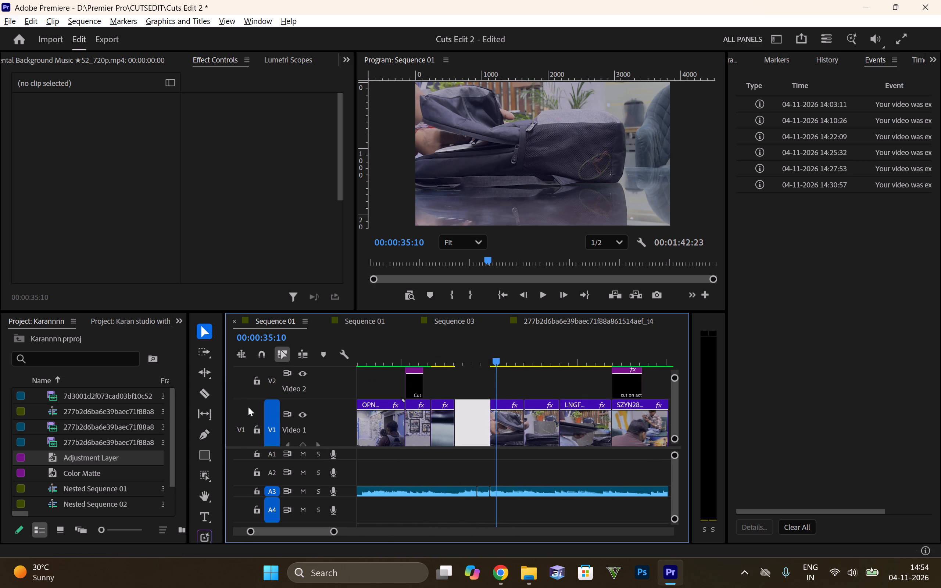
pyautogui.keyDown('ctrl'); pyautogui.scroll(-5, 248, 407); pyautogui.keyUp('ctrl')
pyautogui.keyDown('ctrl'); pyautogui.scroll(5, 248, 407); pyautogui.keyUp('ctrl')
pyautogui.keyDown('ctrl'); pyautogui.scroll(-5, 248, 407); pyautogui.keyUp('ctrl')
pyautogui.click(241, 426)
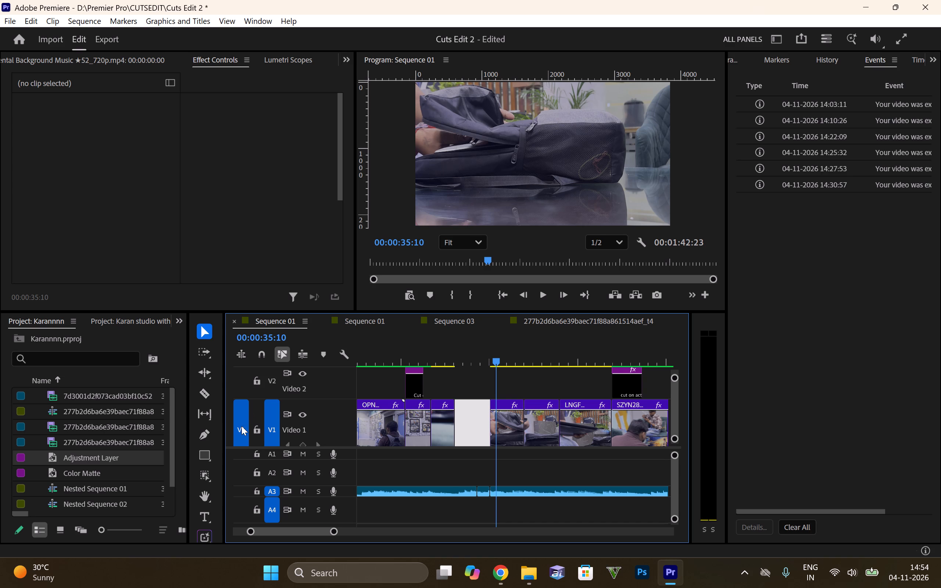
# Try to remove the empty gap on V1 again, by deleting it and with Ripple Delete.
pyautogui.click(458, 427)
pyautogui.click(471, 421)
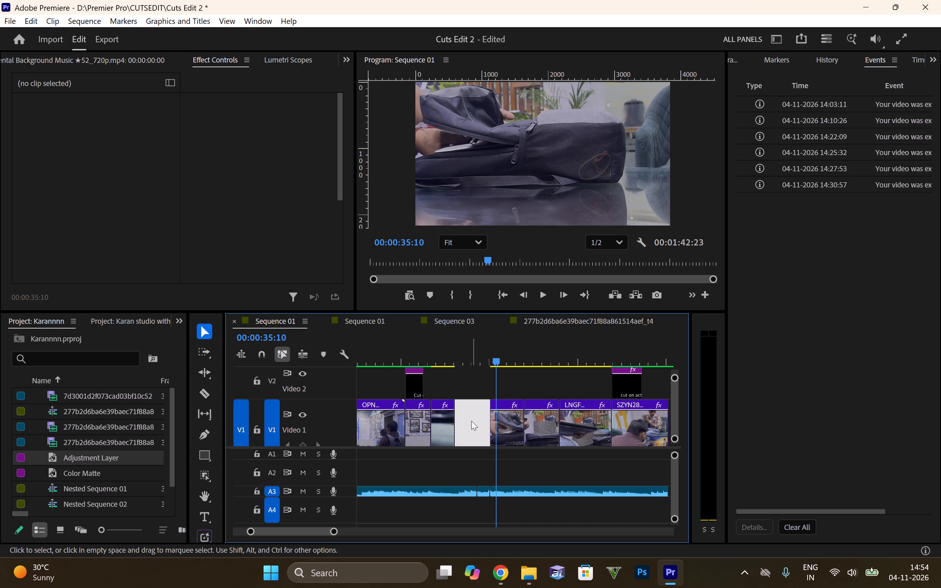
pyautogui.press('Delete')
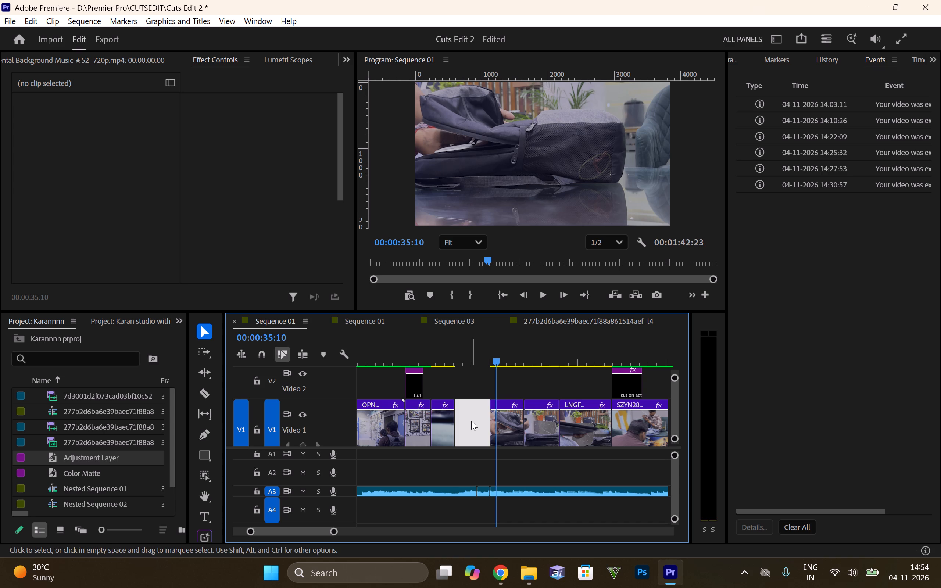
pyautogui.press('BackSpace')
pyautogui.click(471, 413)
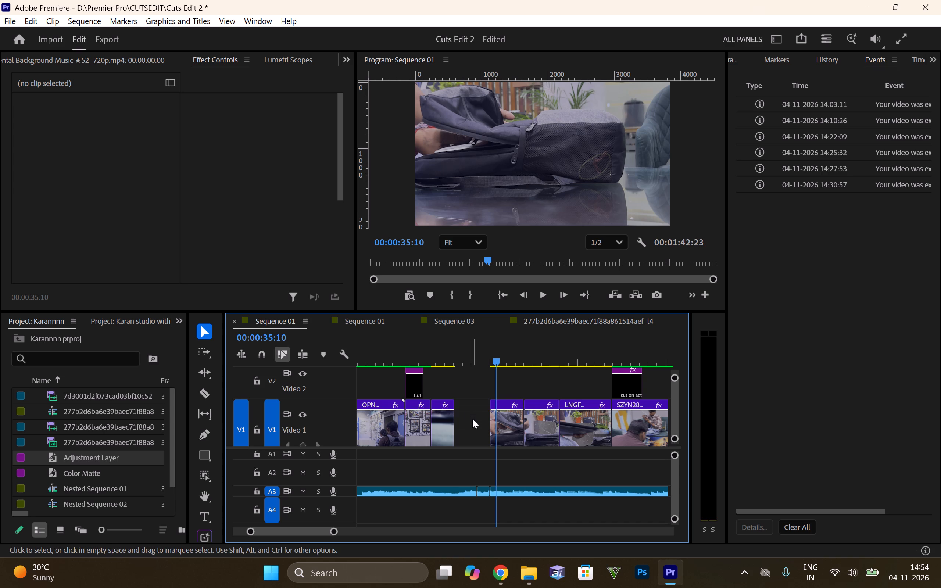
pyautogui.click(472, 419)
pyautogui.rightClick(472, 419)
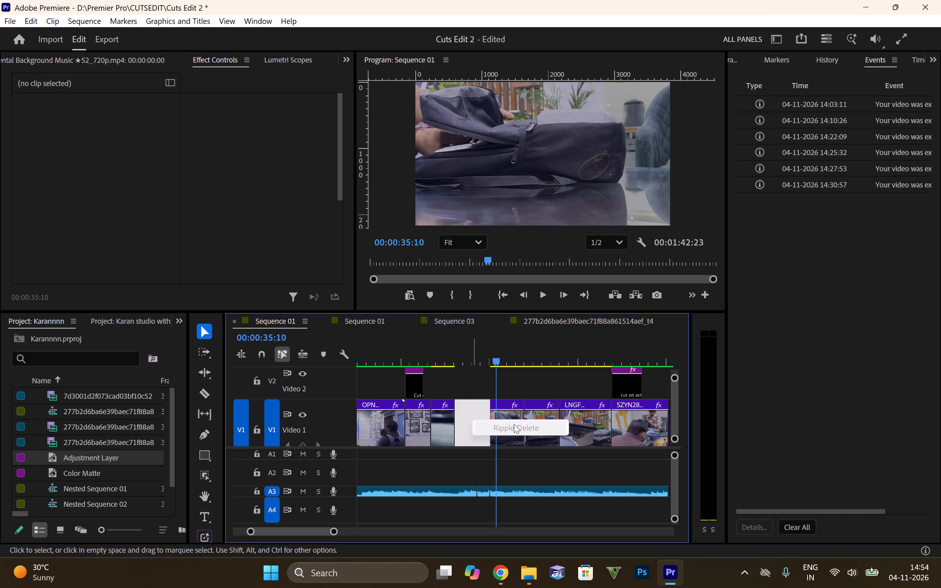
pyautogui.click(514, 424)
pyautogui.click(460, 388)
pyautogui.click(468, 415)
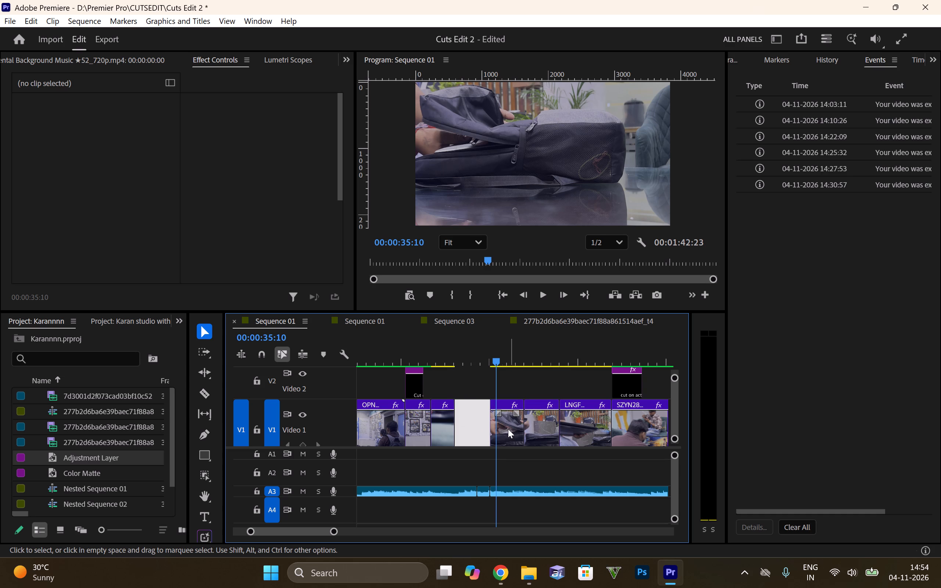
# Lock audio track A3 and delete the empty gap on V1 starting at 00:00:33:01.
pyautogui.keyDown('alt'); pyautogui.scroll(-6, 470, 418); pyautogui.keyUp('alt')
pyautogui.keyDown('alt'); pyautogui.scroll(7, 465, 419); pyautogui.keyUp('alt')
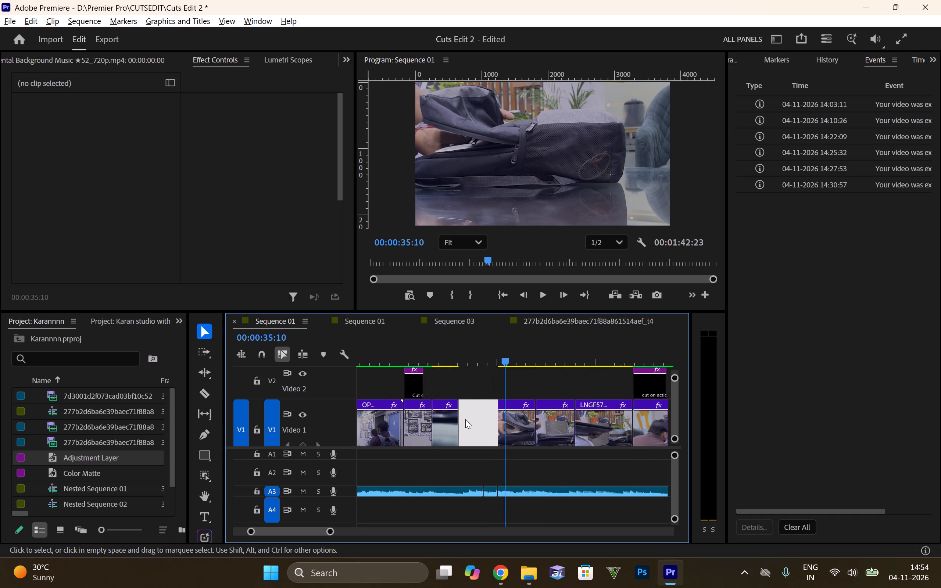
pyautogui.keyDown('alt'); pyautogui.scroll(4, 470, 424); pyautogui.keyUp('alt')
pyautogui.keyDown('alt'); pyautogui.scroll(-6, 470, 424); pyautogui.keyUp('alt')
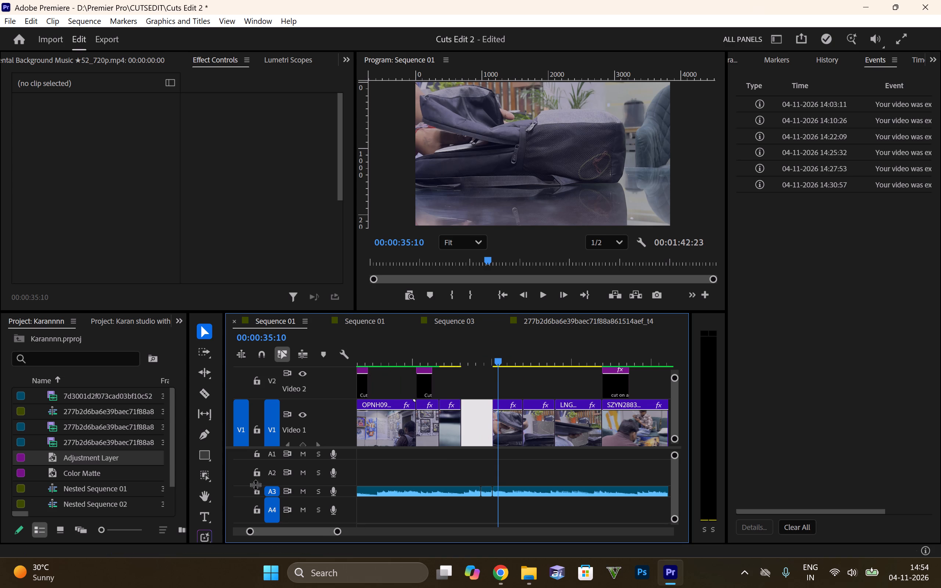
pyautogui.click(258, 489)
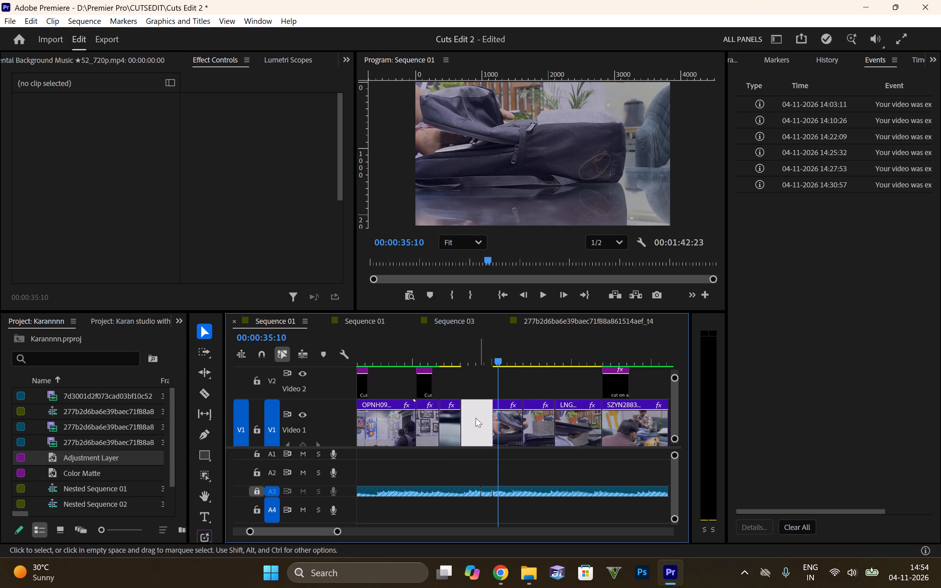
pyautogui.click(476, 418)
pyautogui.click(476, 418)
pyautogui.press('Delete')
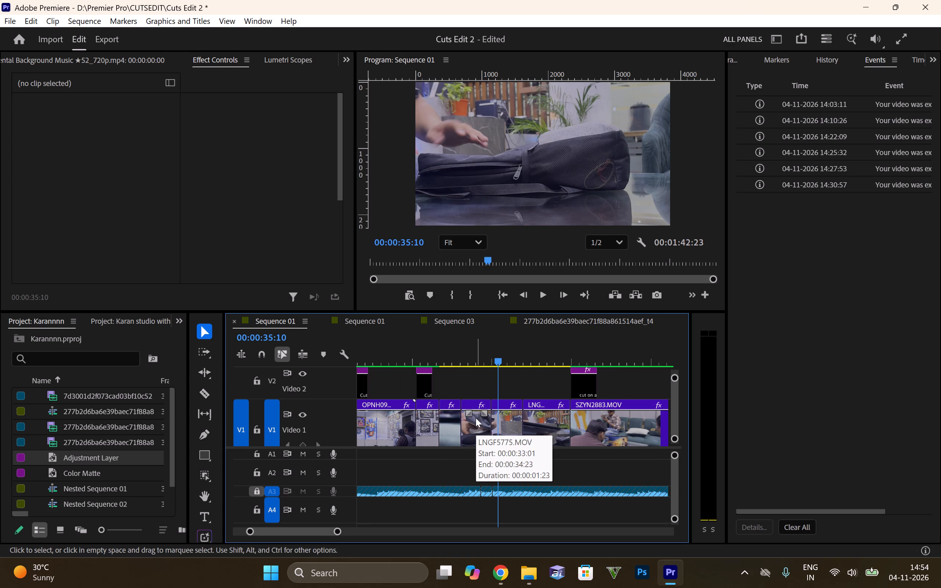
# Delete the LNGF5775.MOV piece on V1 that follows the one ending at 00:00:34:23, and close the gap it leaves.
pyautogui.click(450, 361)
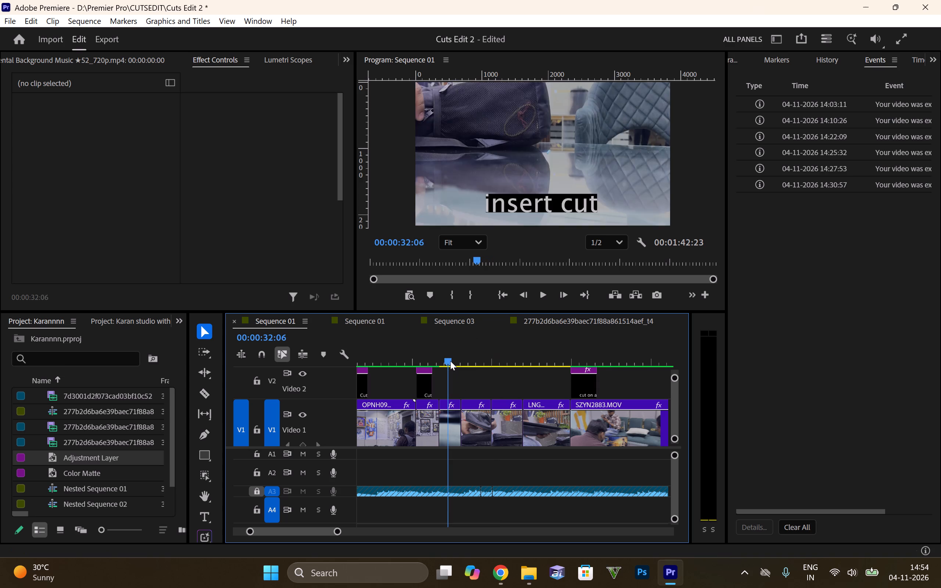
pyautogui.moveTo(444, 358); pyautogui.dragTo(439, 355)
pyautogui.press('space')
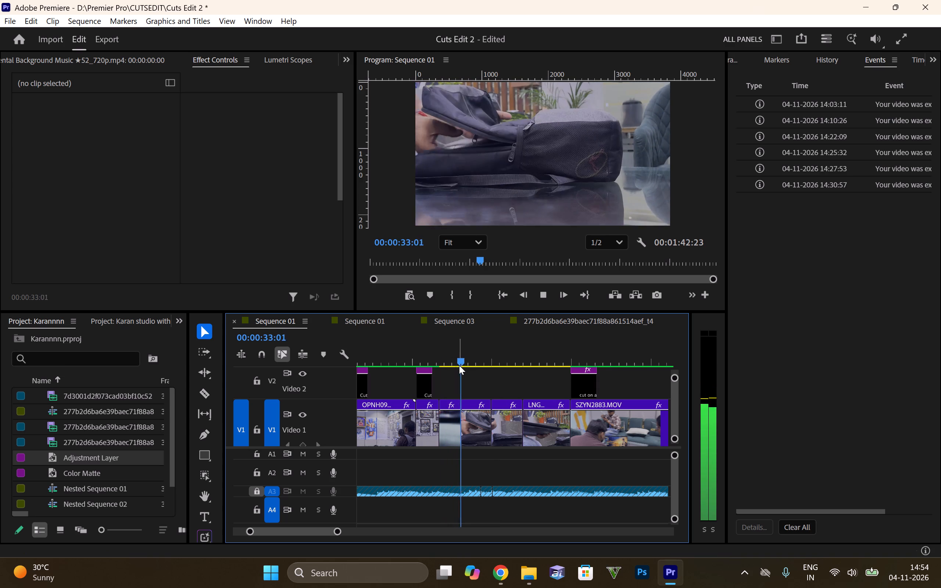
pyautogui.press('space')
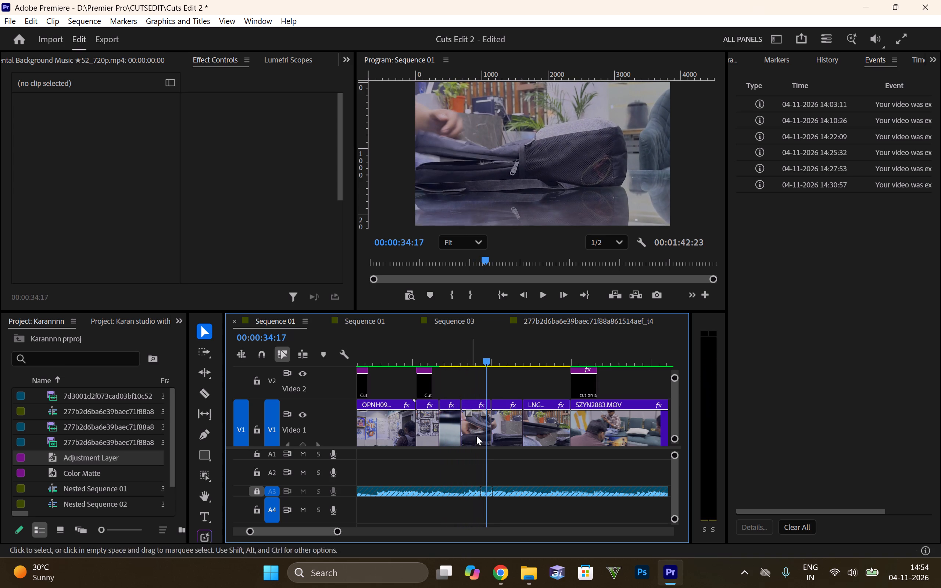
pyautogui.press('space')
pyautogui.press('space')
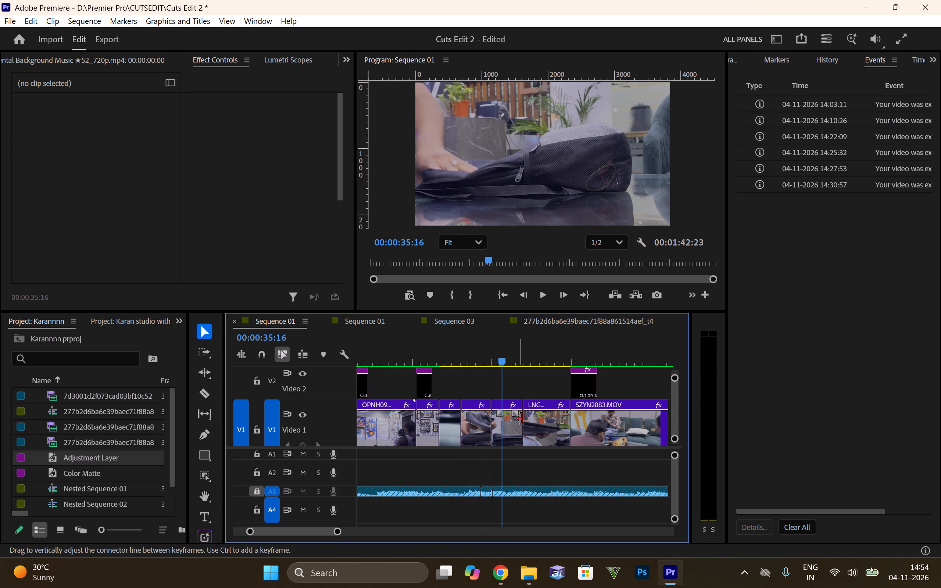
pyautogui.click(507, 429)
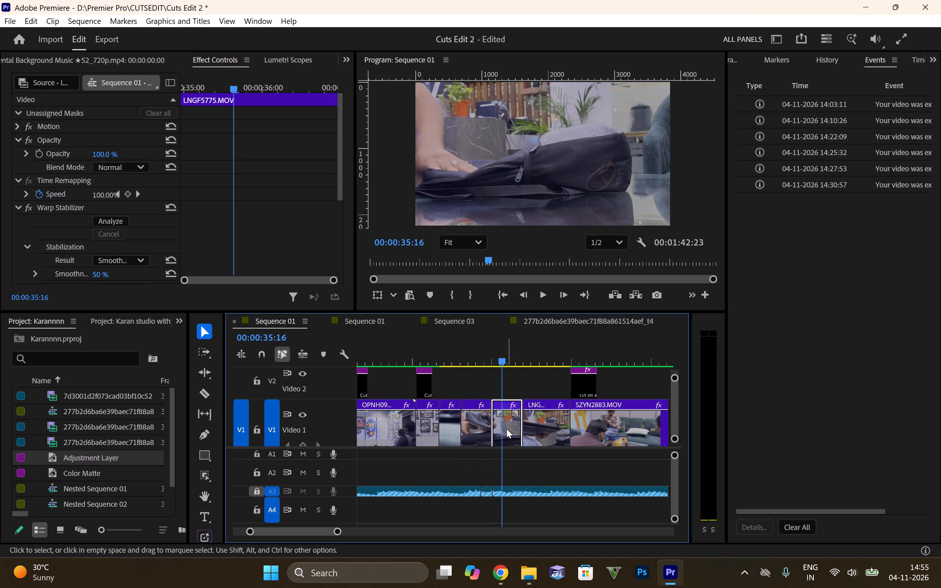
pyautogui.press('Delete')
pyautogui.click(507, 435)
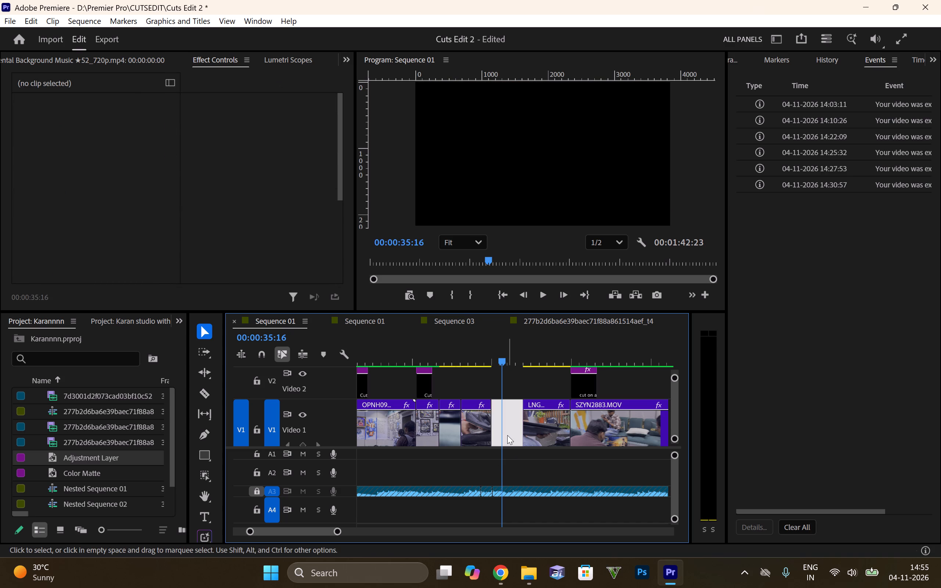
pyautogui.press('Delete')
# Play back the tightened LNGF5775.MOV section and check the title over the start of OPNH0906.MOV.
pyautogui.press('space')
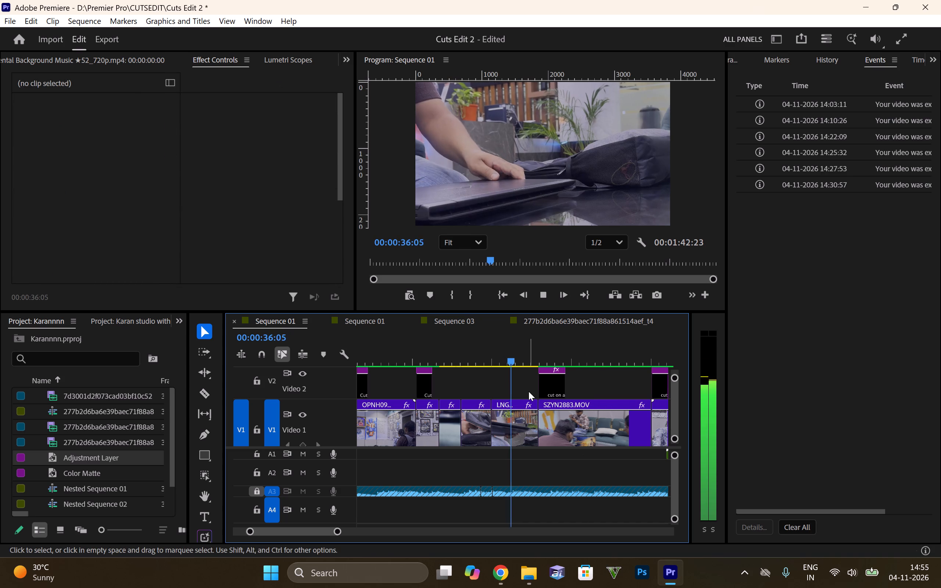
pyautogui.press('space')
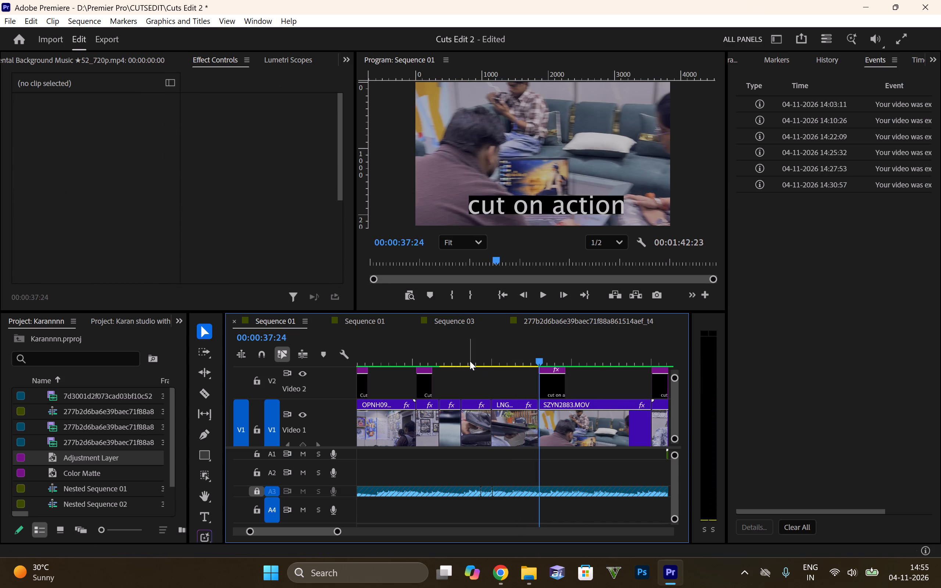
pyautogui.moveTo(453, 359); pyautogui.dragTo(425, 355)
pyautogui.press('space')
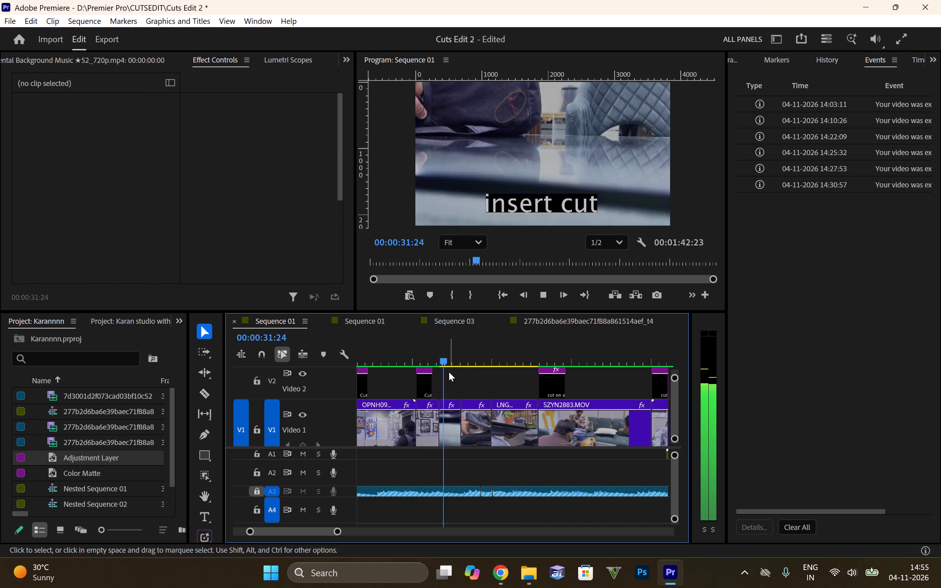
pyautogui.press('space')
pyautogui.moveTo(421, 357); pyautogui.dragTo(477, 356)
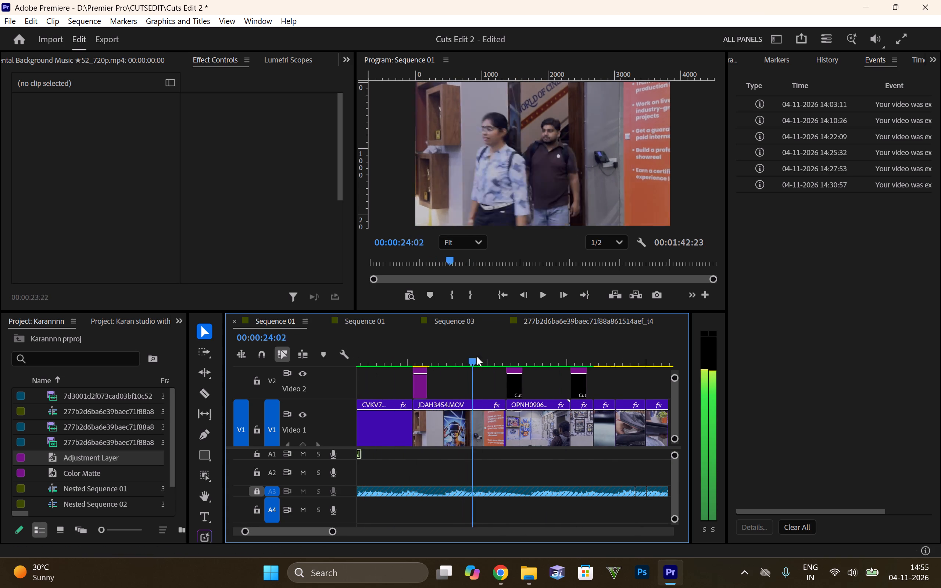
pyautogui.moveTo(477, 356); pyautogui.dragTo(496, 365)
pyautogui.press('space')
pyautogui.press('space')
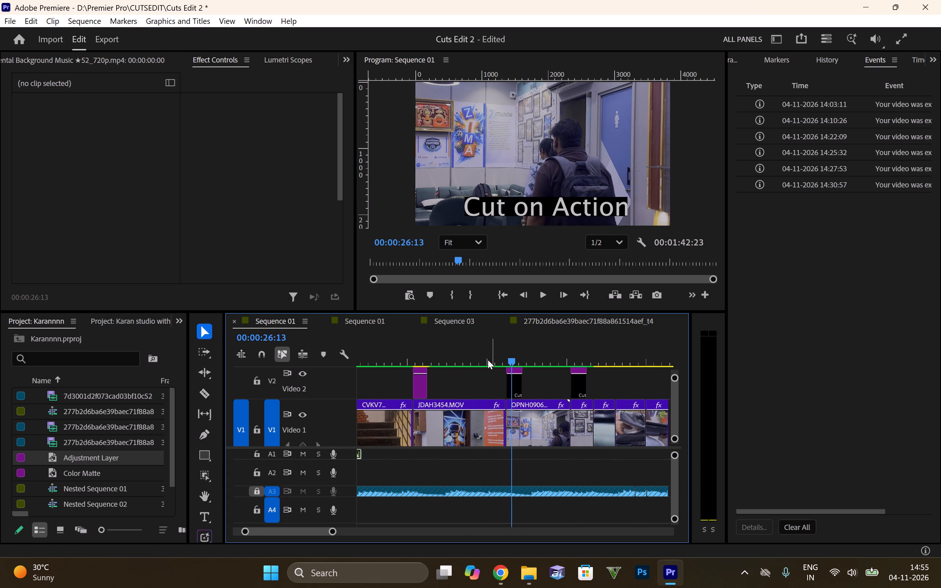
# Delete the "Cut on Action" graphic on V2 over the start of OPNH0906.MOV, at 00:00:26:05.
pyautogui.click(513, 383)
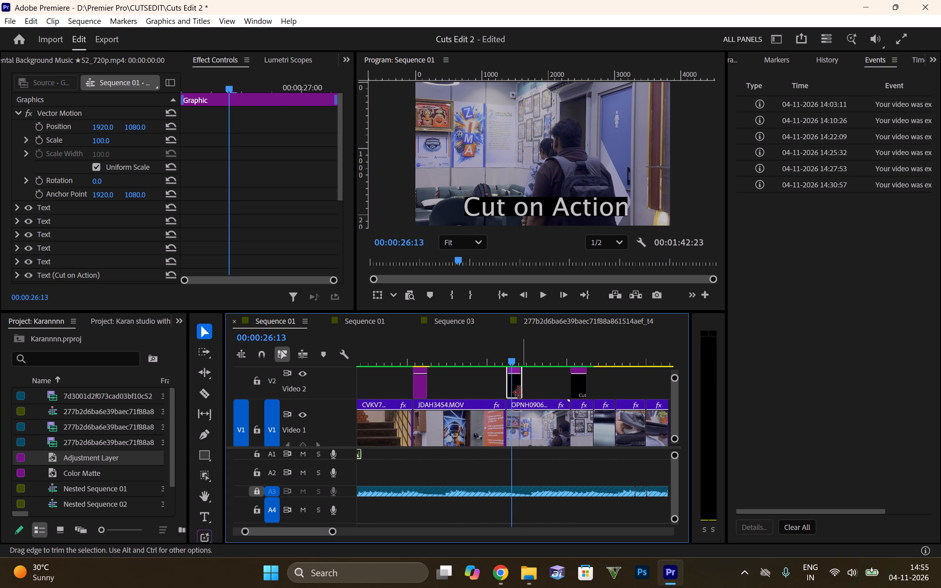
pyautogui.click(513, 383)
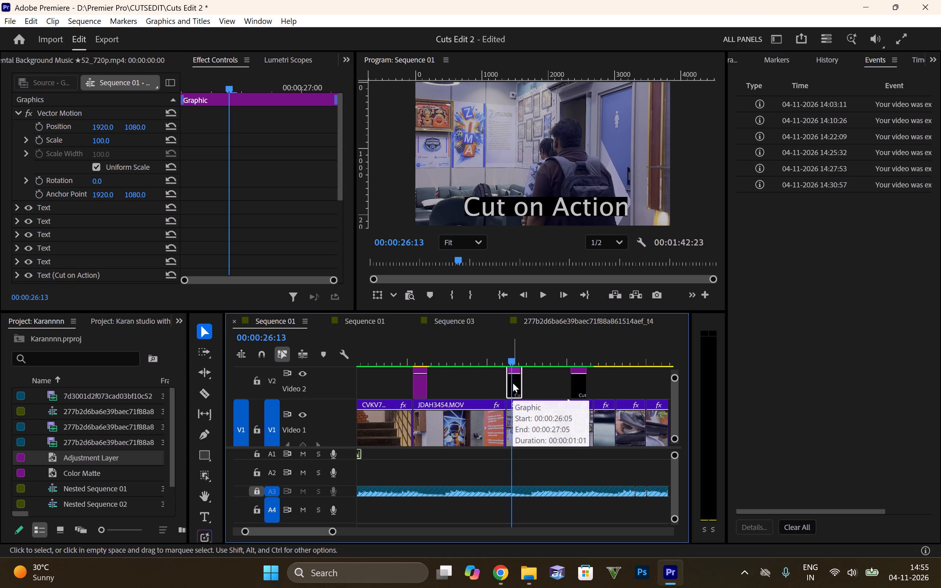
pyautogui.press('Delete')
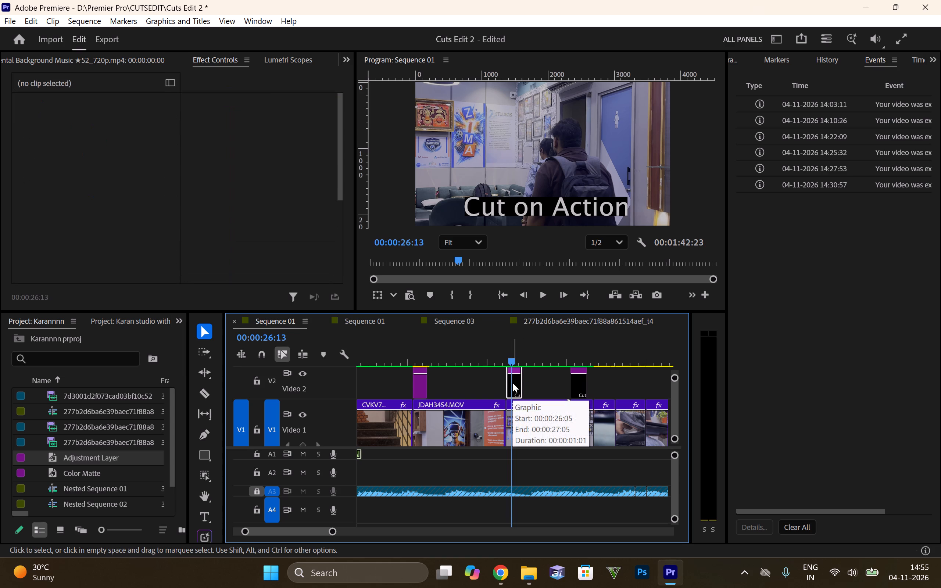
# Place the CUT ON ACTION graphic from above the start of JDAH3454.MOV on V2, aligned with the start of OPNH0906.MOV.
pyautogui.click(419, 386)
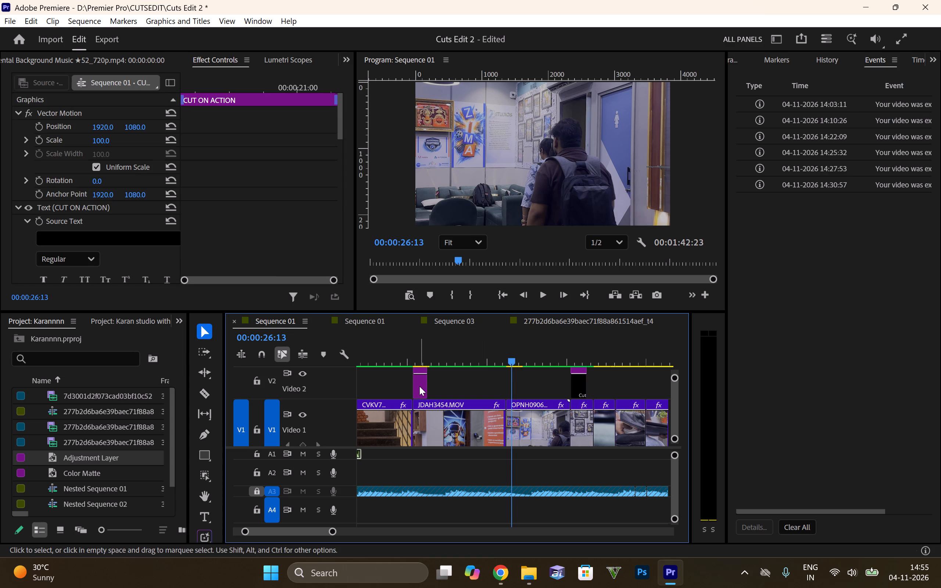
pyautogui.keyDown('alt'); pyautogui.moveTo(419, 386); pyautogui.dragTo(512, 384); pyautogui.keyUp('alt')
pyautogui.keyDown('ctrl'); pyautogui.scroll(10, 491, 387); pyautogui.keyUp('ctrl')
pyautogui.keyDown('alt'); pyautogui.scroll(6, 500, 388); pyautogui.keyUp('alt')
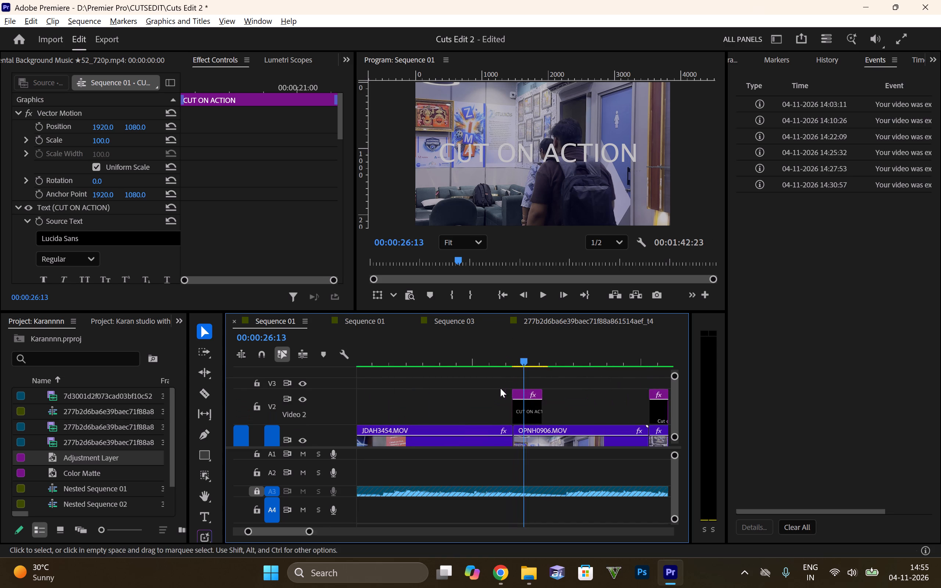
pyautogui.keyDown('alt'); pyautogui.scroll(15, 500, 388); pyautogui.keyUp('alt')
pyautogui.moveTo(543, 403); pyautogui.dragTo(554, 406)
pyautogui.moveTo(539, 413); pyautogui.dragTo(551, 413)
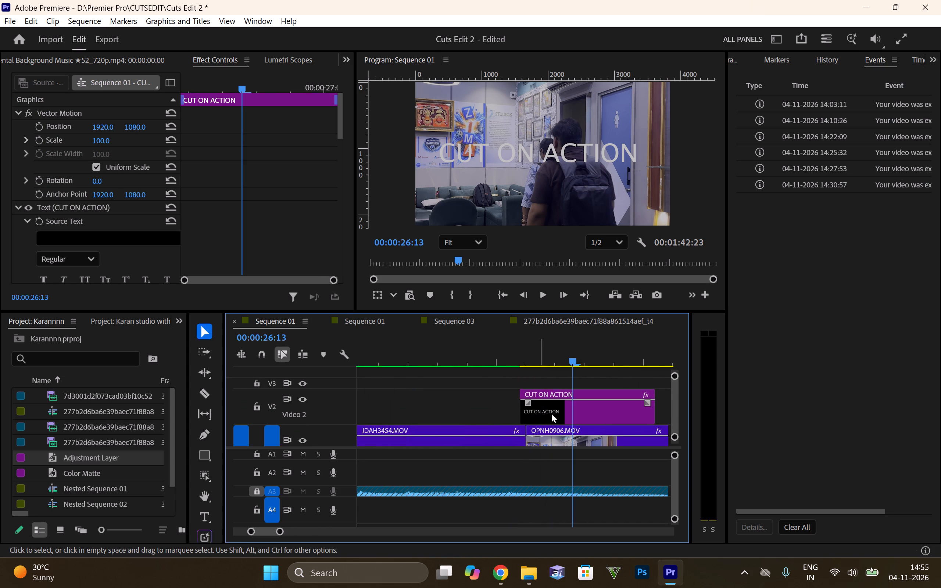
pyautogui.moveTo(551, 413); pyautogui.dragTo(545, 405)
pyautogui.keyDown('alt'); pyautogui.scroll(7, 542, 410); pyautogui.keyUp('alt')
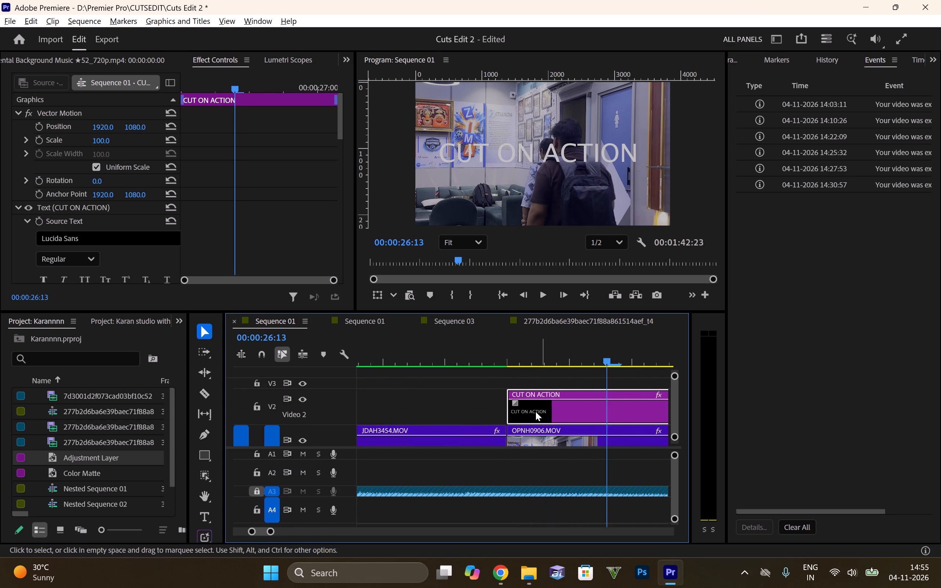
# Play back CVKV7389.MOV through JDAH3454.MOV into OPNH0906.MOV to check the cuts and CUT ON ACTION titles.
pyautogui.keyDown('alt'); pyautogui.scroll(4, 536, 412); pyautogui.keyUp('alt')
pyautogui.keyDown('alt'); pyautogui.scroll(-13, 536, 412); pyautogui.keyUp('alt')
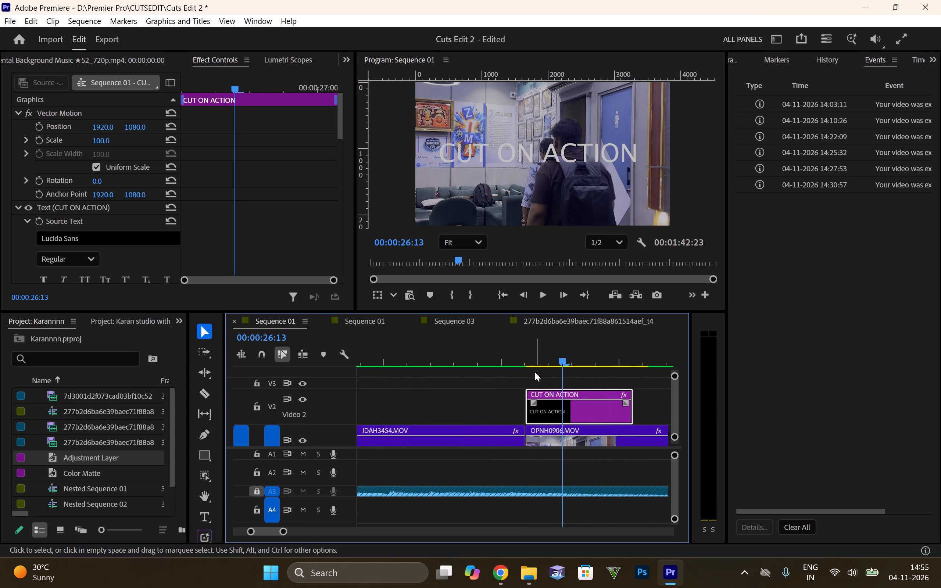
pyautogui.press('space')
pyautogui.press('space')
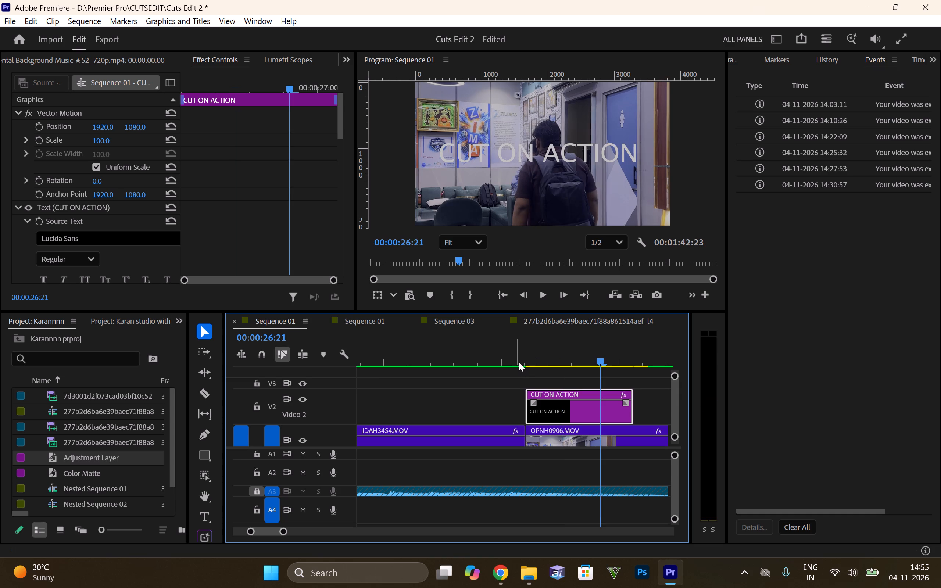
pyautogui.keyDown('alt'); pyautogui.scroll(-11, 519, 362); pyautogui.keyUp('alt')
pyautogui.moveTo(519, 361); pyautogui.dragTo(361, 370)
pyautogui.moveTo(525, 352); pyautogui.dragTo(559, 376)
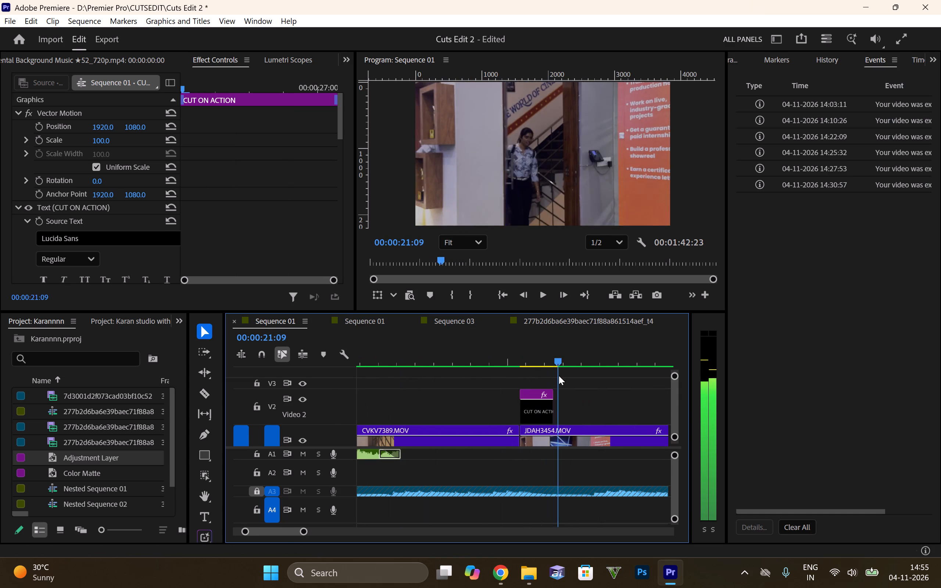
pyautogui.moveTo(559, 376); pyautogui.dragTo(506, 383)
pyautogui.press('space')
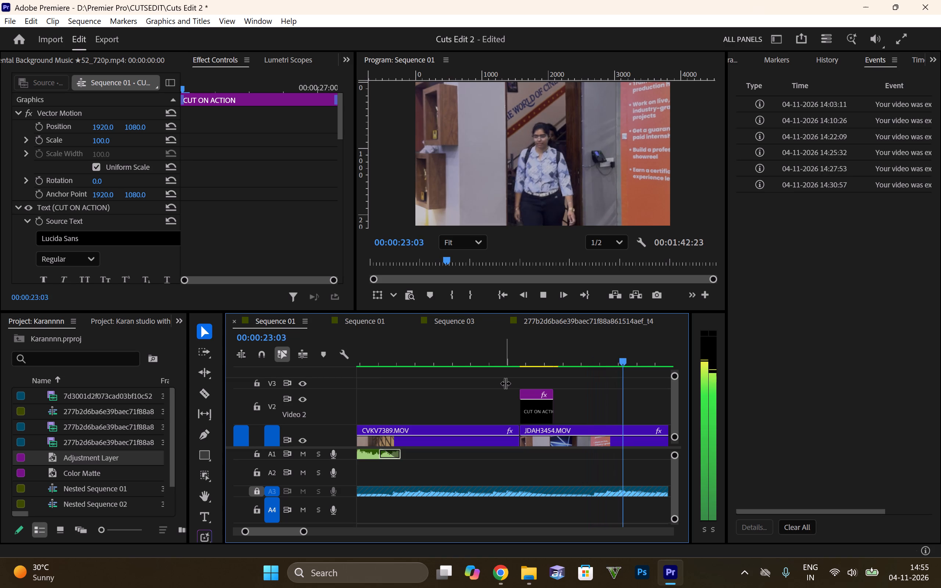
pyautogui.press('space')
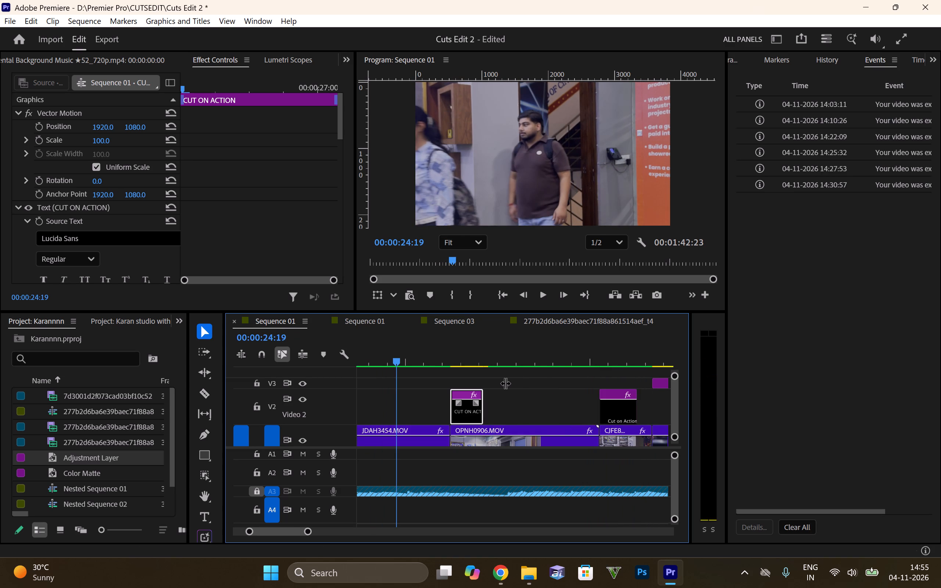
pyautogui.press('space')
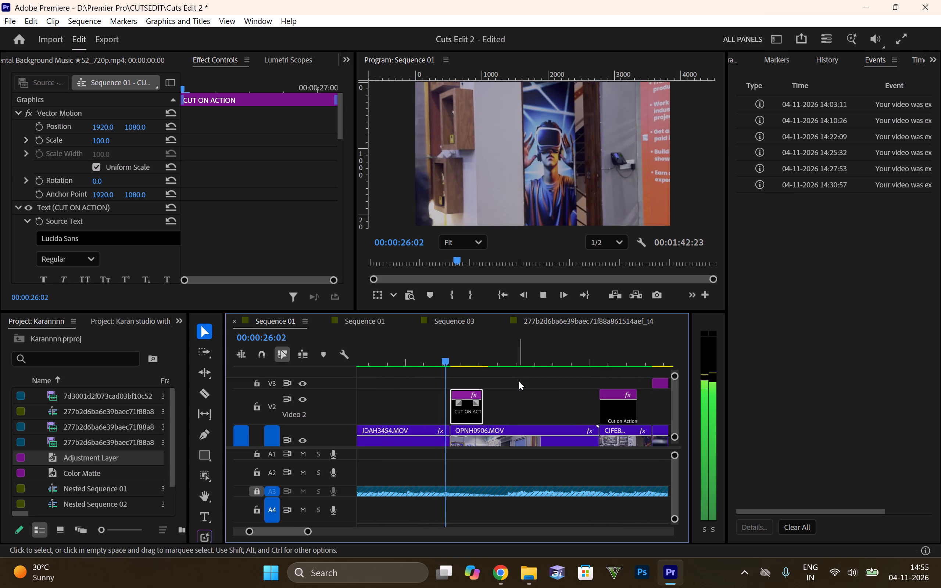
pyautogui.press('space')
pyautogui.moveTo(452, 354); pyautogui.dragTo(358, 374)
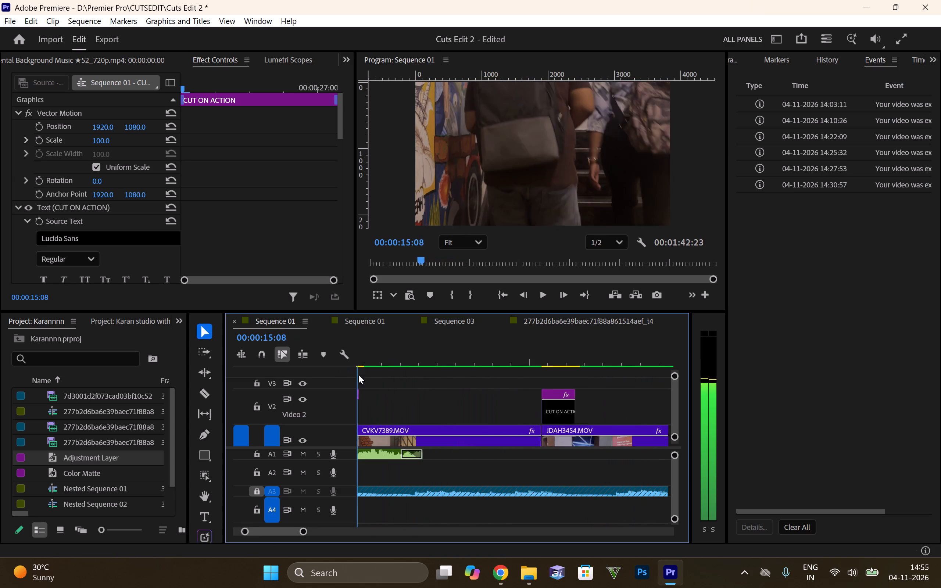
pyautogui.moveTo(358, 374); pyautogui.dragTo(397, 374)
pyautogui.press('space')
pyautogui.keyDown('alt'); pyautogui.scroll(-6, 434, 391); pyautogui.keyUp('alt')
pyautogui.moveTo(478, 359); pyautogui.dragTo(481, 363)
pyautogui.click(506, 359)
pyautogui.press('space')
pyautogui.keyDown('alt'); pyautogui.scroll(-2, 559, 365); pyautogui.keyUp('alt')
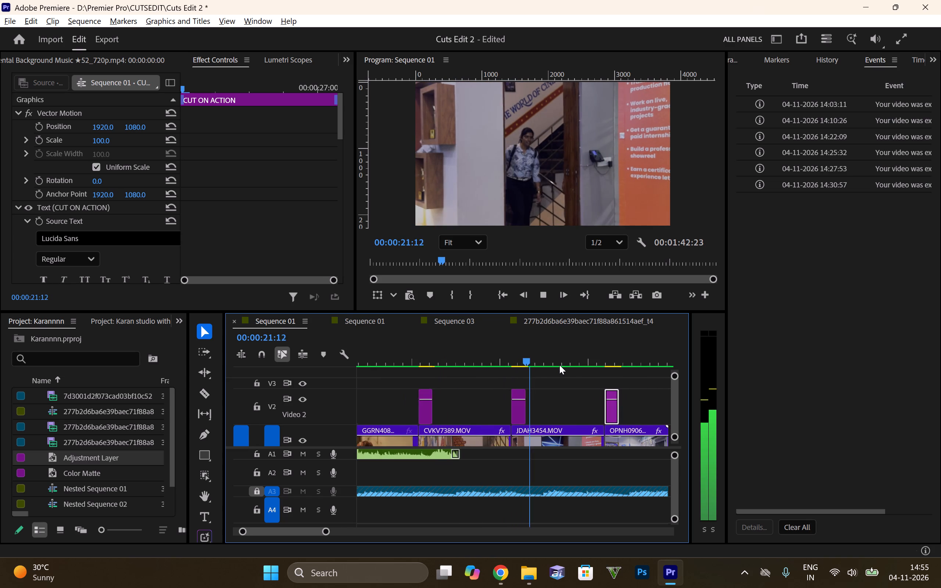
pyautogui.keyDown('alt'); pyautogui.scroll(-2, 559, 365); pyautogui.keyUp('alt')
pyautogui.keyDown('alt'); pyautogui.scroll(5, 573, 371); pyautogui.keyUp('alt')
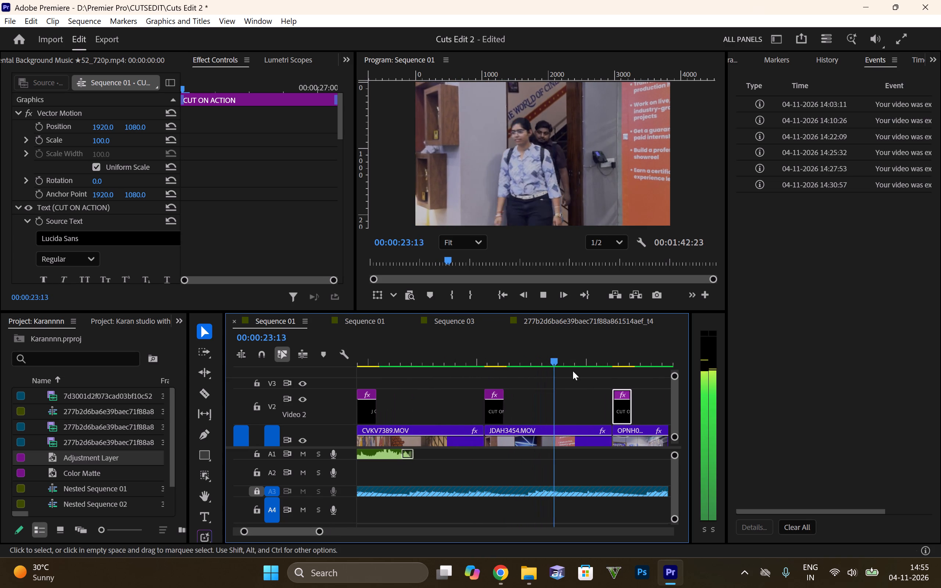
pyautogui.press('space')
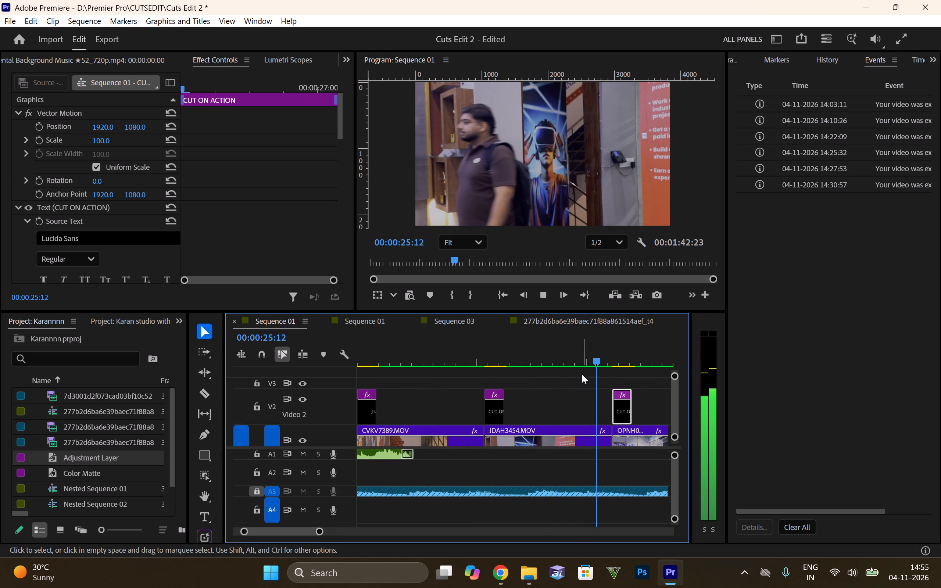
# Split JDAH3454.MOV on V1 at 00:00:24:09.
pyautogui.click(575, 357)
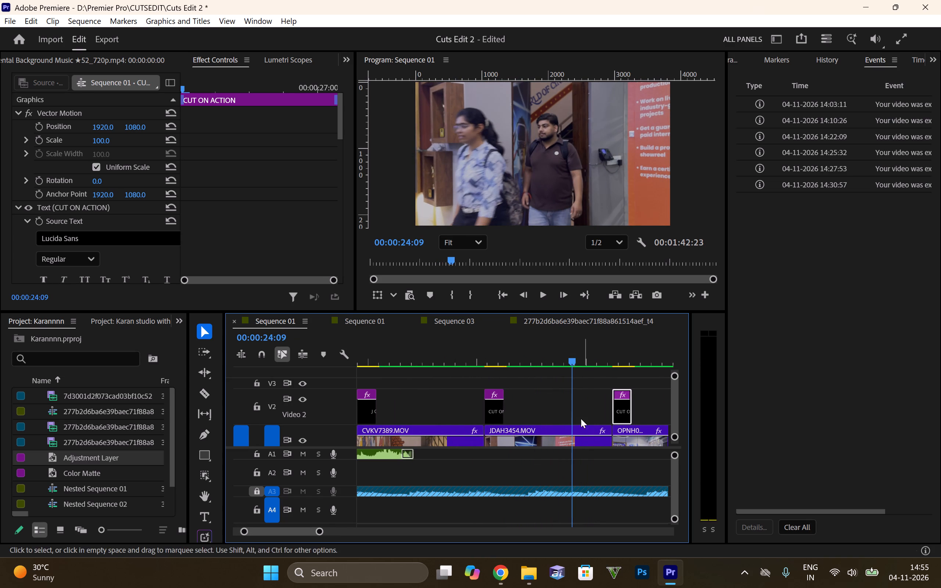
pyautogui.click(574, 439)
pyautogui.hotkey('ctrl', 'z')
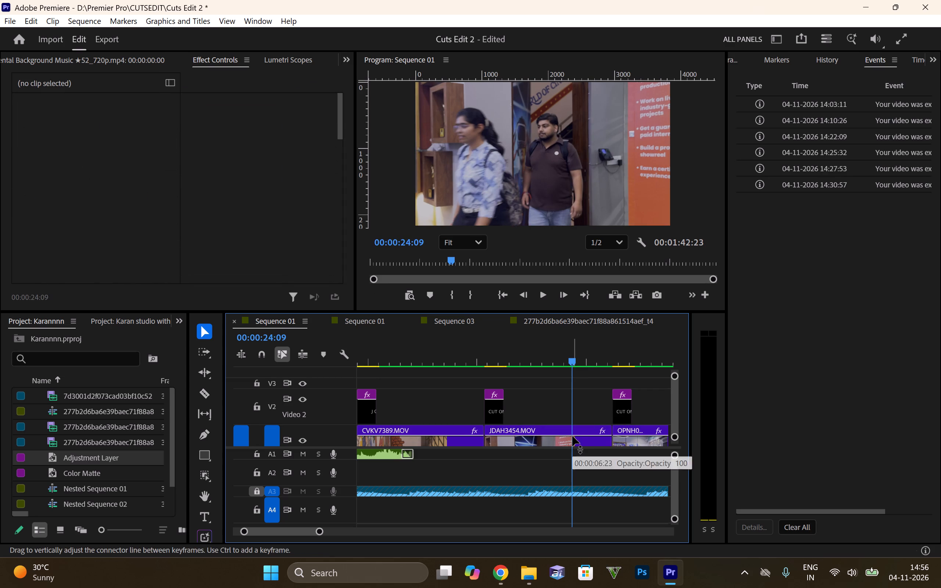
pyautogui.click(570, 433)
pyautogui.hotkey('ctrl', 'k')
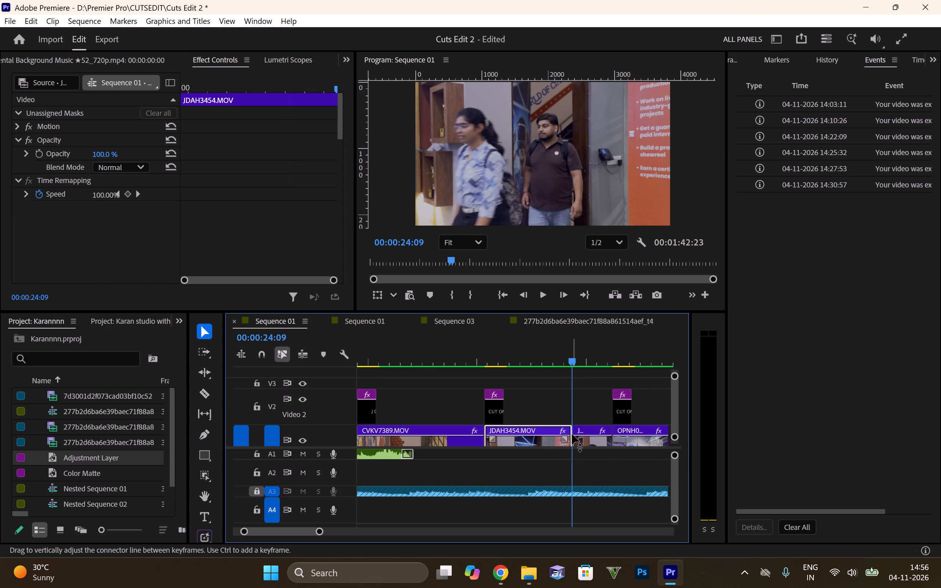
# Delete the JDAH3454.MOV piece after the split at 00:00:24:09 and close the gap before OPNH0906.MOV.
pyautogui.click(593, 441)
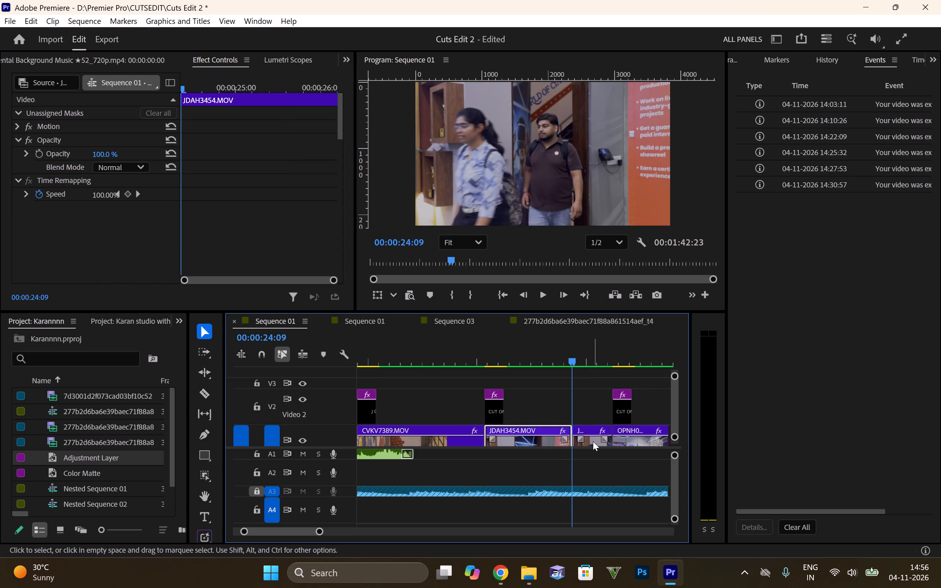
pyautogui.press('Delete')
pyautogui.click(601, 430)
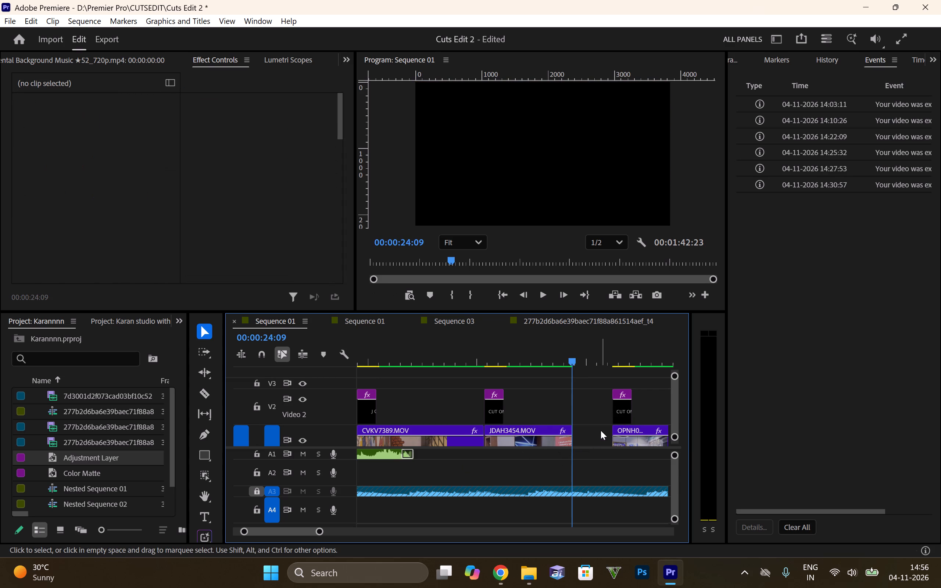
pyautogui.press('Delete')
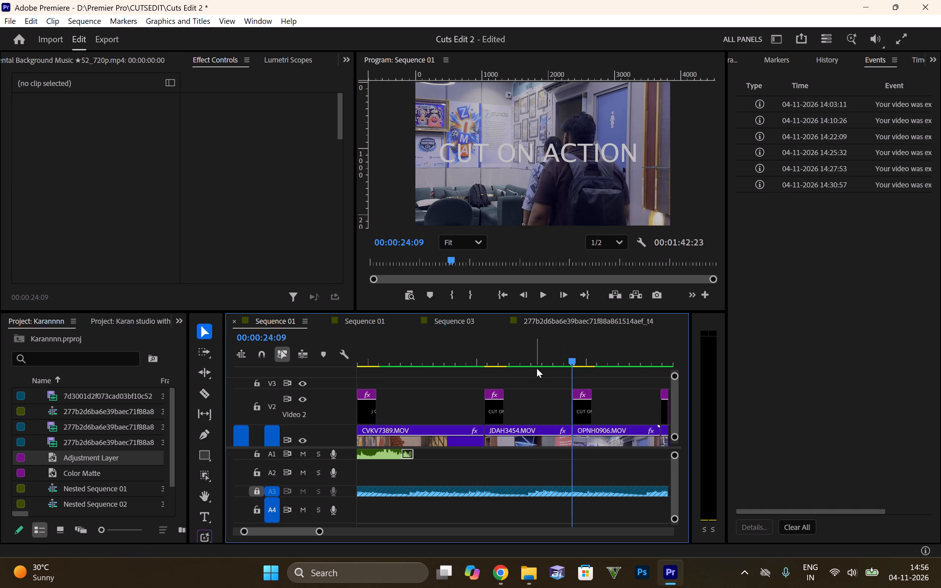
# Play back the tightened join between JDAH3454.MOV and OPNH0906.MOV and the clips that follow, checking their titles.
pyautogui.click(537, 368)
pyautogui.click(540, 362)
pyautogui.press('space')
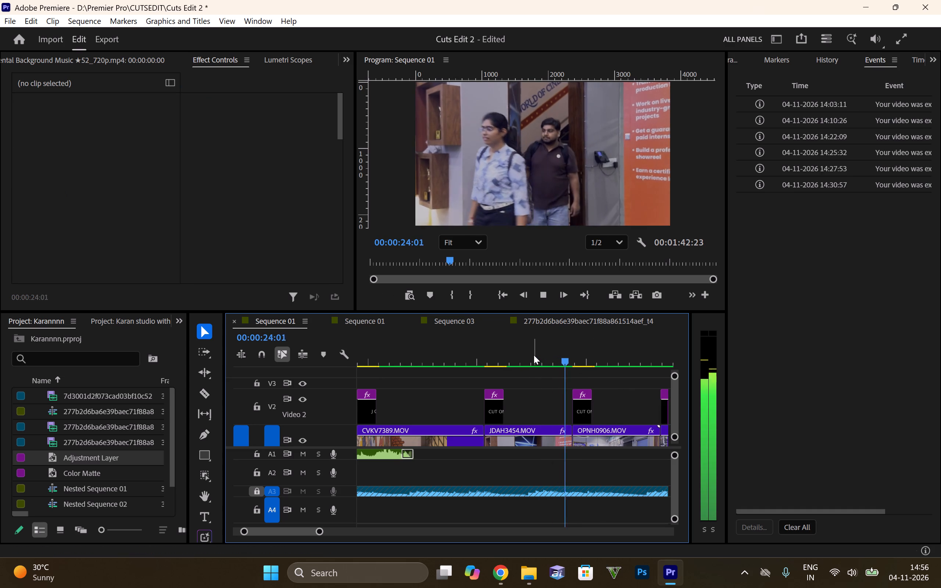
pyautogui.press('space')
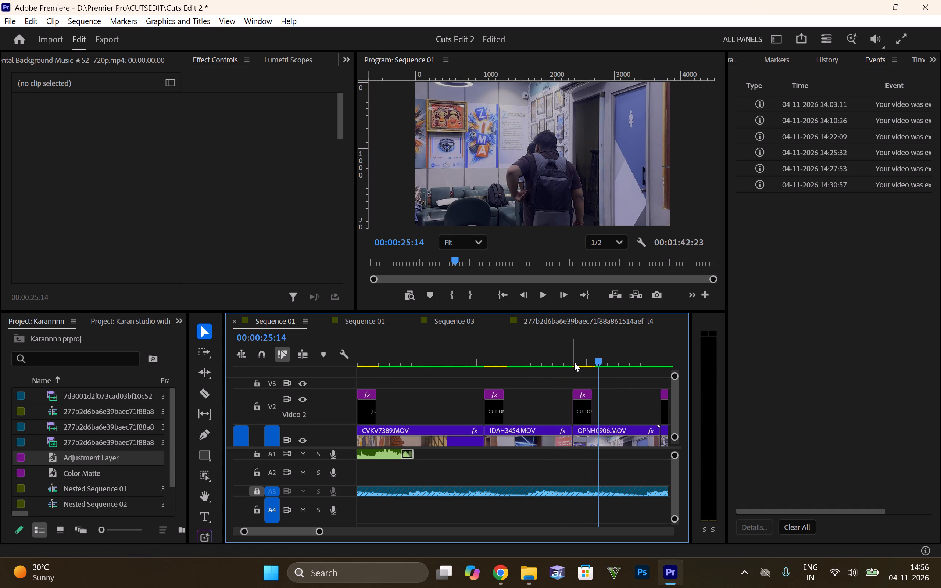
pyautogui.press('space')
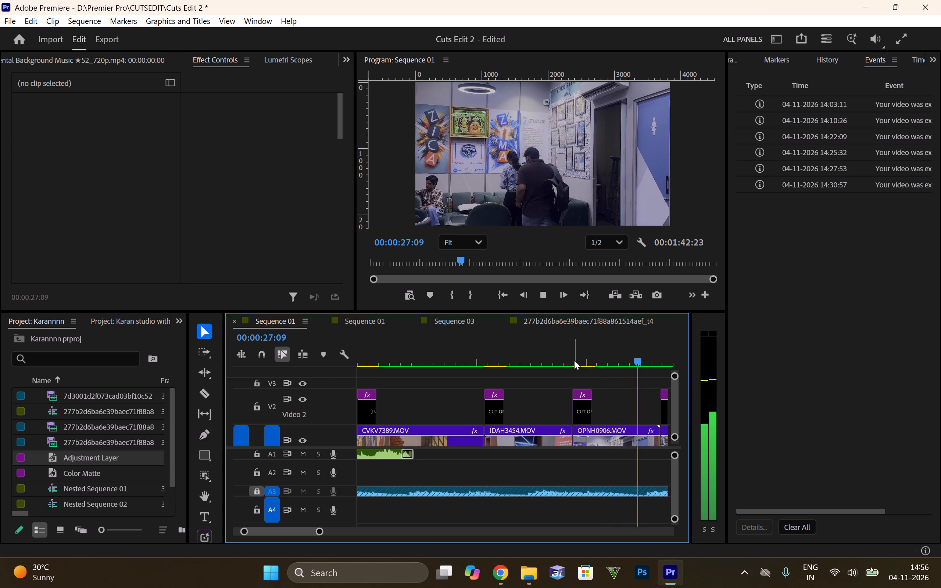
pyautogui.press('space')
pyautogui.press('space')
pyautogui.press('space')
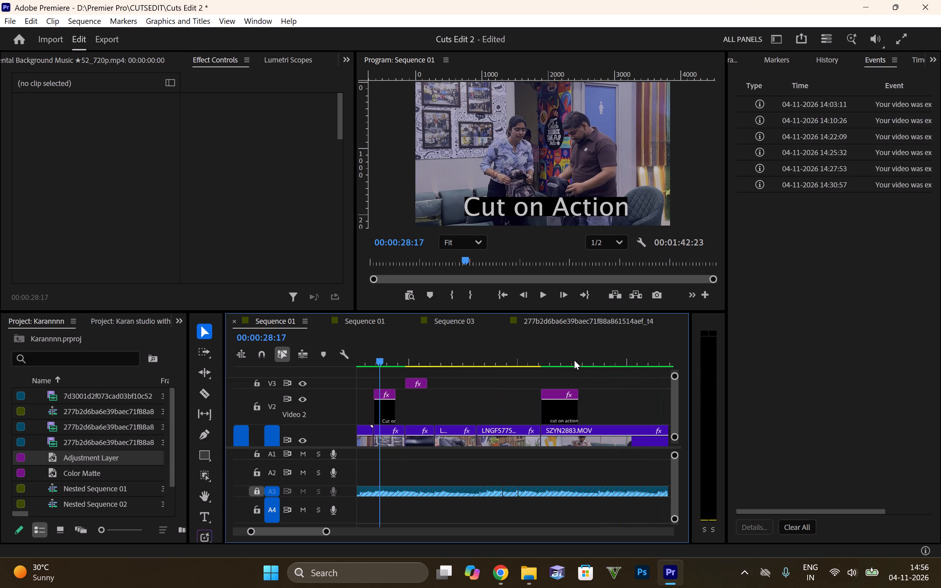
pyautogui.keyDown('alt'); pyautogui.scroll(-7, 447, 367); pyautogui.keyUp('alt')
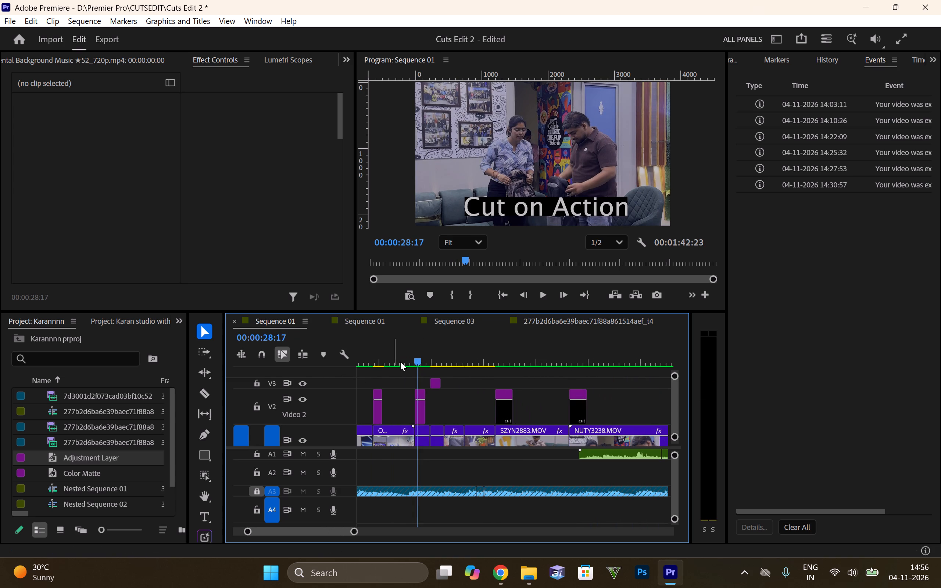
pyautogui.click(400, 362)
pyautogui.press('space')
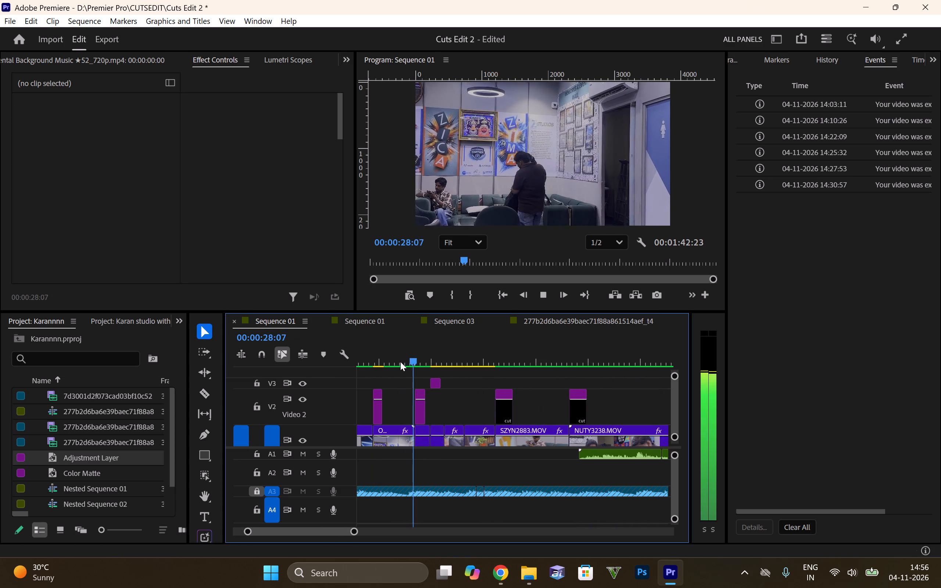
pyautogui.press('space')
pyautogui.press('space')
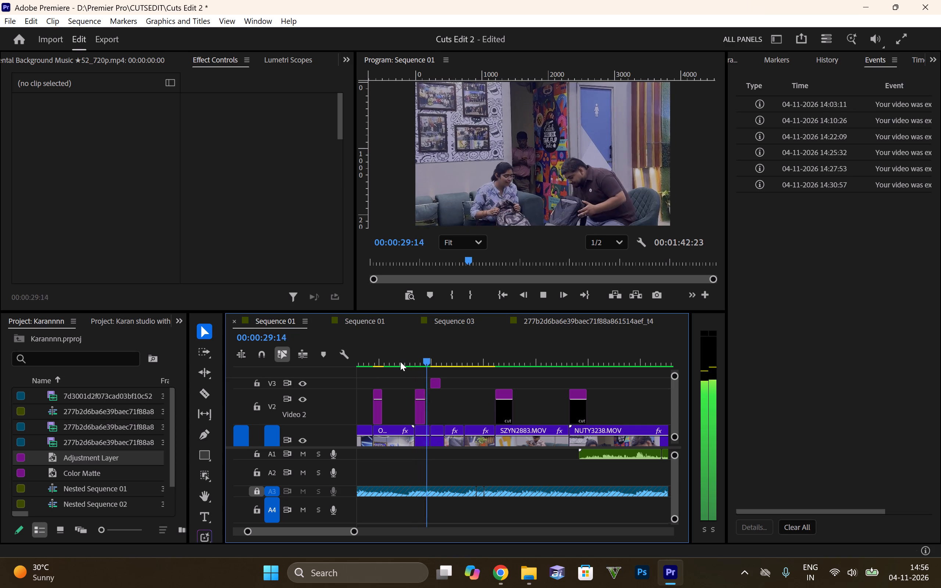
pyautogui.press('space')
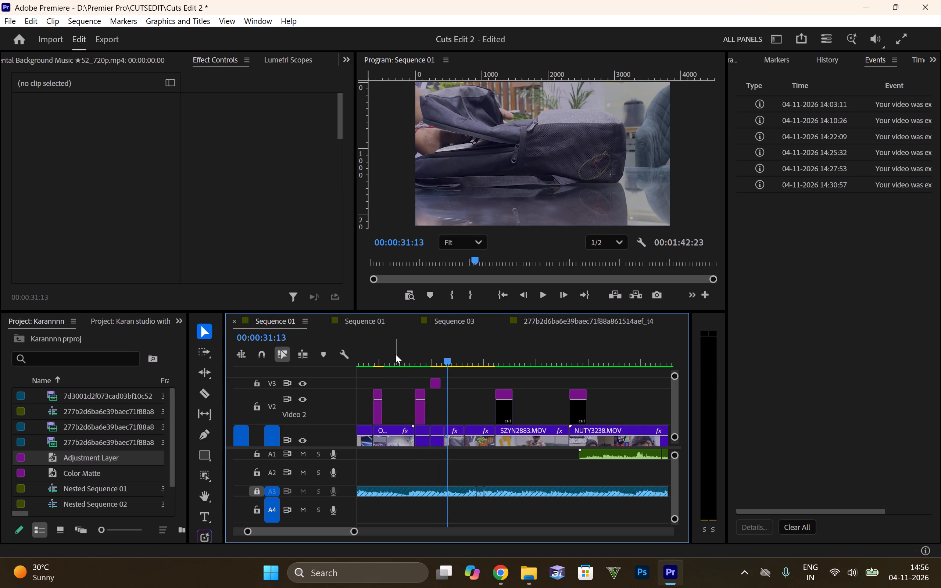
pyautogui.click(396, 354)
pyautogui.moveTo(396, 354); pyautogui.dragTo(368, 352)
pyautogui.moveTo(375, 356); pyautogui.dragTo(357, 358)
pyautogui.moveTo(373, 365); pyautogui.dragTo(357, 363)
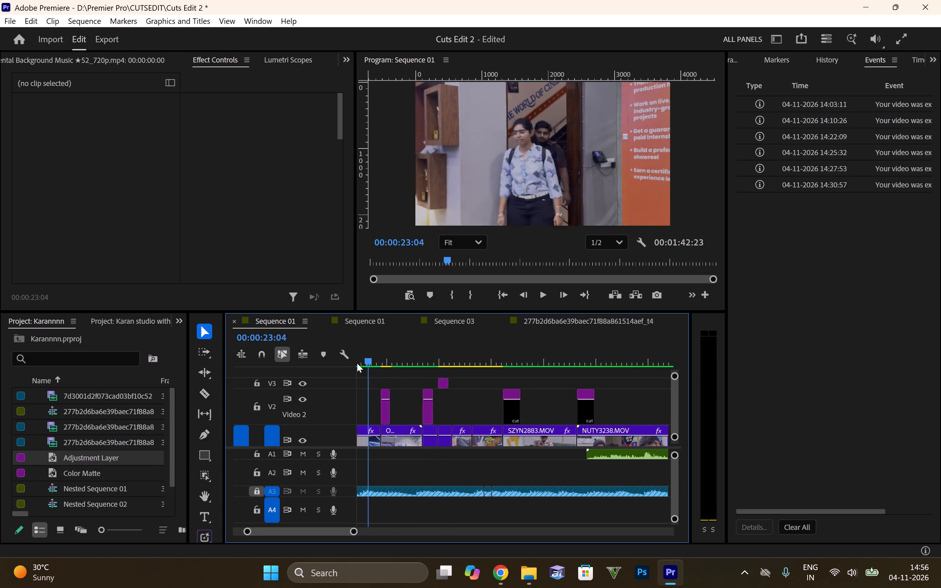
pyautogui.moveTo(357, 363); pyautogui.dragTo(363, 365)
pyautogui.press('space')
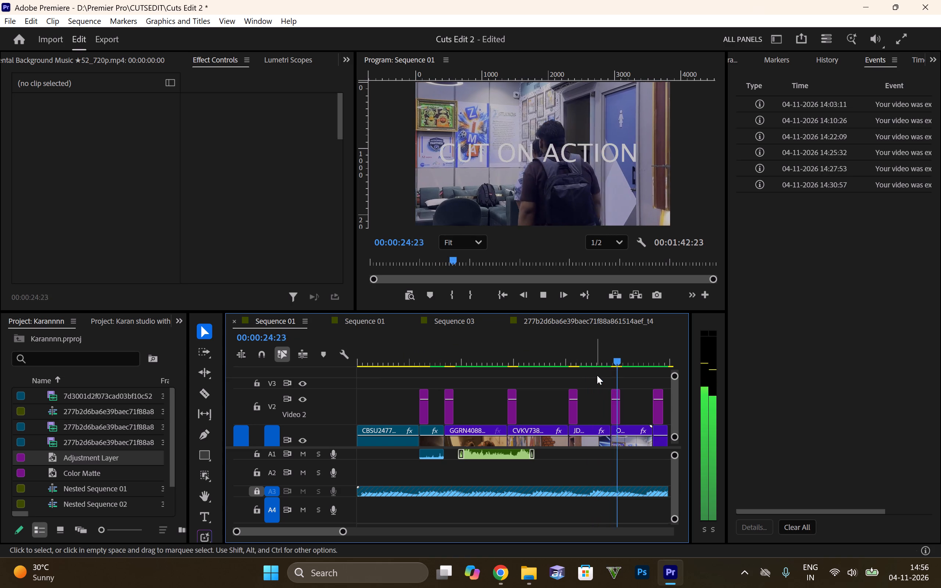
# Delete the "Cut on Action" graphic on V2 over the start of the clip following OPNH0906.MOV.
pyautogui.click(651, 362)
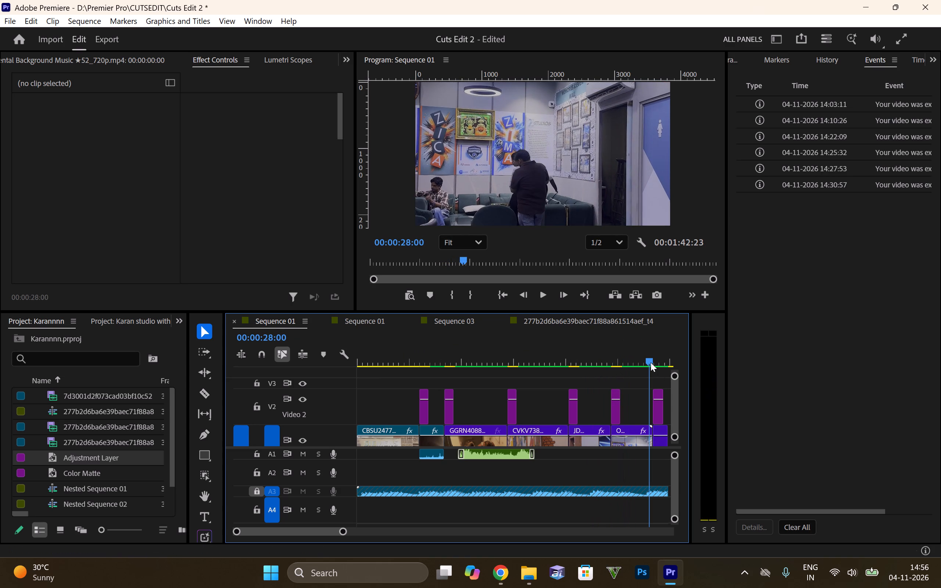
pyautogui.press('space')
pyautogui.press('space')
pyautogui.click(660, 410)
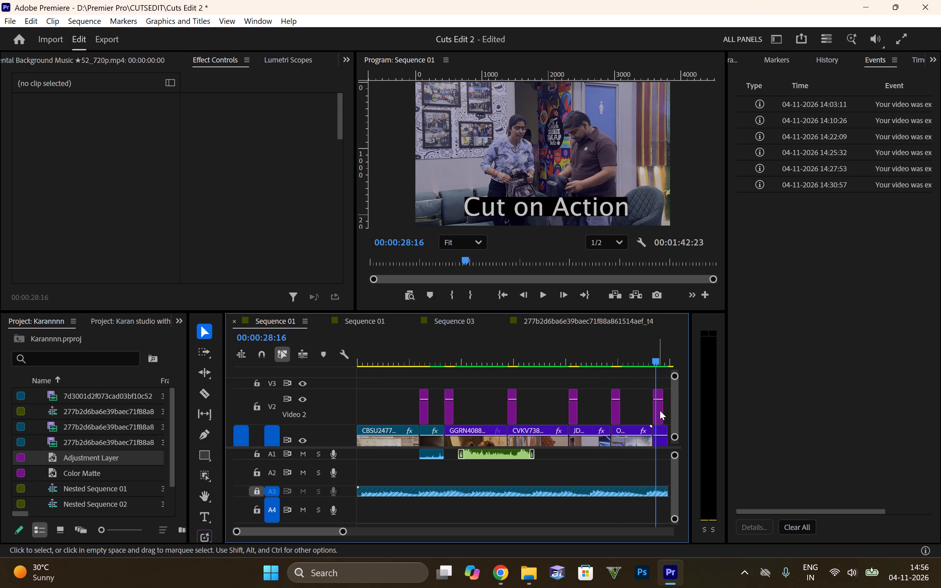
pyautogui.press('Delete')
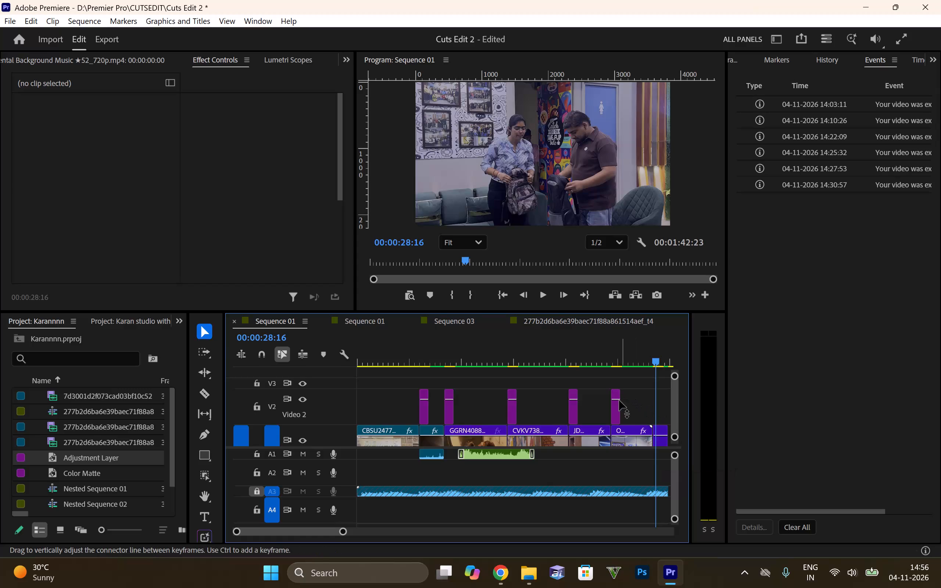
# Duplicate the CUT ON ACTION graphic from above OPNH0906.MOV onto V2 at the start of the clip that follows it.
pyautogui.keyDown('alt'); pyautogui.moveTo(614, 410); pyautogui.dragTo(654, 414); pyautogui.keyUp('alt')
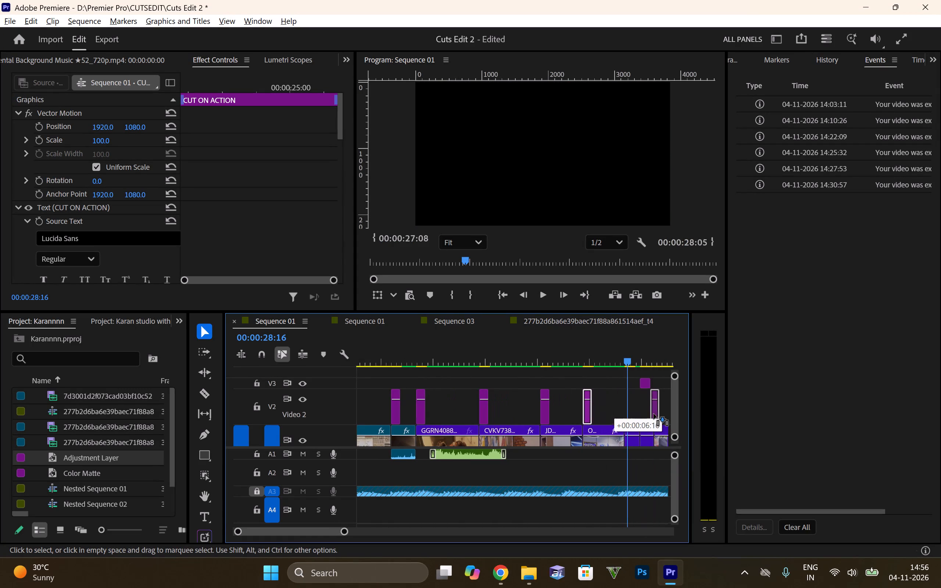
pyautogui.keyDown('alt'); pyautogui.moveTo(654, 414); pyautogui.dragTo(621, 412); pyautogui.keyUp('alt')
# Play back the passages around OPNH0906.MOV and CJFE8979.MOV, checking the CUT ON ACTION titles at the start of each clip.
pyautogui.press('space')
pyautogui.press('space')
pyautogui.press('space')
pyautogui.press('space')
pyautogui.press('space')
pyautogui.press('space')
pyautogui.press('space')
pyautogui.press('space')
pyautogui.scroll(8, 616, 433)
pyautogui.press('space')
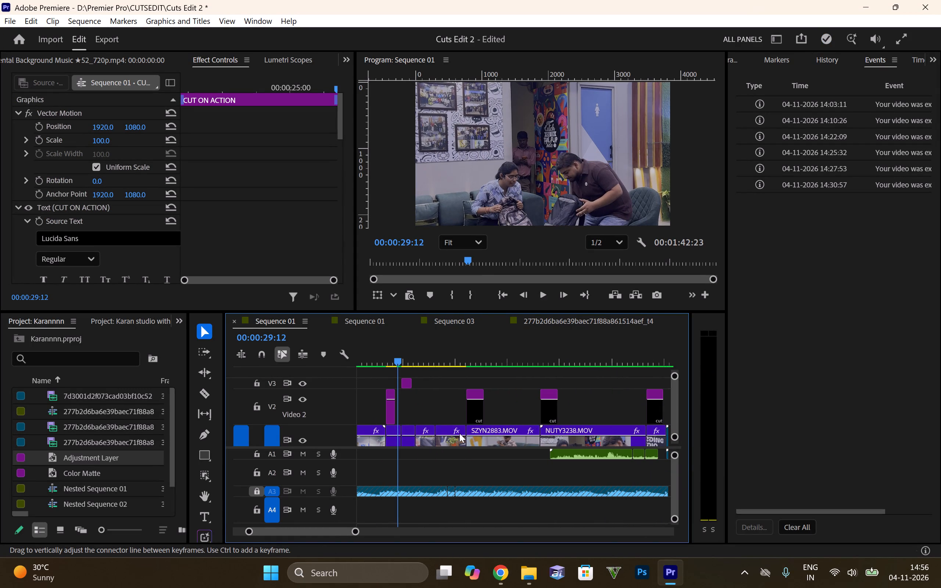
pyautogui.keyDown('alt'); pyautogui.scroll(-11, 433, 415); pyautogui.keyUp('alt')
pyautogui.keyDown('alt'); pyautogui.scroll(7, 419, 385); pyautogui.keyUp('alt')
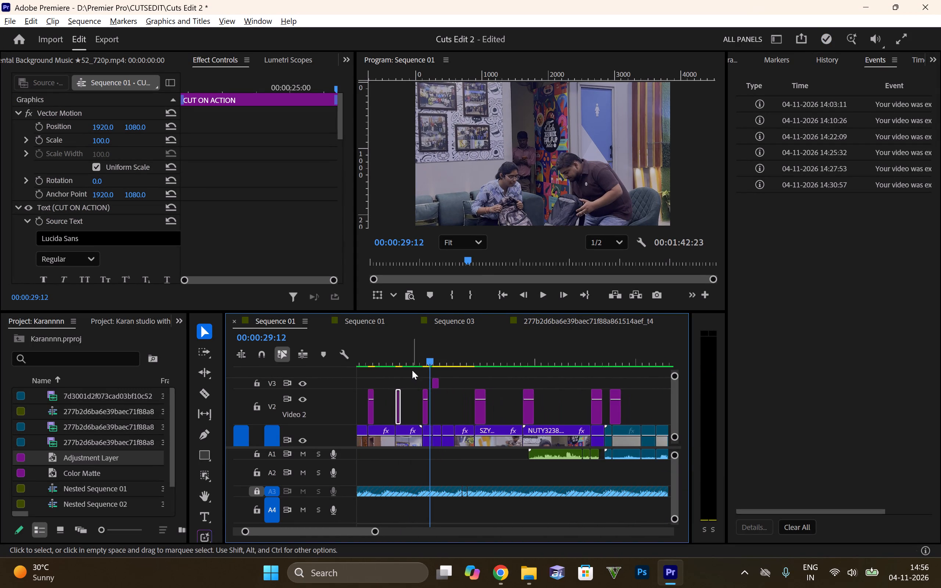
pyautogui.keyDown('alt'); pyautogui.scroll(4, 412, 370); pyautogui.keyUp('alt')
pyautogui.click(378, 360)
pyautogui.press('space')
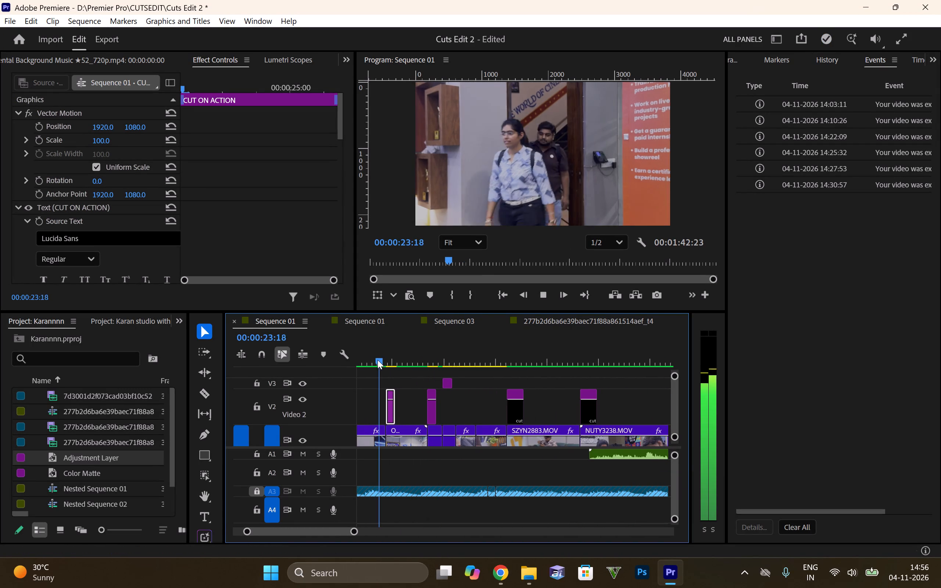
pyautogui.press('space')
pyautogui.press('space')
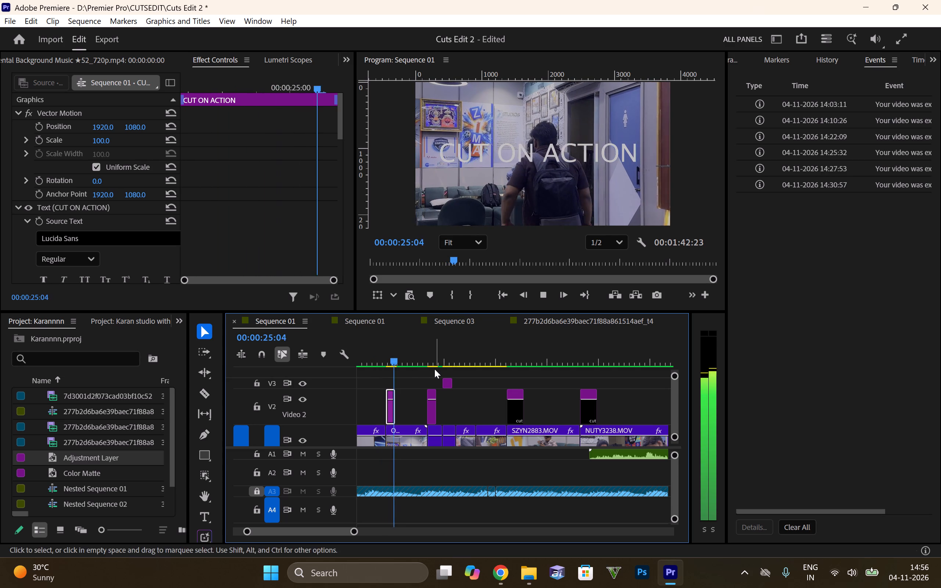
pyautogui.click(424, 357)
pyautogui.press('space')
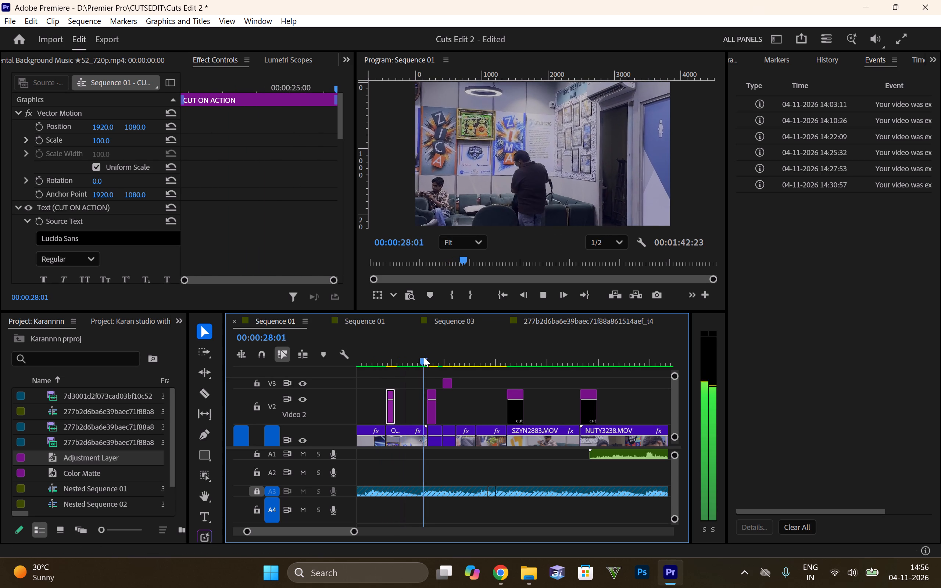
pyautogui.press('space')
# Inspect the CUT ON ACTION graphic over CJFE8979.MOV and play on into the "insert cut" title.
pyautogui.keyDown('alt'); pyautogui.scroll(5, 410, 397); pyautogui.keyUp('alt')
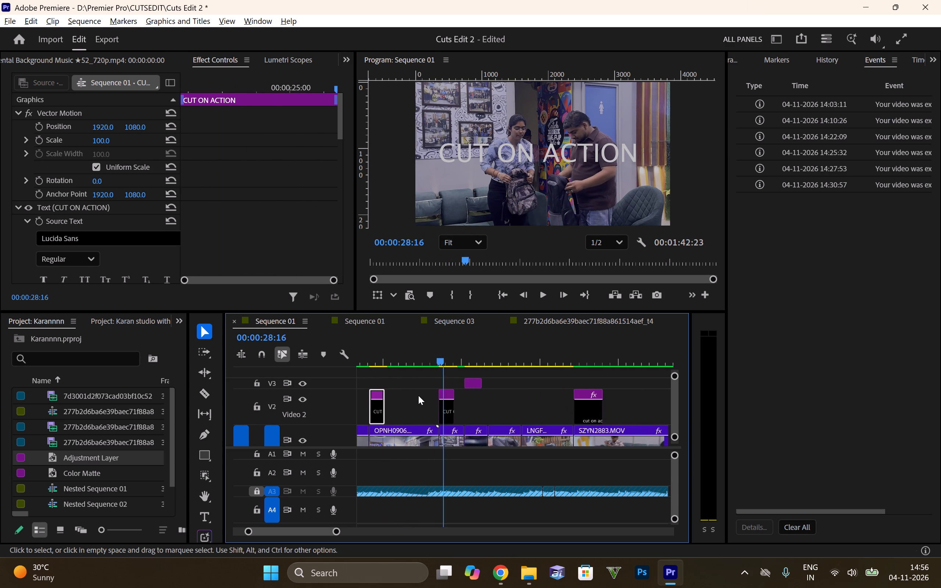
pyautogui.keyDown('alt'); pyautogui.scroll(12, 420, 395); pyautogui.keyUp('alt')
pyautogui.keyDown('alt'); pyautogui.scroll(6, 491, 412); pyautogui.keyUp('alt')
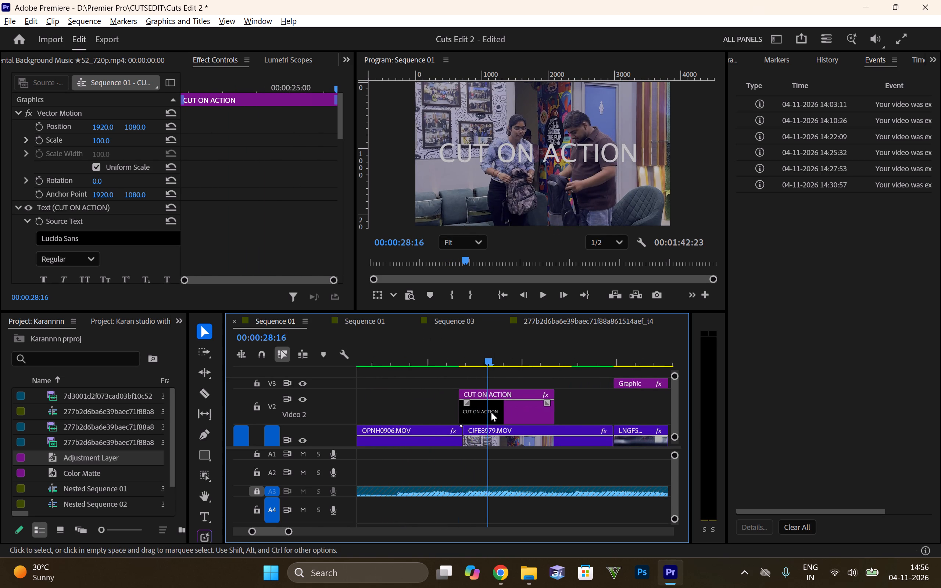
pyautogui.click(478, 410)
pyautogui.keyDown('alt'); pyautogui.scroll(-7, 475, 406); pyautogui.keyUp('alt')
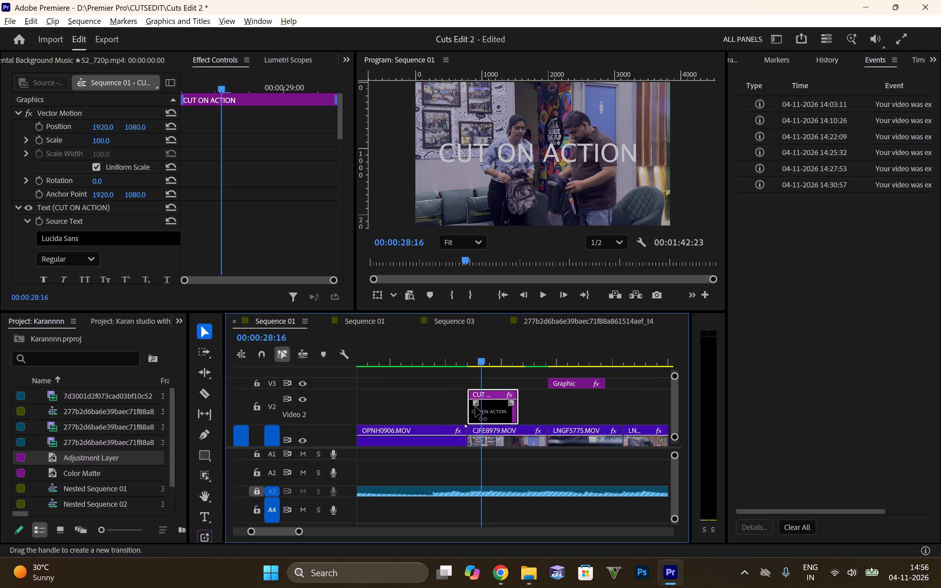
pyautogui.press('space')
pyautogui.keyDown('alt'); pyautogui.scroll(-7, 526, 387); pyautogui.keyUp('alt')
pyautogui.press('space')
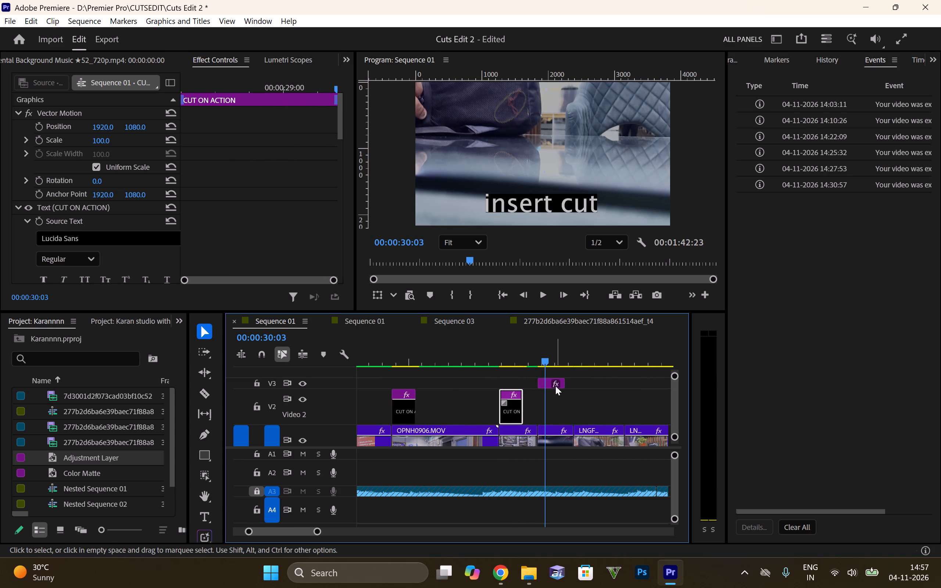
# Move the CUT ON ACTION graphic from CJFE8979.MOV onto V2 at the start of the first LNGF5775.MOV clip, beneath the "insert cut" graphic.
pyautogui.click(543, 384)
pyautogui.click(554, 383)
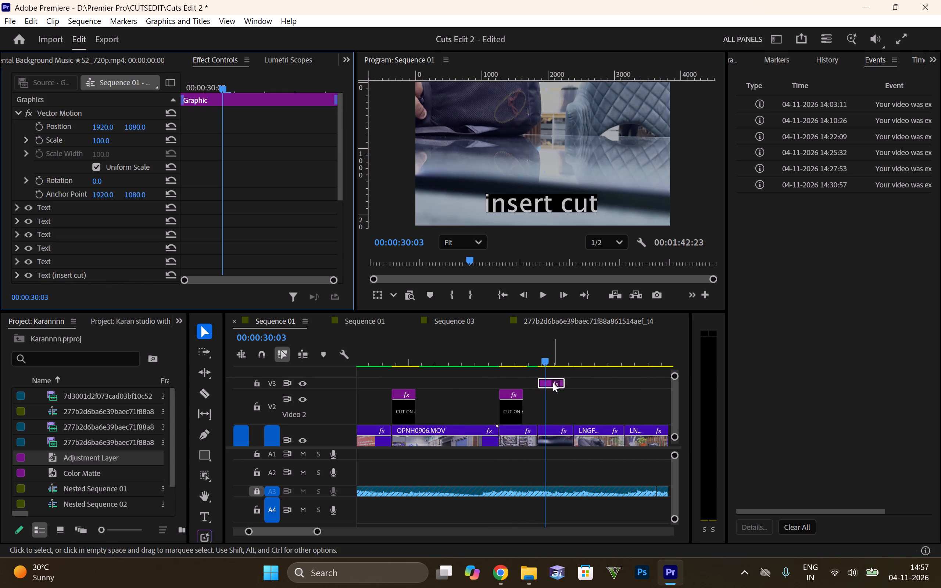
pyautogui.click(545, 383)
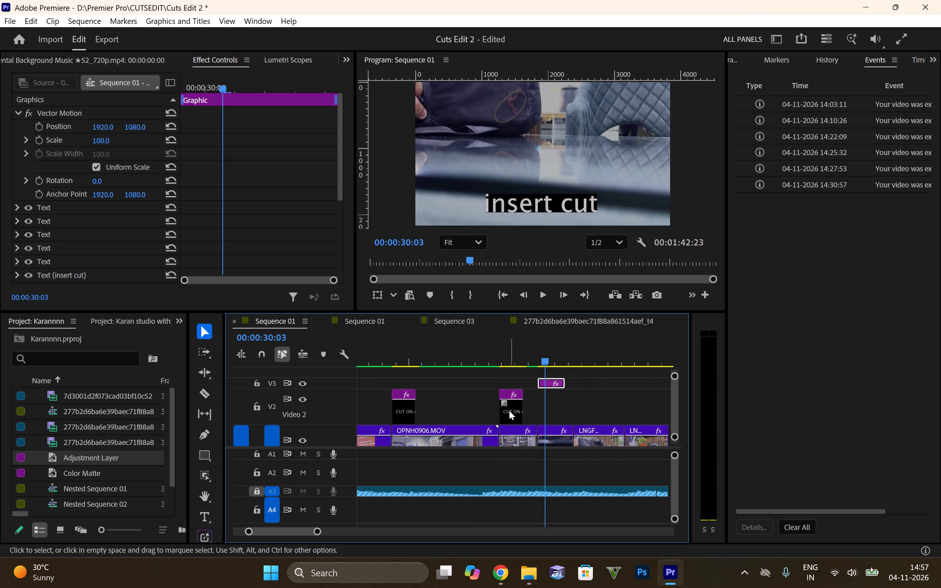
pyautogui.keyDown('alt'); pyautogui.moveTo(511, 405); pyautogui.dragTo(550, 413); pyautogui.keyUp('alt')
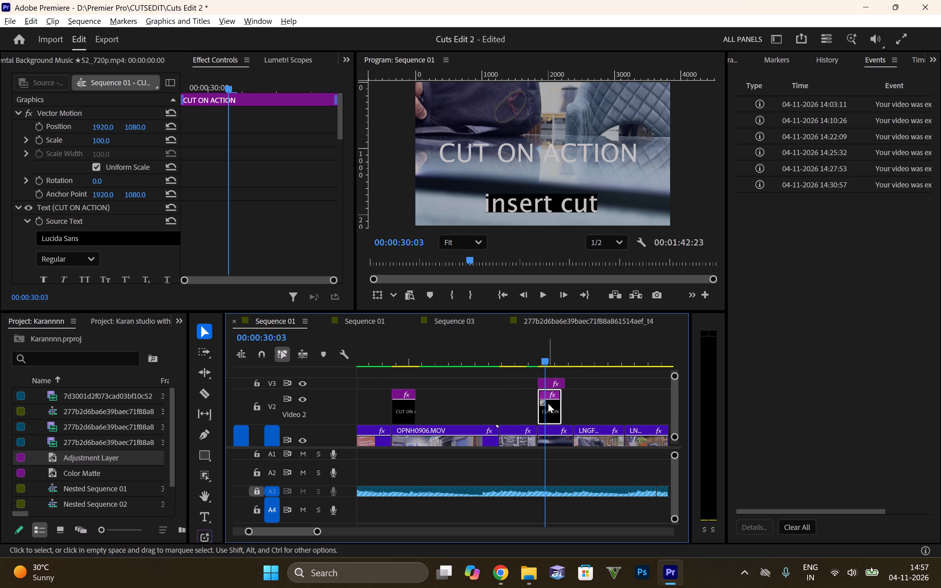
# Delete the "insert cut" graphic on V3 above the first LNGF5775.MOV clip.
pyautogui.click(549, 380)
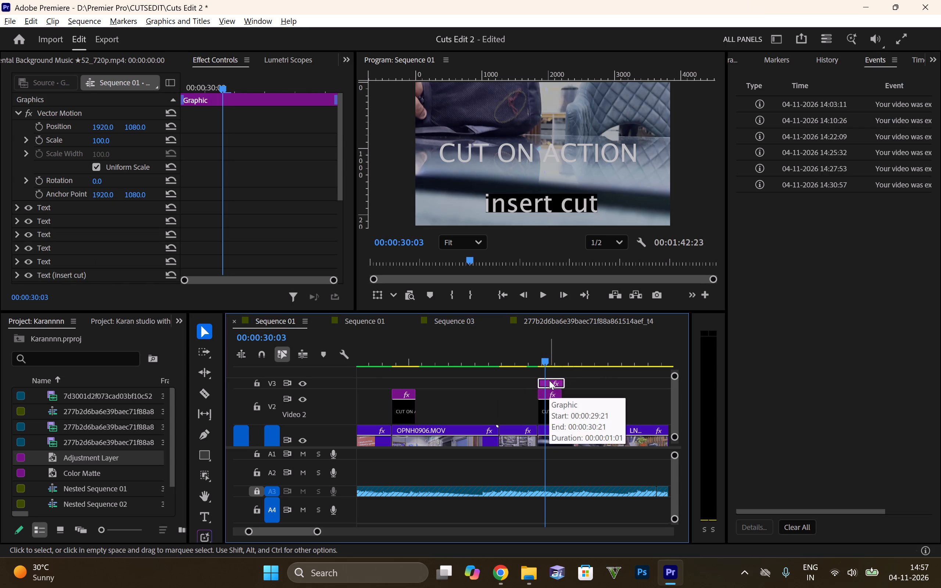
pyautogui.press('BackSpace')
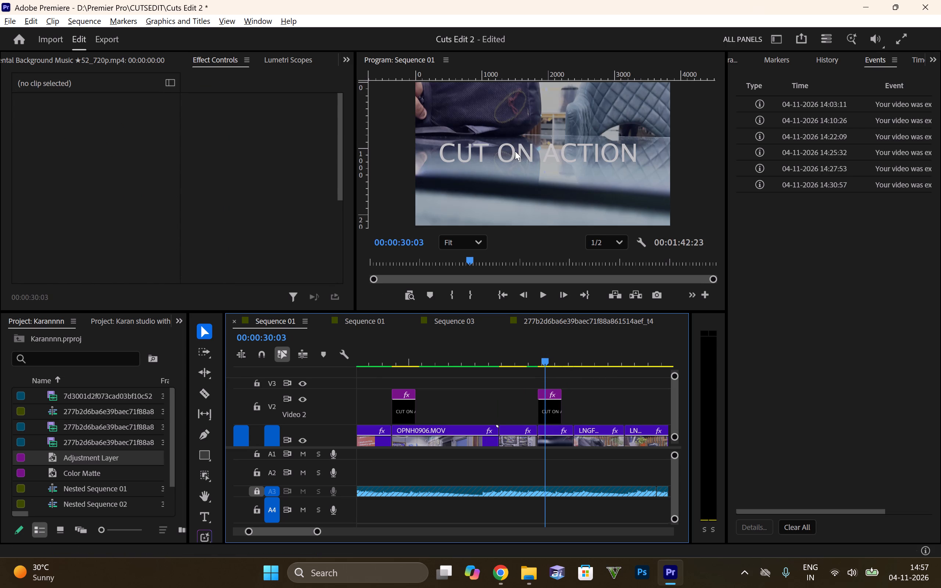
# Change the text of the CUT ON ACTION graphic over the first LNGF5775.MOV clip to INSERT CUT.
pyautogui.doubleClick(515, 151)
pyautogui.doubleClick(554, 151)
pyautogui.moveTo(557, 153); pyautogui.dragTo(561, 155)
pyautogui.write('INSERT')
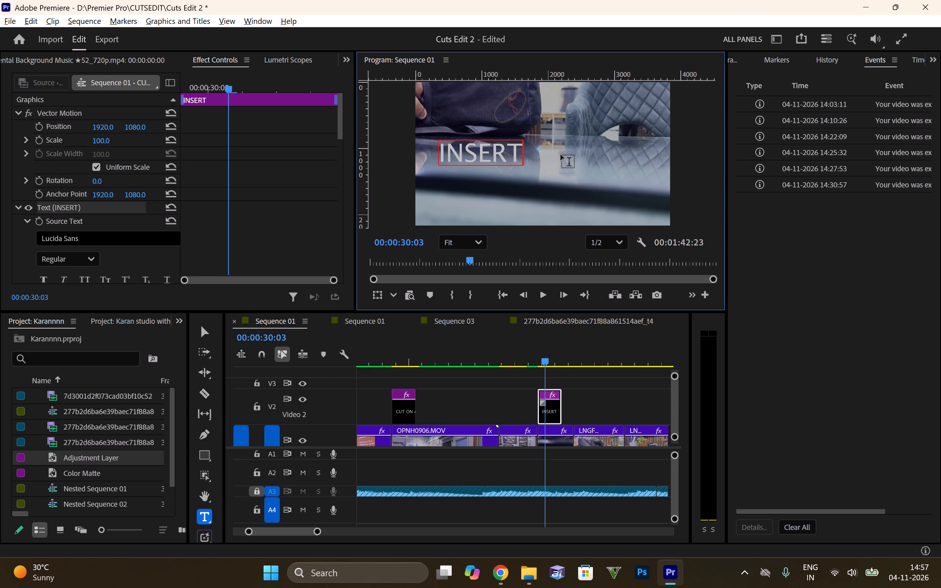
pyautogui.press('space')
pyautogui.press('c')
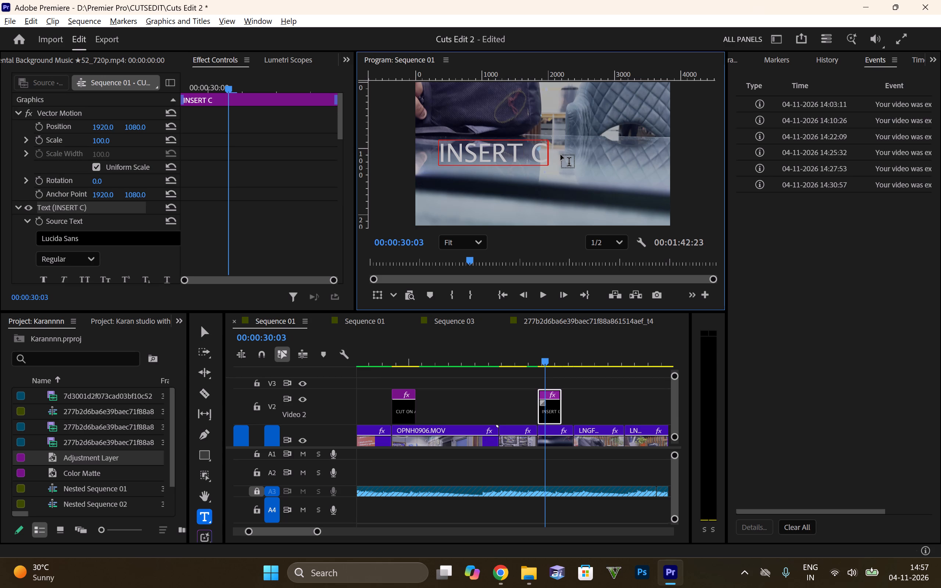
pyautogui.write('UT')
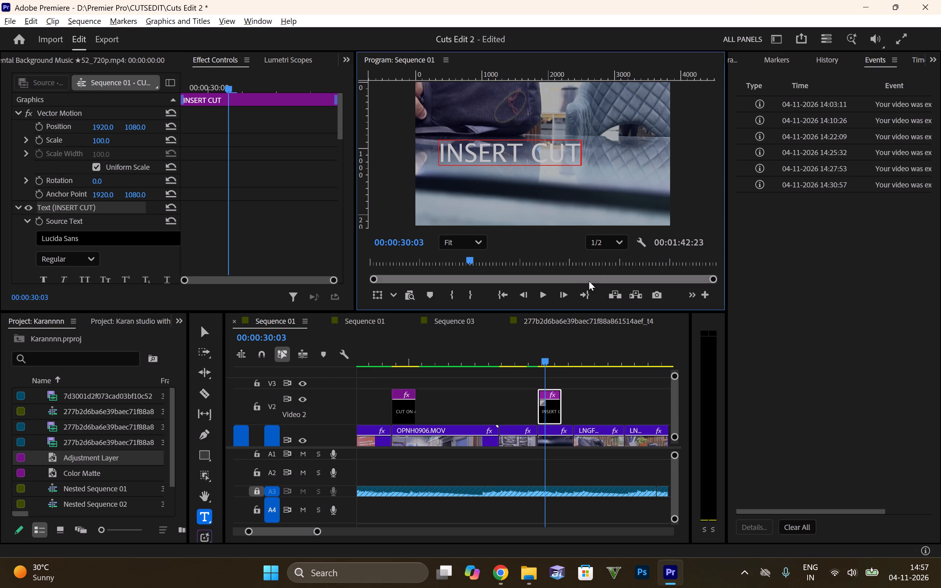
# Reposition the INSERT CUT text in the video frame so it sits horizontally centred.
pyautogui.click(550, 355)
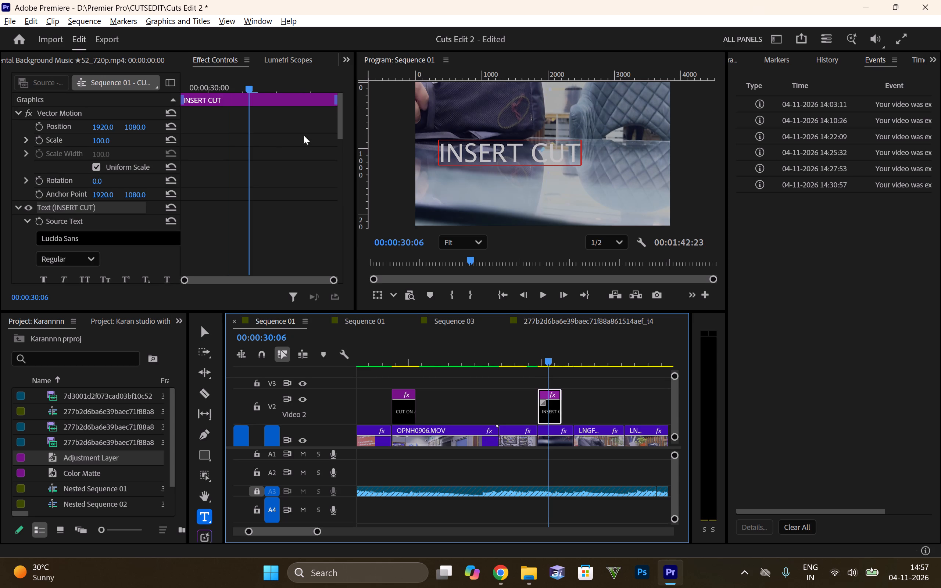
pyautogui.click(203, 336)
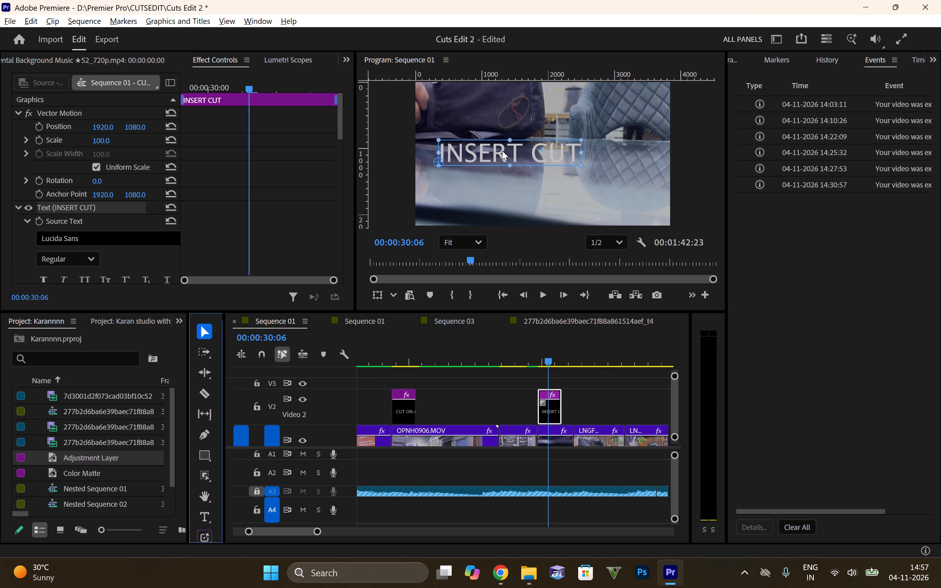
pyautogui.moveTo(502, 151); pyautogui.dragTo(530, 154)
# Play back the INSERT CUT title and the cut between the first and second LNGF5775.MOV clips.
pyautogui.click(507, 352)
pyautogui.press('space')
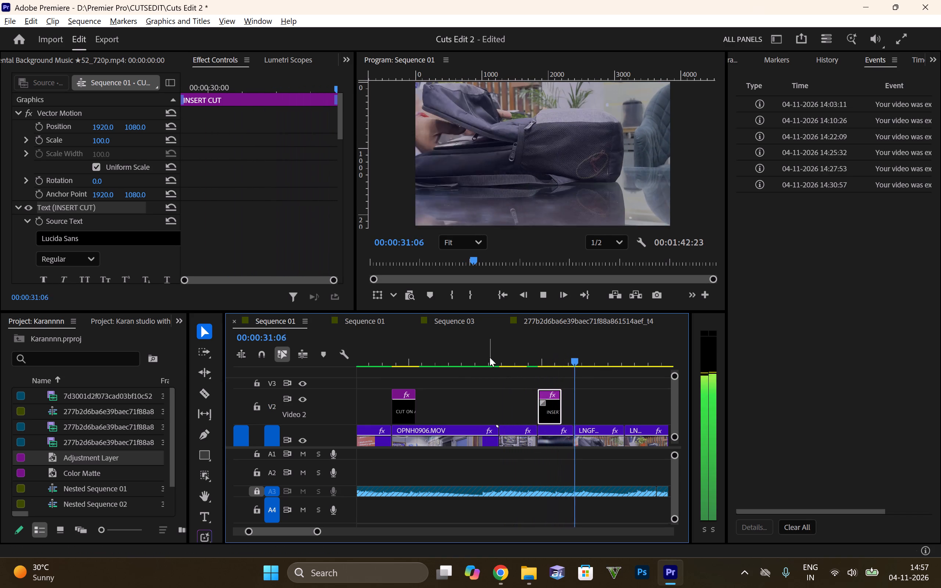
pyautogui.press('space')
pyautogui.keyDown('alt'); pyautogui.scroll(-3, 581, 399); pyautogui.keyUp('alt')
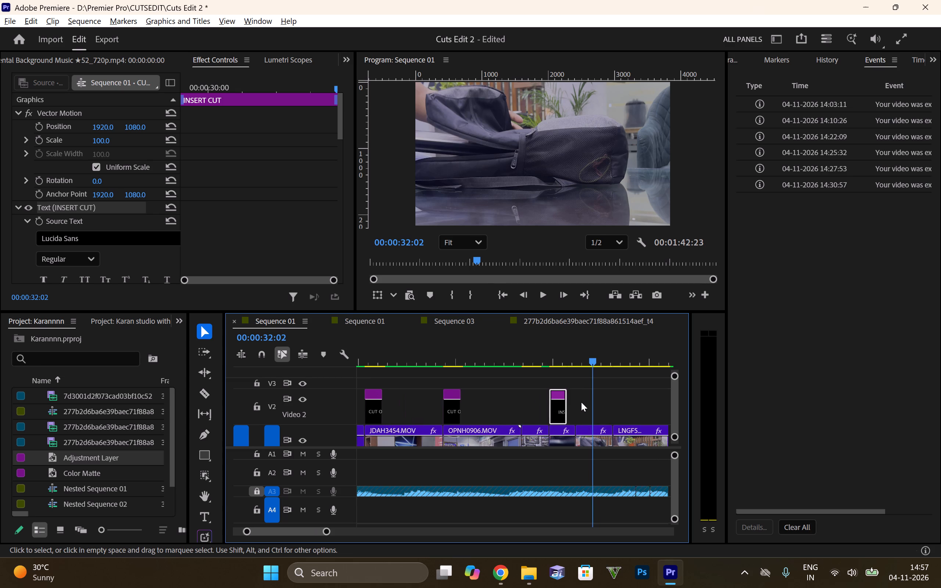
pyautogui.keyDown('alt'); pyautogui.scroll(11, 581, 402); pyautogui.keyUp('alt')
pyautogui.press('space')
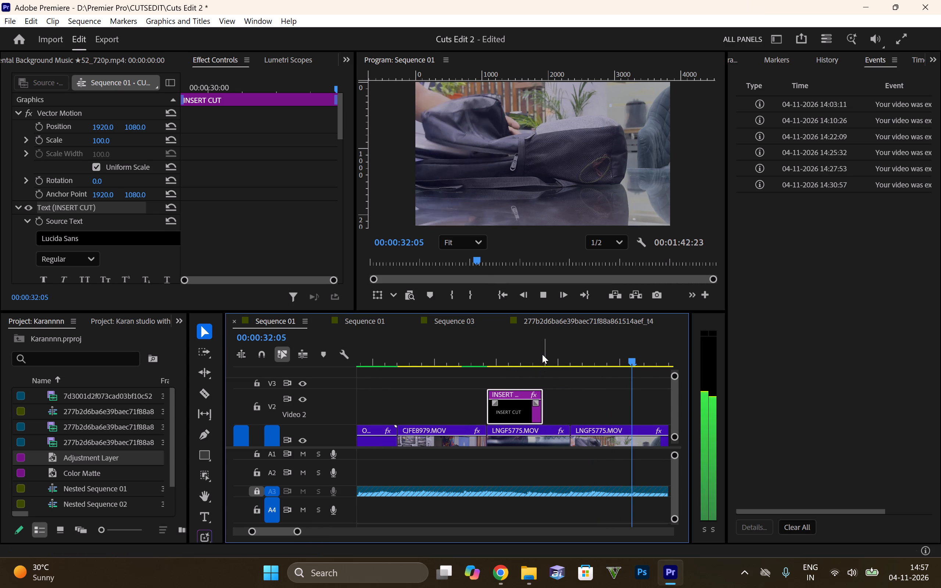
pyautogui.press('space')
pyautogui.click(557, 361)
pyautogui.press('space')
pyautogui.press('space')
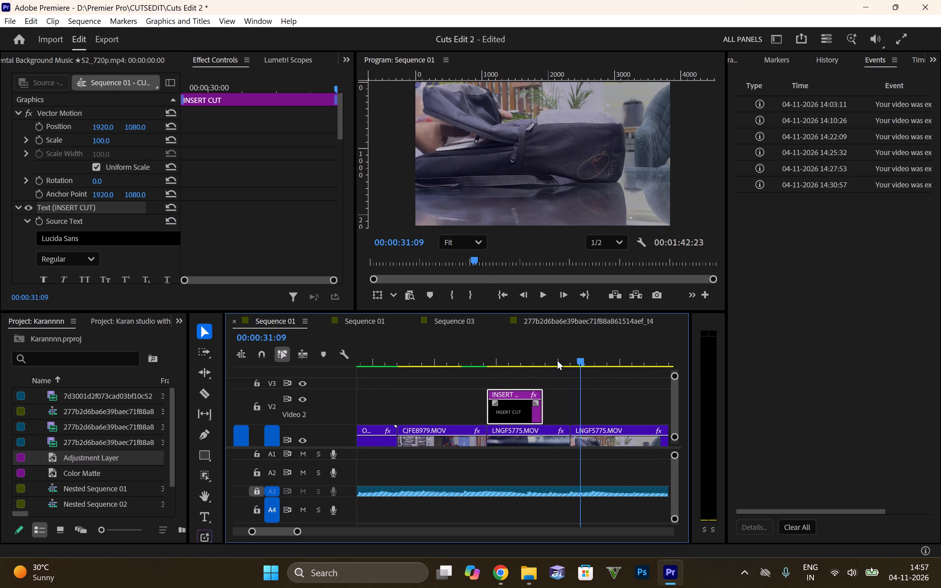
pyautogui.moveTo(557, 361); pyautogui.dragTo(528, 354)
pyautogui.press('space')
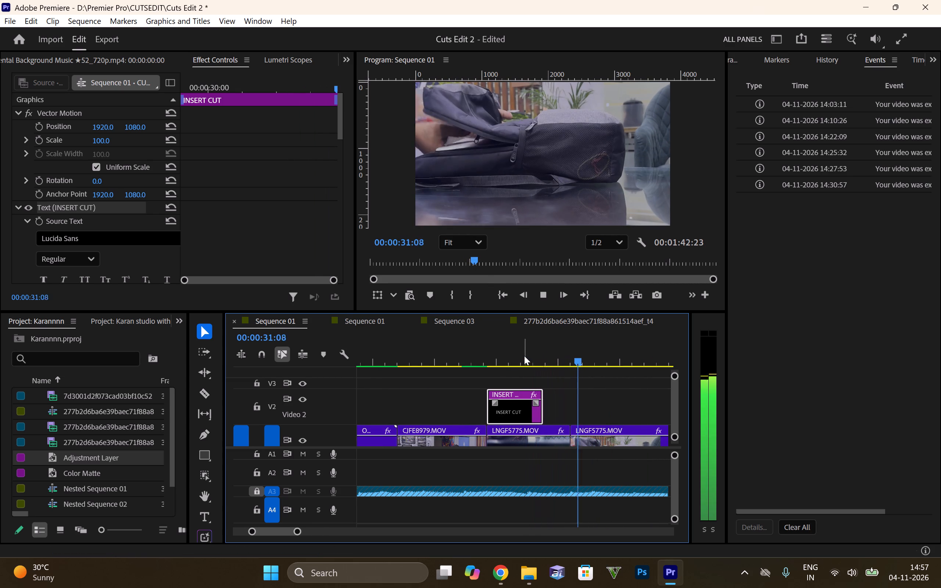
pyautogui.press('space')
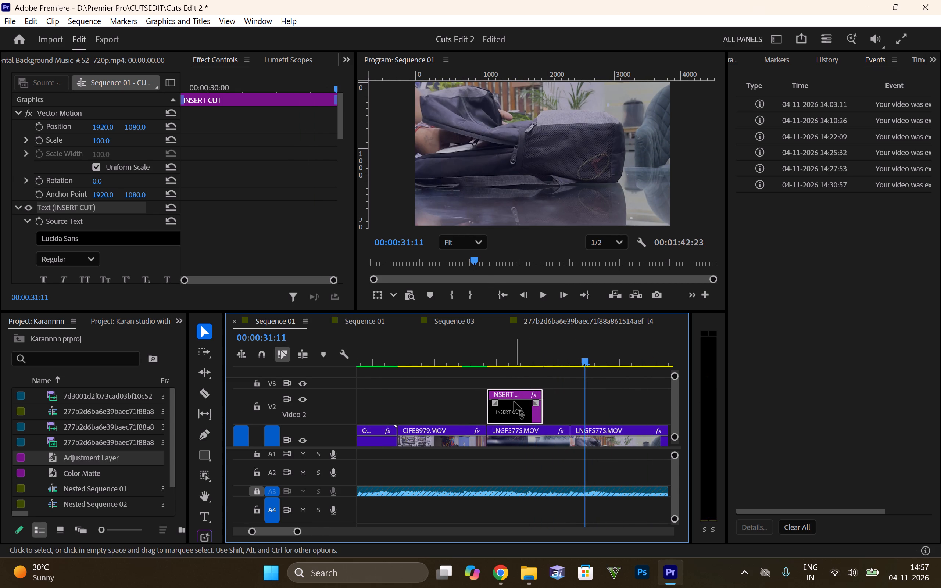
# Duplicate the INSERT CUT graphic onto V2 at the start of the second LNGF5775.MOV clip.
pyautogui.keyDown('alt'); pyautogui.moveTo(511, 401); pyautogui.dragTo(619, 408); pyautogui.keyUp('alt')
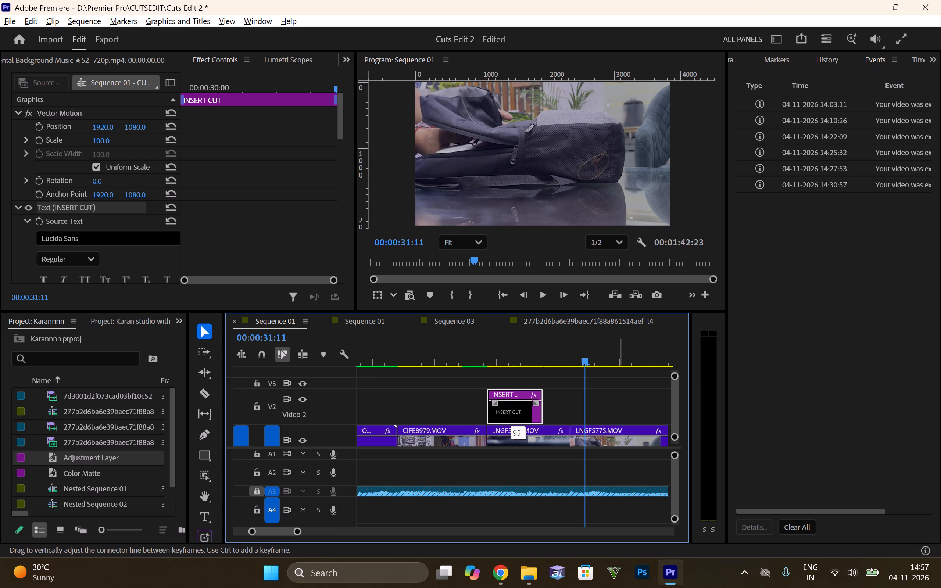
pyautogui.keyDown('alt'); pyautogui.moveTo(619, 408); pyautogui.dragTo(605, 362); pyautogui.keyUp('alt')
pyautogui.keyDown('alt'); pyautogui.moveTo(509, 412); pyautogui.dragTo(587, 410); pyautogui.keyUp('alt')
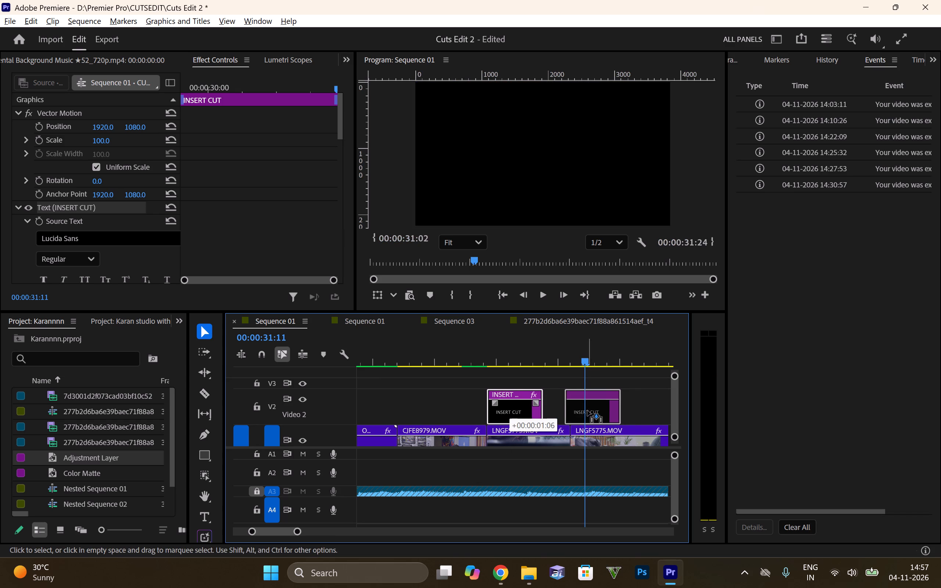
pyautogui.keyDown('alt'); pyautogui.moveTo(587, 410); pyautogui.dragTo(594, 412); pyautogui.keyUp('alt')
# Change the duplicated graphic's text over the second LNGF5775.MOV clip to JUMP CUT.
pyautogui.keyDown('alt'); pyautogui.scroll(12, 583, 412); pyautogui.keyUp('alt')
pyautogui.click(583, 405)
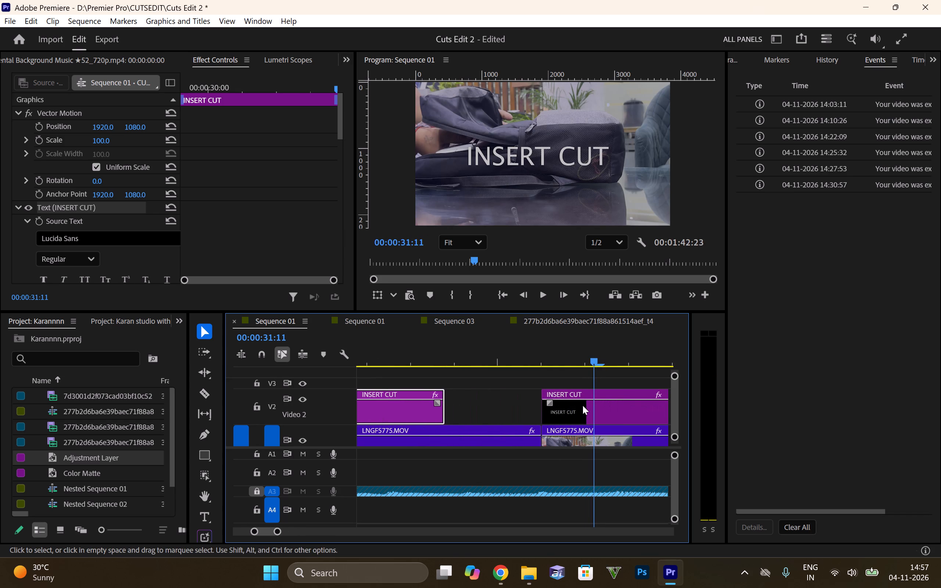
pyautogui.click(530, 166)
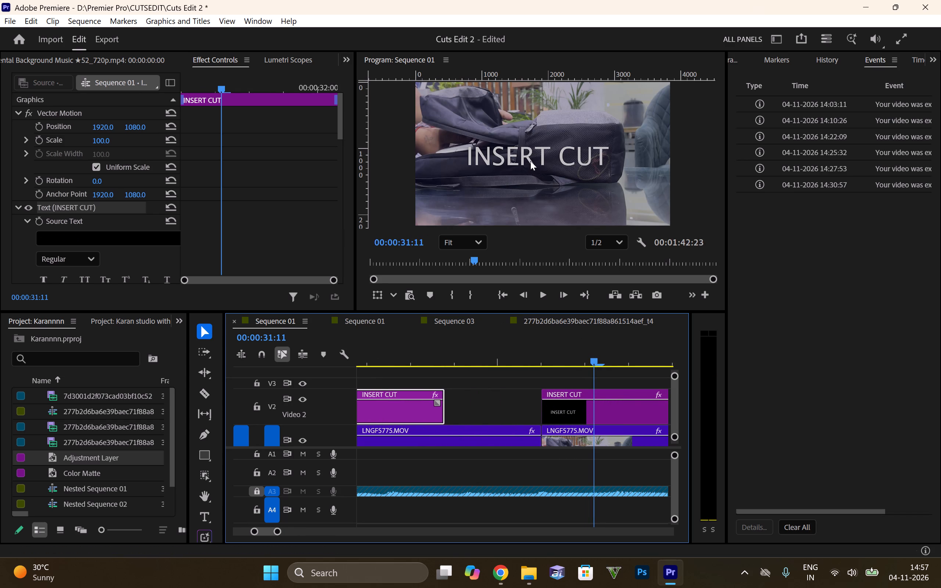
pyautogui.click(530, 155)
pyautogui.doubleClick(549, 159)
pyautogui.click(549, 158)
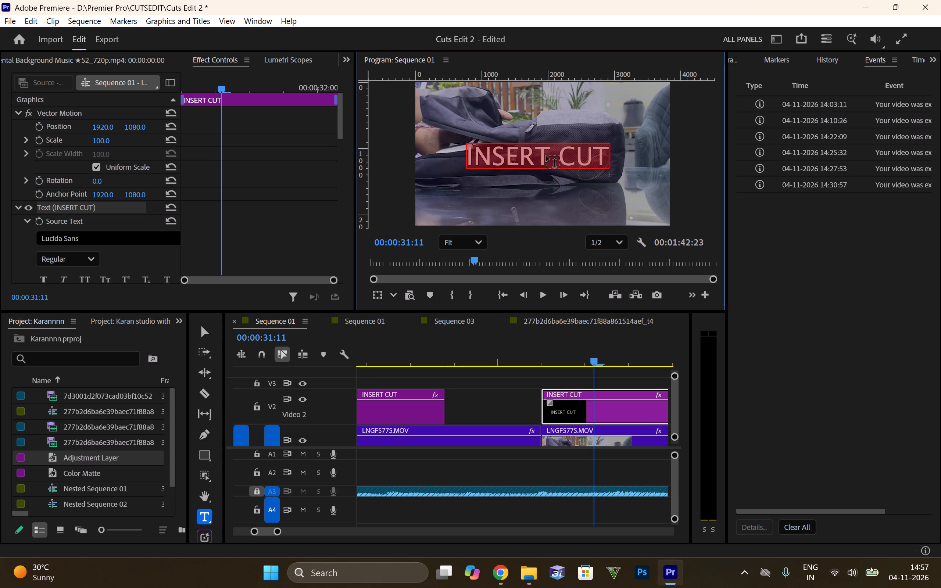
pyautogui.click(546, 156)
pyautogui.moveTo(547, 156); pyautogui.dragTo(427, 152)
pyautogui.write('JUMP')
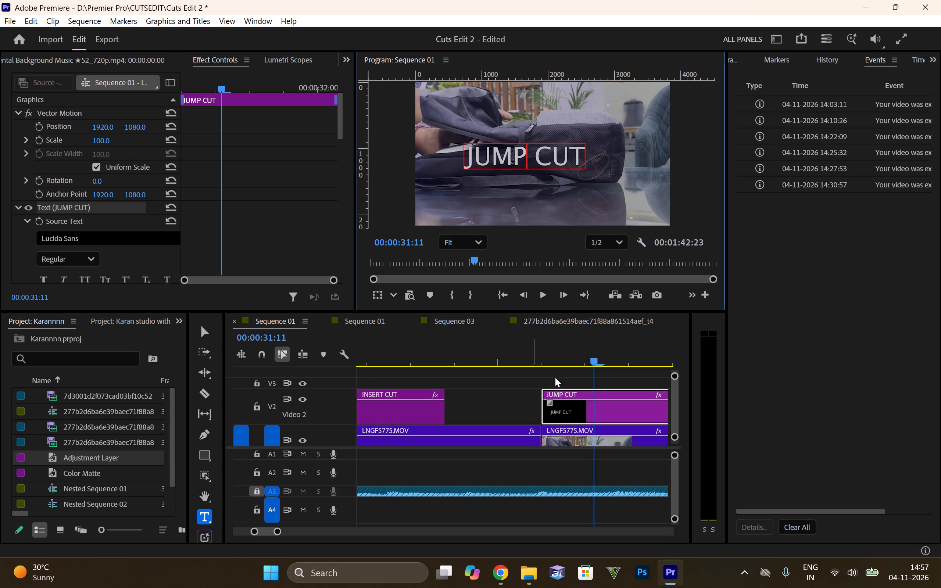
# Play back the JUMP CUT title over the second LNGF5775.MOV clip from the clip's start.
pyautogui.click(538, 352)
pyautogui.keyDown('alt'); pyautogui.scroll(-9, 512, 342); pyautogui.keyUp('alt')
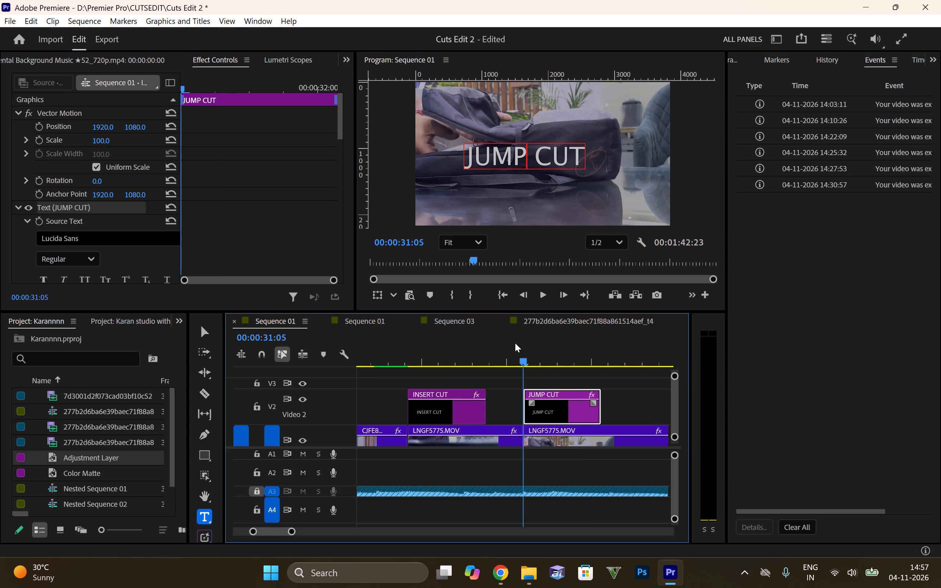
pyautogui.click(619, 393)
pyautogui.click(552, 352)
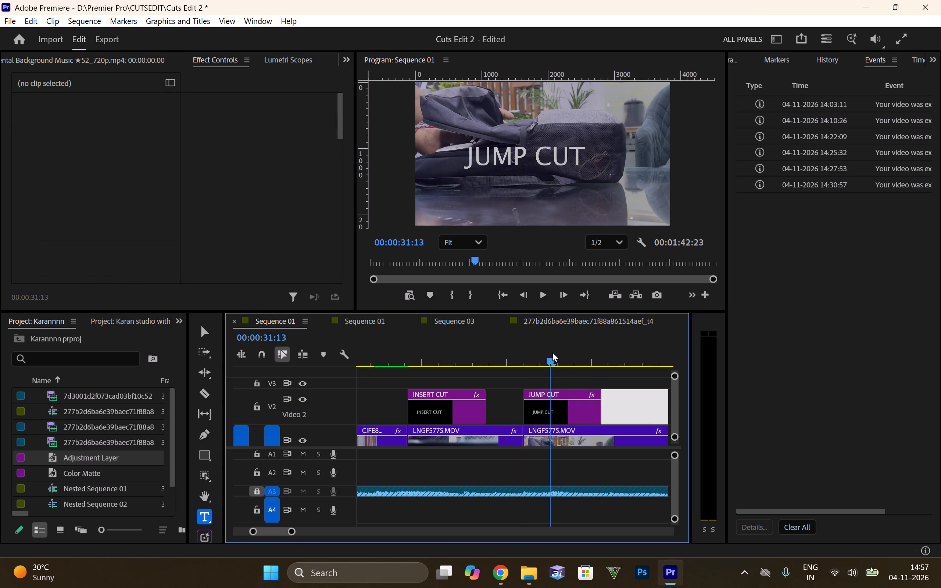
pyautogui.press('space')
pyautogui.scroll(-7, 551, 352)
pyautogui.press('space')
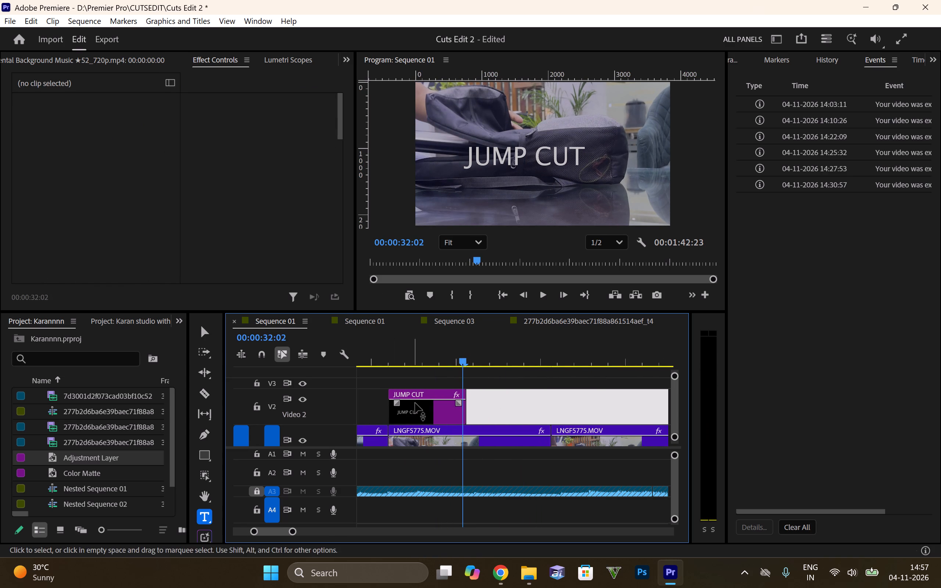
# Duplicate the JUMP CUT graphic onto V2 at the start of the third LNGF5775.MOV clip.
pyautogui.click(422, 409)
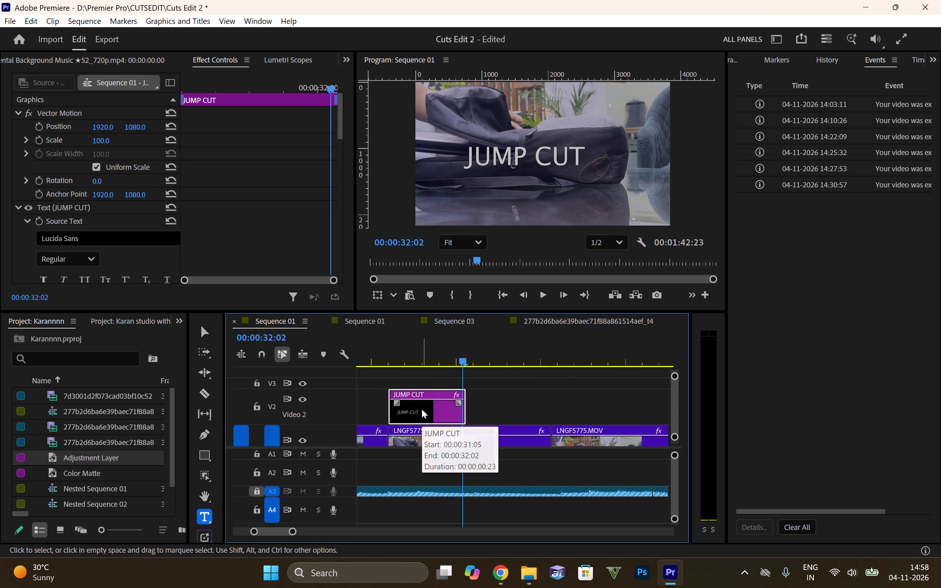
pyautogui.keyDown('alt'); pyautogui.moveTo(422, 409); pyautogui.dragTo(587, 401); pyautogui.keyUp('alt')
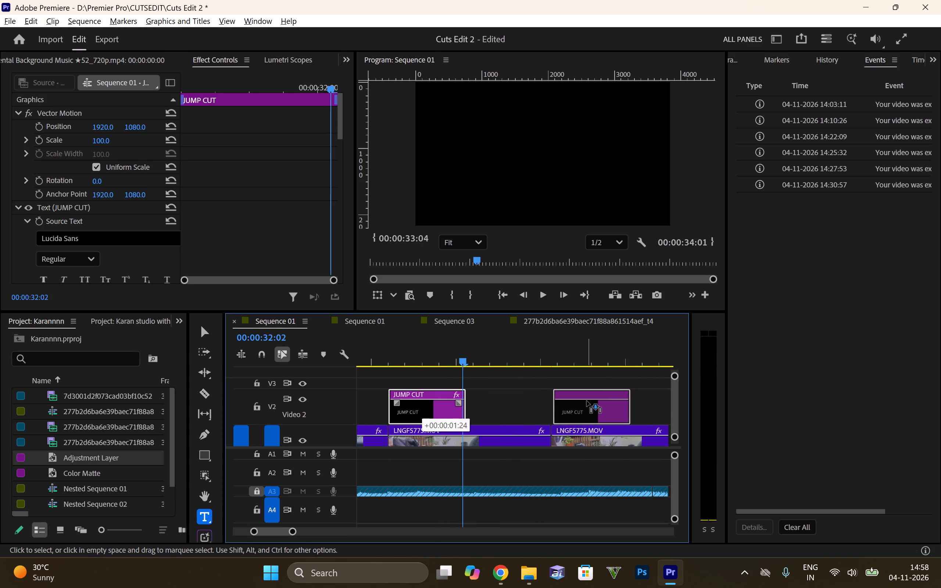
pyautogui.keyDown('alt'); pyautogui.moveTo(587, 401); pyautogui.dragTo(584, 401); pyautogui.keyUp('alt')
pyautogui.keyDown('alt'); pyautogui.scroll(-8, 552, 411); pyautogui.keyUp('alt')
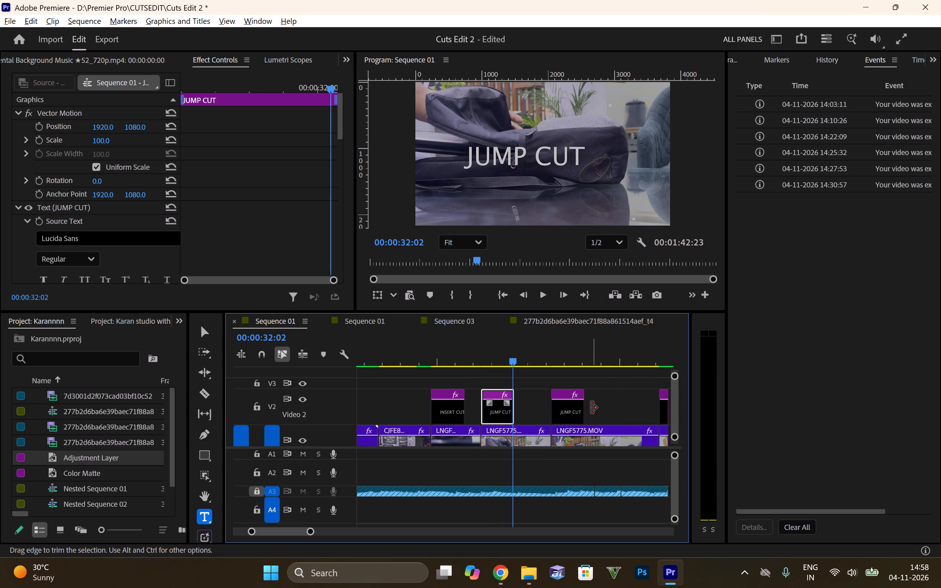
# Play back the duplicated JUMP CUT title over the third LNGF5775.MOV clip through to the start of SZYN2883.MOV.
pyautogui.press('space')
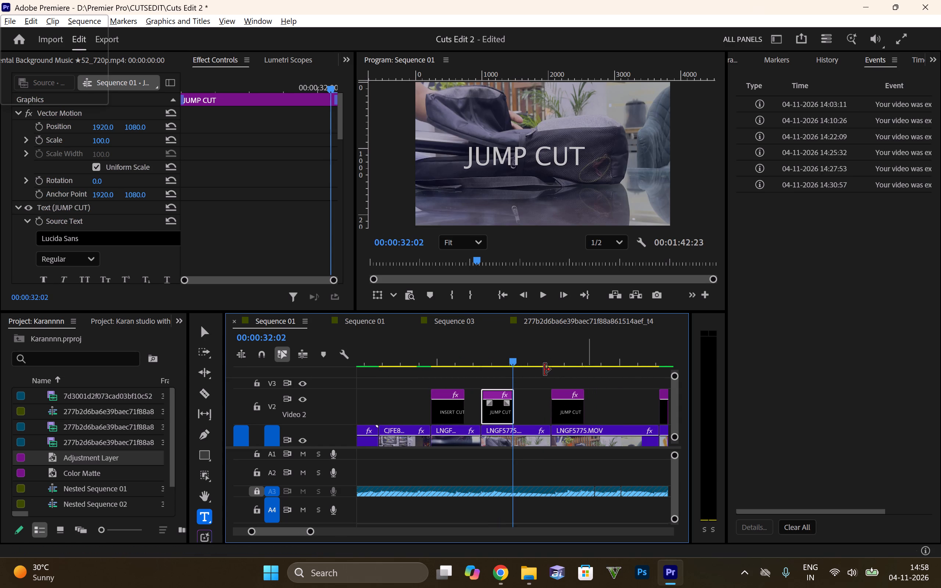
pyautogui.click(544, 370)
pyautogui.press('space')
pyautogui.keyDown('alt'); pyautogui.scroll(6, 548, 367); pyautogui.keyUp('alt')
pyautogui.keyDown('alt'); pyautogui.scroll(-7, 548, 367); pyautogui.keyUp('alt')
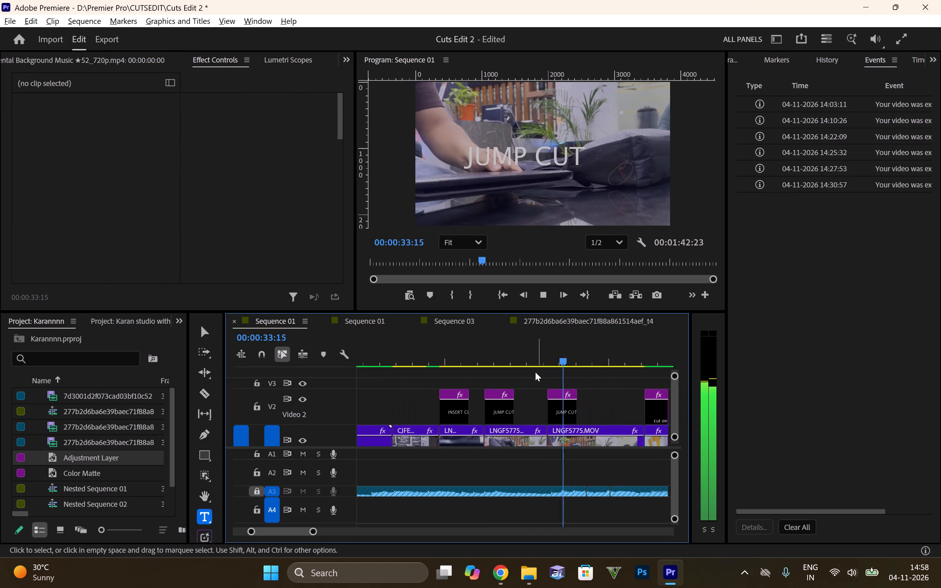
pyautogui.press('space')
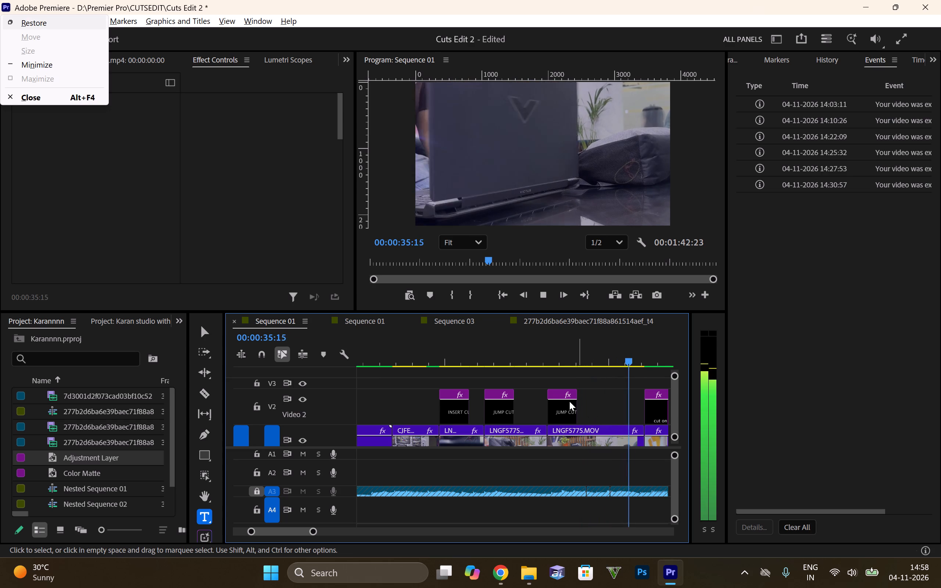
pyautogui.press('space')
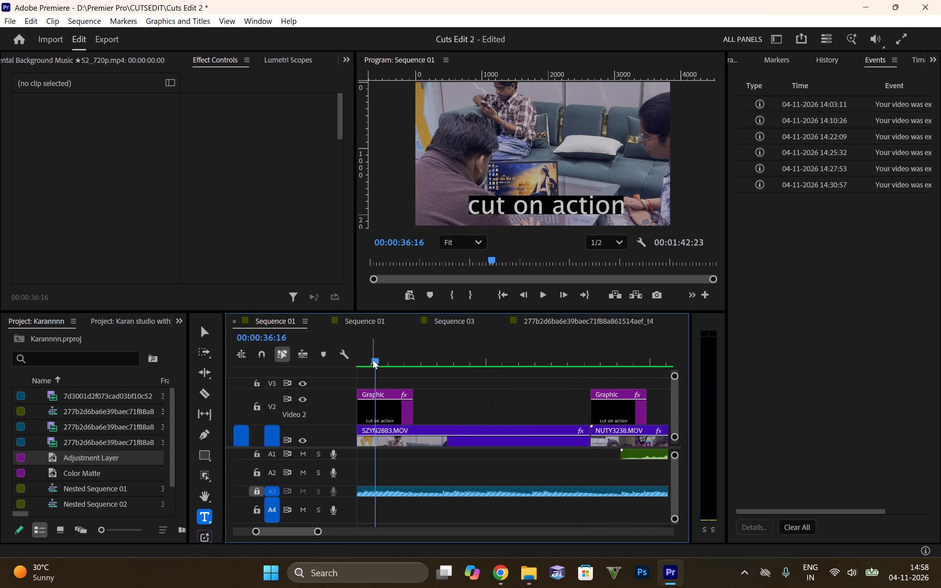
# Replay and scrub through the INSERT CUT and both JUMP CUT titles up to the cut on action title over SZYN2883.MOV.
pyautogui.moveTo(373, 360); pyautogui.dragTo(511, 375)
pyautogui.press('space')
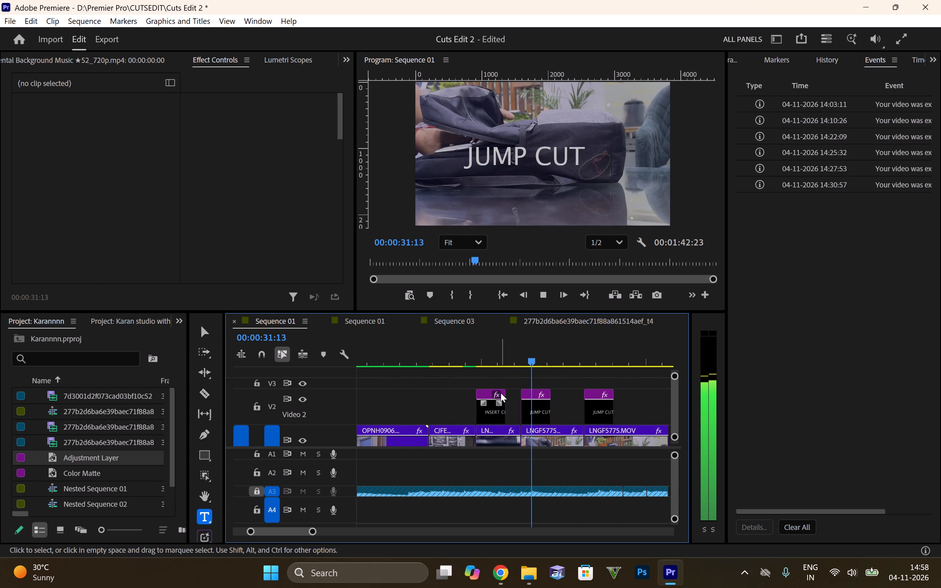
pyautogui.keyDown('alt'); pyautogui.scroll(-4, 501, 393); pyautogui.keyUp('alt')
pyautogui.keyDown('alt'); pyautogui.scroll(4, 591, 386); pyautogui.keyUp('alt')
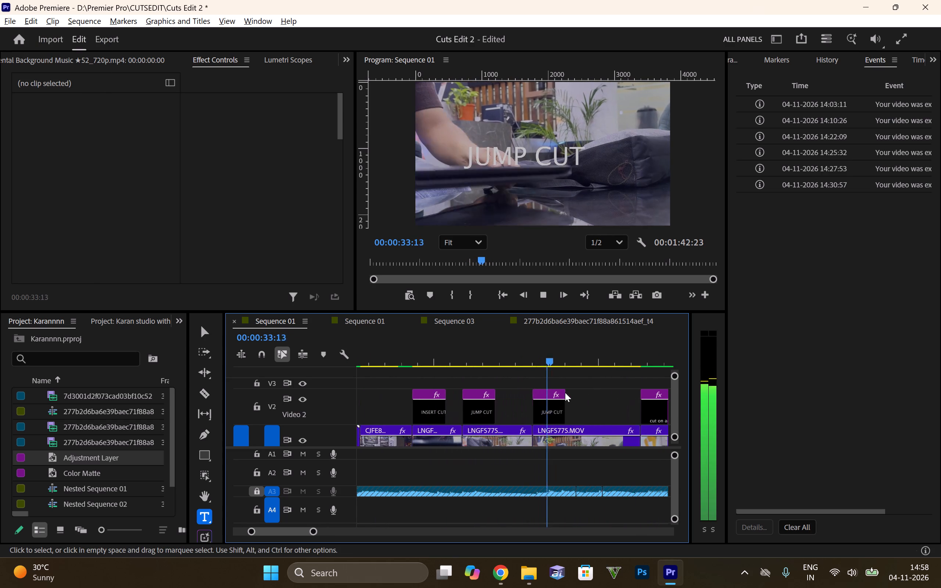
pyautogui.keyDown('alt'); pyautogui.scroll(2, 565, 392); pyautogui.keyUp('alt')
pyautogui.keyDown('alt'); pyautogui.scroll(-6, 557, 394); pyautogui.keyUp('alt')
pyautogui.keyDown('alt'); pyautogui.scroll(5, 617, 383); pyautogui.keyUp('alt')
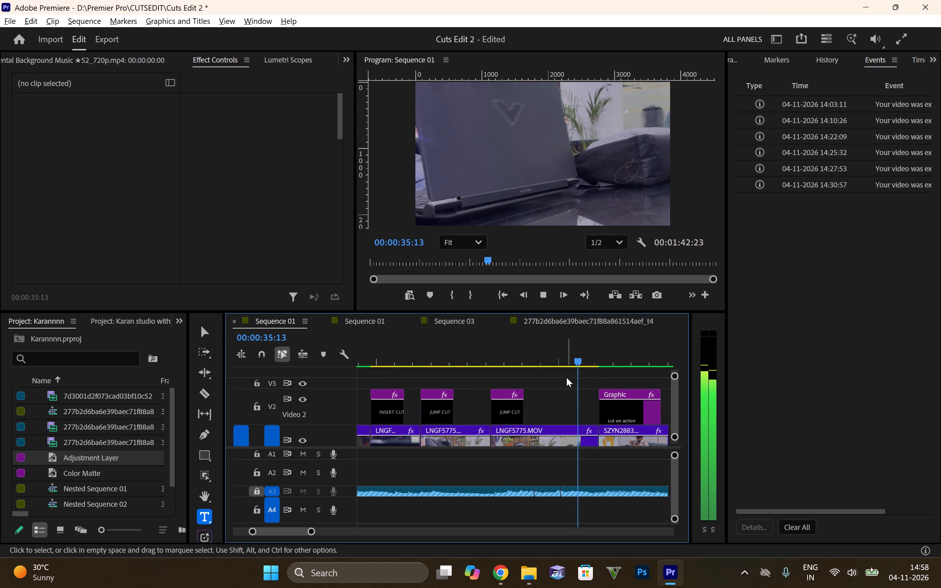
pyautogui.press('space')
pyautogui.press('space')
pyautogui.moveTo(468, 341); pyautogui.dragTo(386, 351)
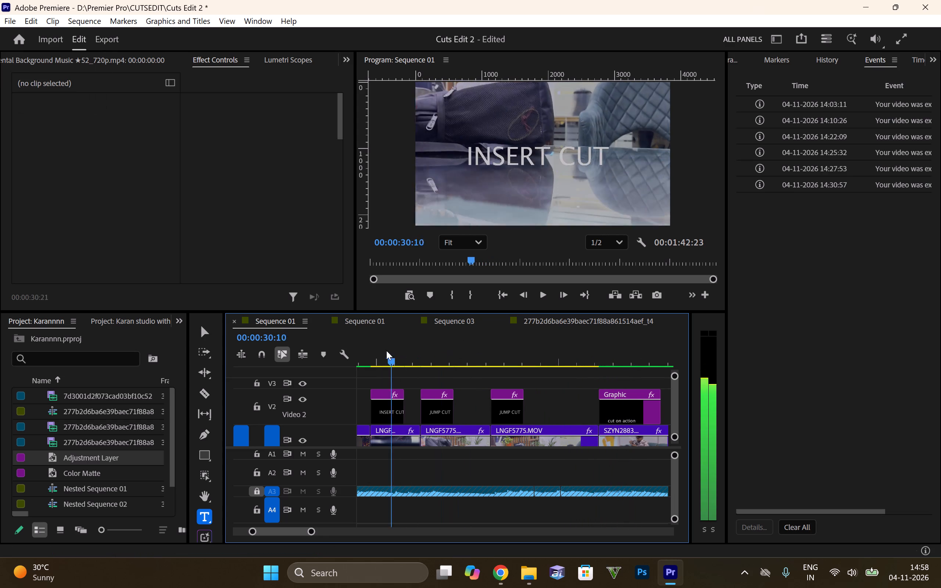
pyautogui.moveTo(386, 351); pyautogui.dragTo(369, 349)
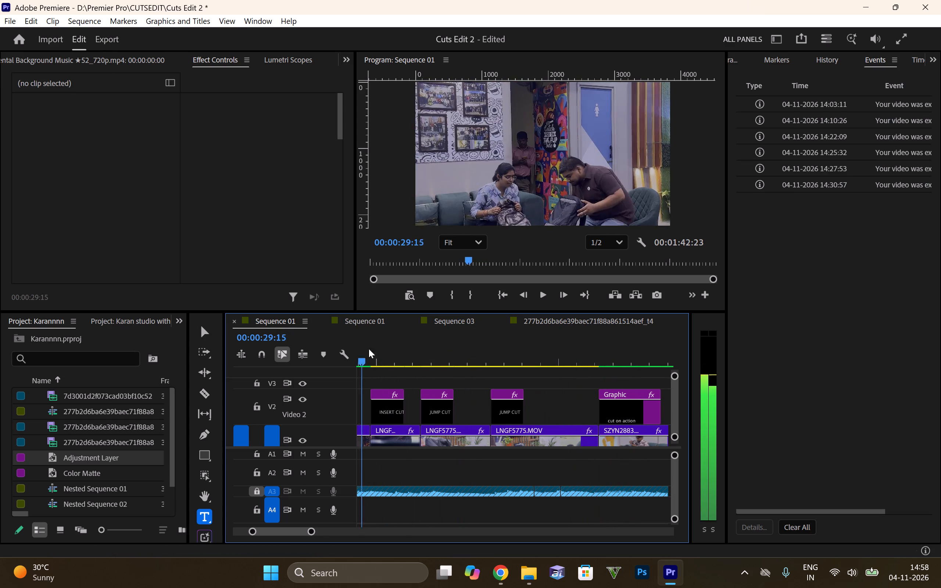
pyautogui.moveTo(369, 349); pyautogui.dragTo(569, 363)
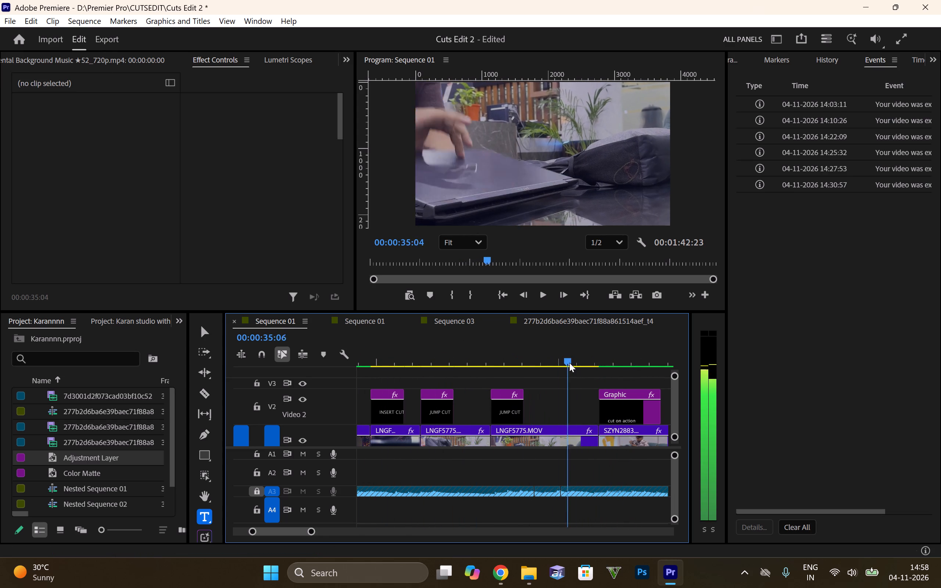
pyautogui.moveTo(569, 363); pyautogui.dragTo(588, 364)
pyautogui.press('space')
pyautogui.press('space')
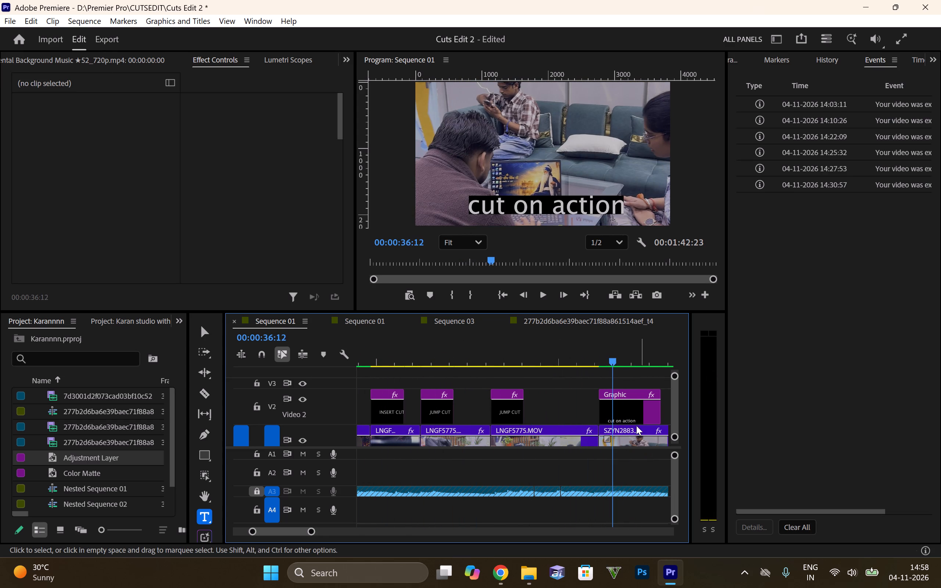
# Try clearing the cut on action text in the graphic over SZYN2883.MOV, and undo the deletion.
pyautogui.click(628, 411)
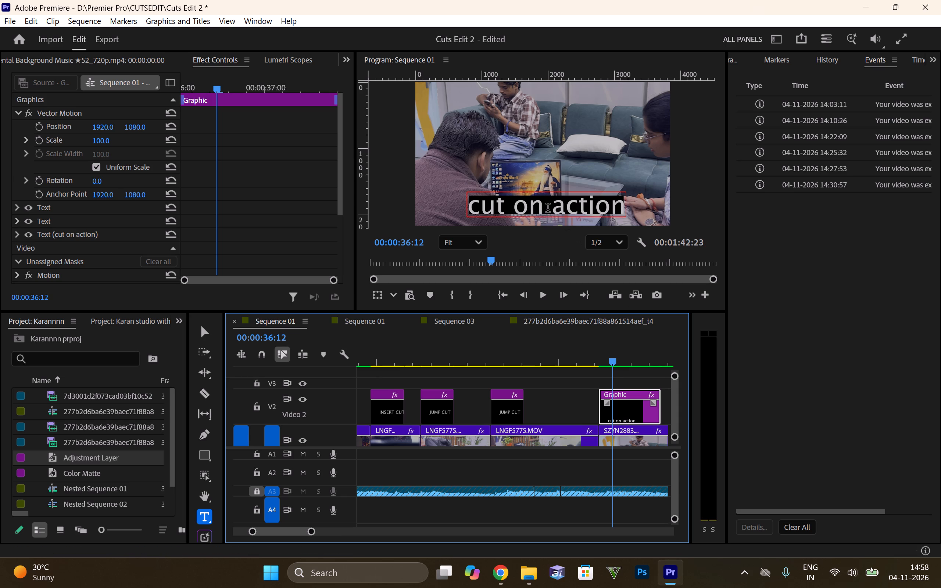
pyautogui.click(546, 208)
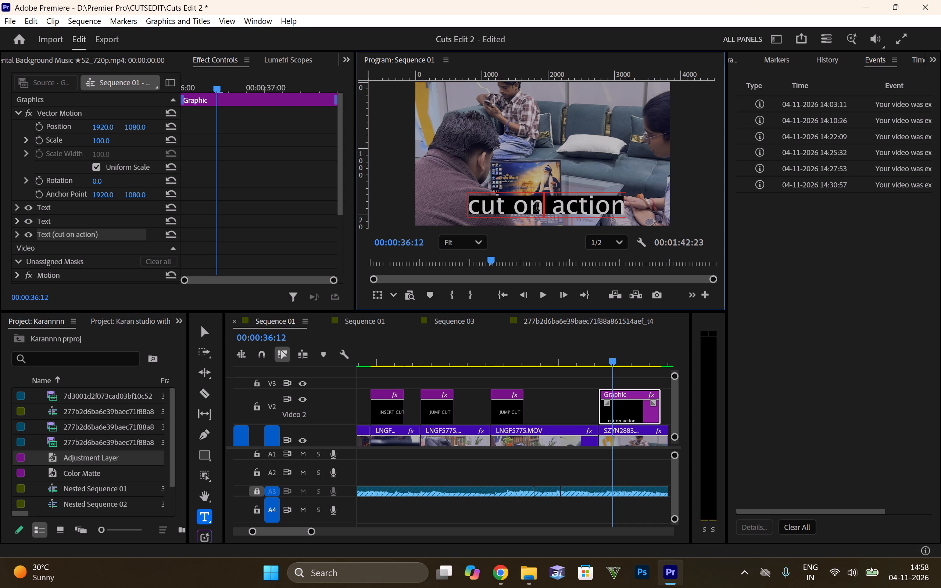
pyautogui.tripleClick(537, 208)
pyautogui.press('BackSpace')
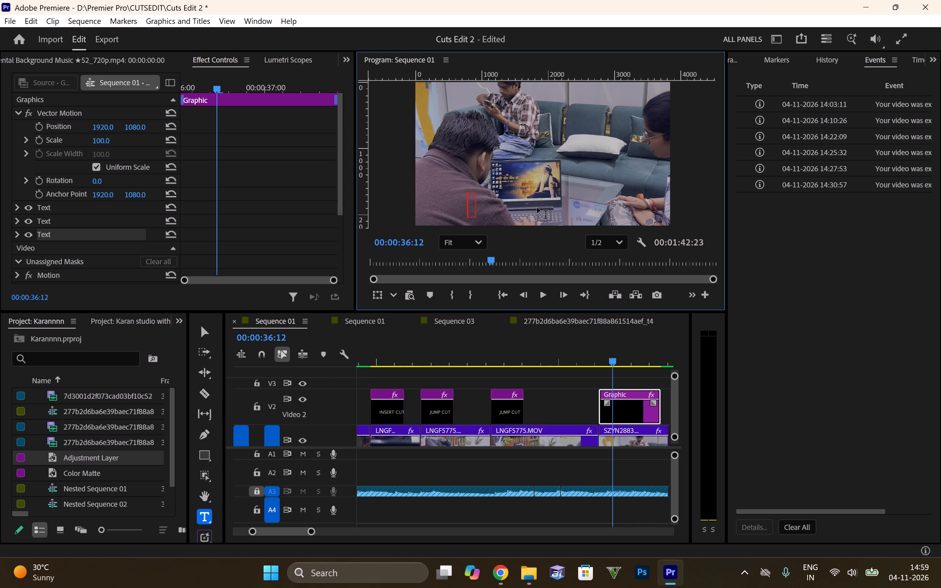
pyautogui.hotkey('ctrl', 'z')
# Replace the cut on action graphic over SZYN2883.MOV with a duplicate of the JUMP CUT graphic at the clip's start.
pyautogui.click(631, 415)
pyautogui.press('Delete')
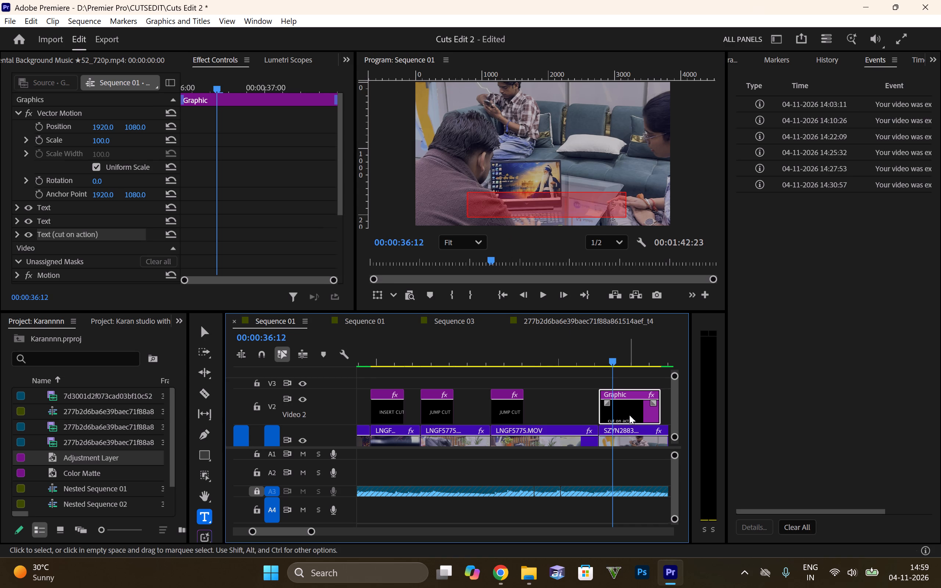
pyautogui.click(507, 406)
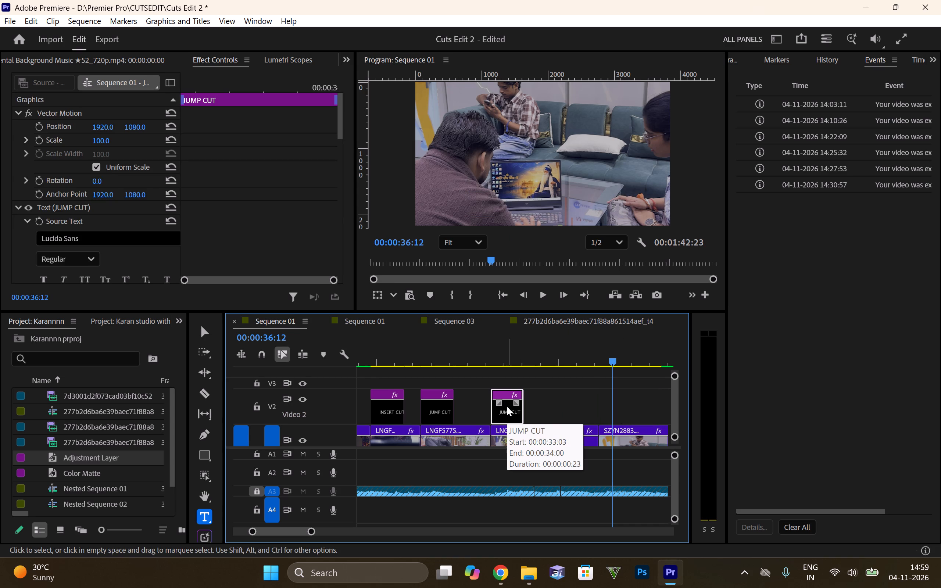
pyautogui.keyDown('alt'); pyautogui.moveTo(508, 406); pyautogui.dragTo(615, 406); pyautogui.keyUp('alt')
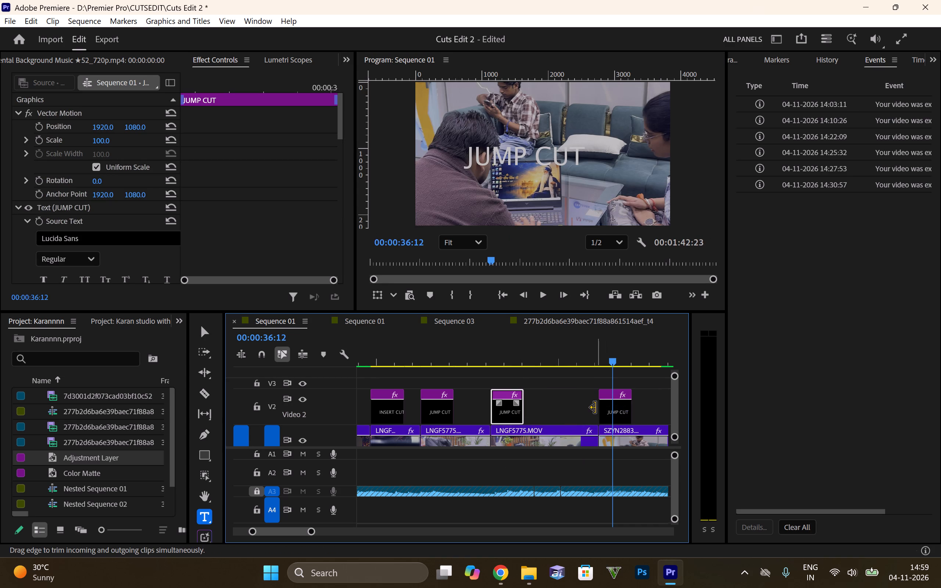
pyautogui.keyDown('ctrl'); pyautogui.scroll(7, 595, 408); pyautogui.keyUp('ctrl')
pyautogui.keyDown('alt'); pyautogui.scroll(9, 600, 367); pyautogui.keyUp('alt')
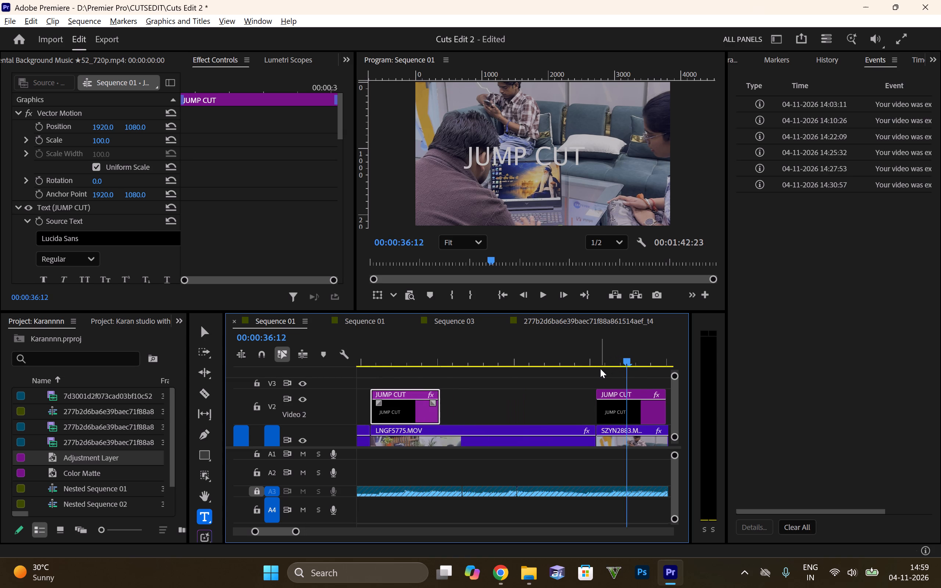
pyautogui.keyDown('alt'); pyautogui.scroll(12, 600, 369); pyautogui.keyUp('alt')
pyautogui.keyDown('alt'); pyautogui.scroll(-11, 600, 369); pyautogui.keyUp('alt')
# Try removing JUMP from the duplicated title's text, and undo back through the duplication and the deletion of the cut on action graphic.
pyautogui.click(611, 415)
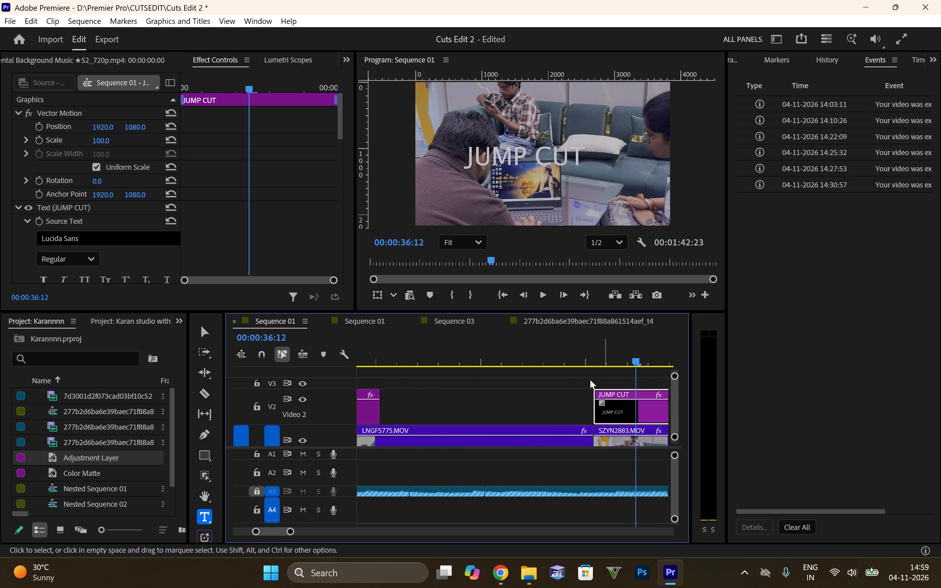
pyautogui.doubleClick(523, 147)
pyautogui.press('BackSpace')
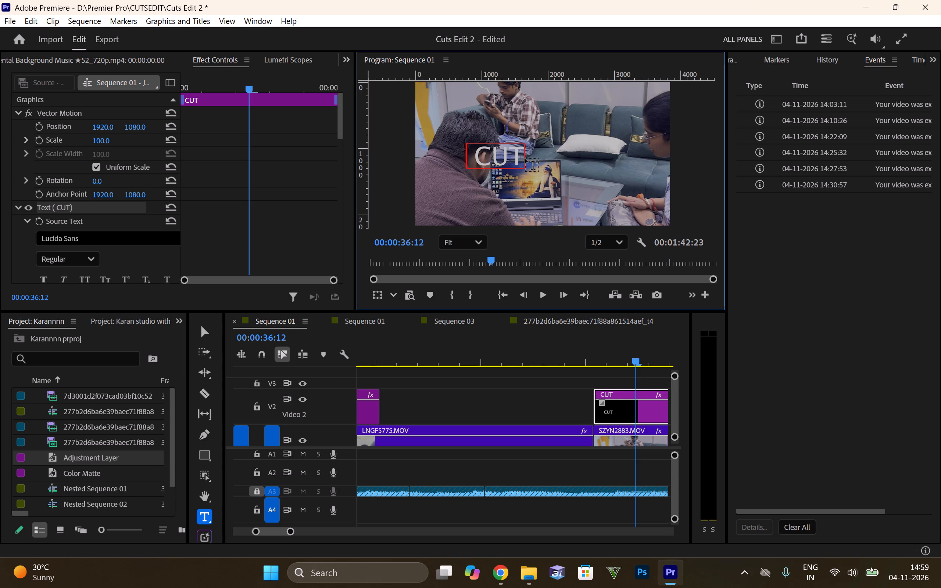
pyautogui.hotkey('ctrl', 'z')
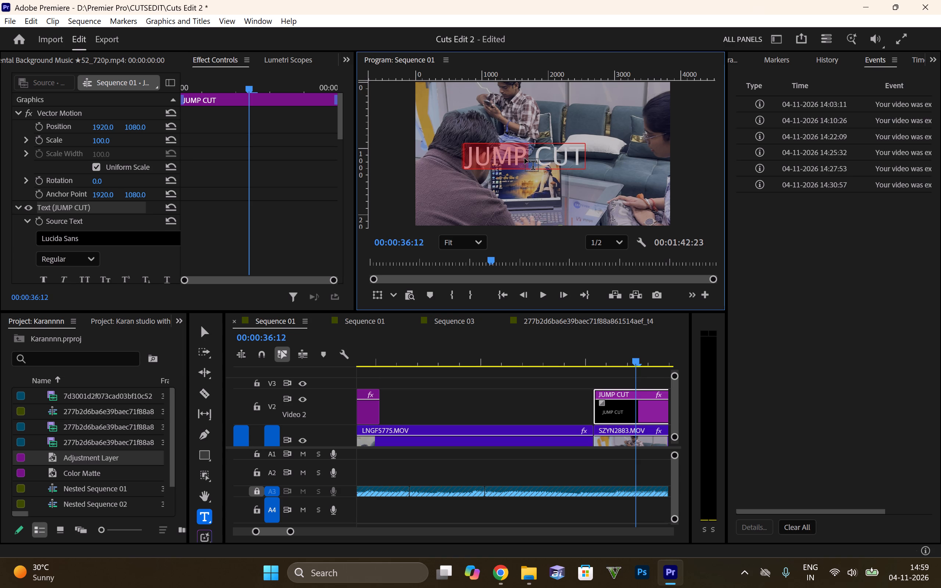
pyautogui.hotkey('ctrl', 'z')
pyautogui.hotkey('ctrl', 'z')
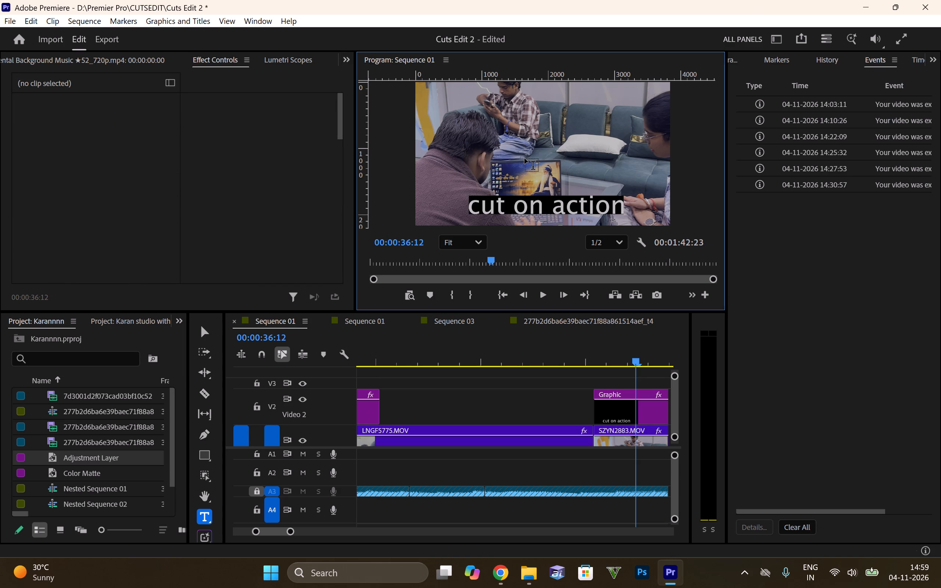
# Replace the cut on action graphic on V2 over SZYN2883.MOV with a duplicate of the JUMP CUT graphic aligned to the clip's start.
pyautogui.keyDown('alt'); pyautogui.scroll(-12, 563, 402); pyautogui.keyUp('alt')
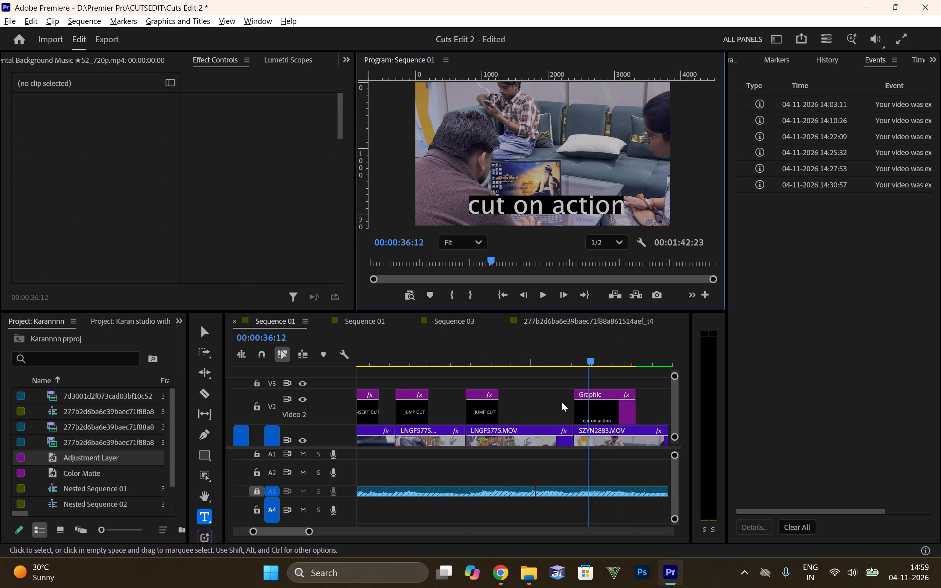
pyautogui.click(594, 417)
pyautogui.press('Delete')
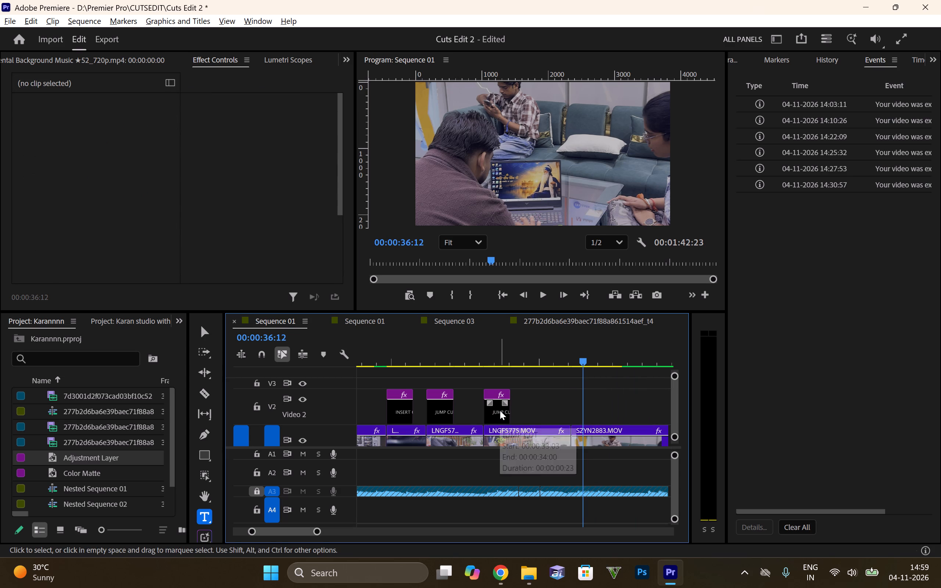
pyautogui.keyDown('alt'); pyautogui.moveTo(503, 410); pyautogui.dragTo(590, 416); pyautogui.keyUp('alt')
pyautogui.keyDown('ctrl'); pyautogui.scroll(4, 575, 416); pyautogui.keyUp('ctrl')
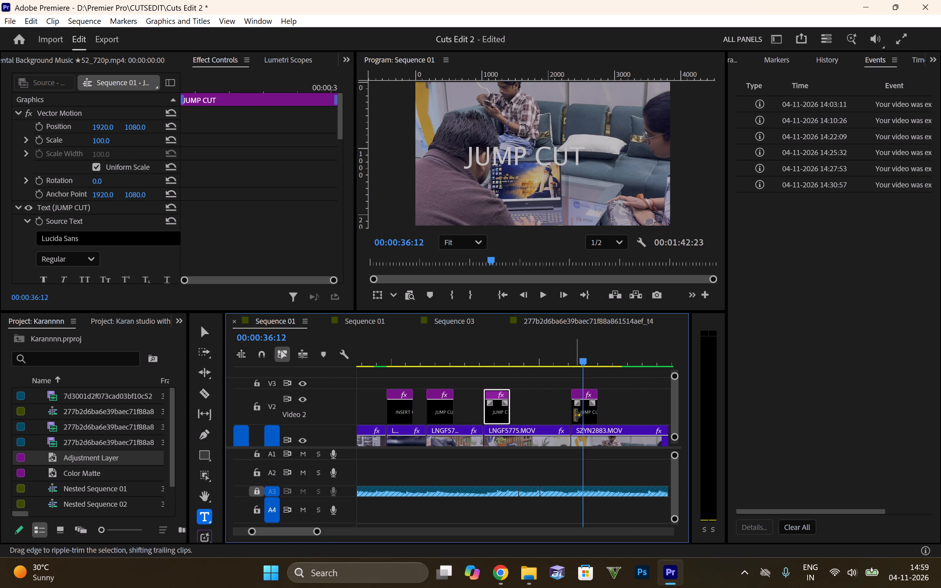
pyautogui.keyDown('ctrl'); pyautogui.scroll(2, 575, 416); pyautogui.keyUp('ctrl')
pyautogui.keyDown('alt'); pyautogui.scroll(20, 575, 359); pyautogui.keyUp('alt')
pyautogui.keyDown('alt'); pyautogui.scroll(1, 575, 359); pyautogui.keyUp('alt')
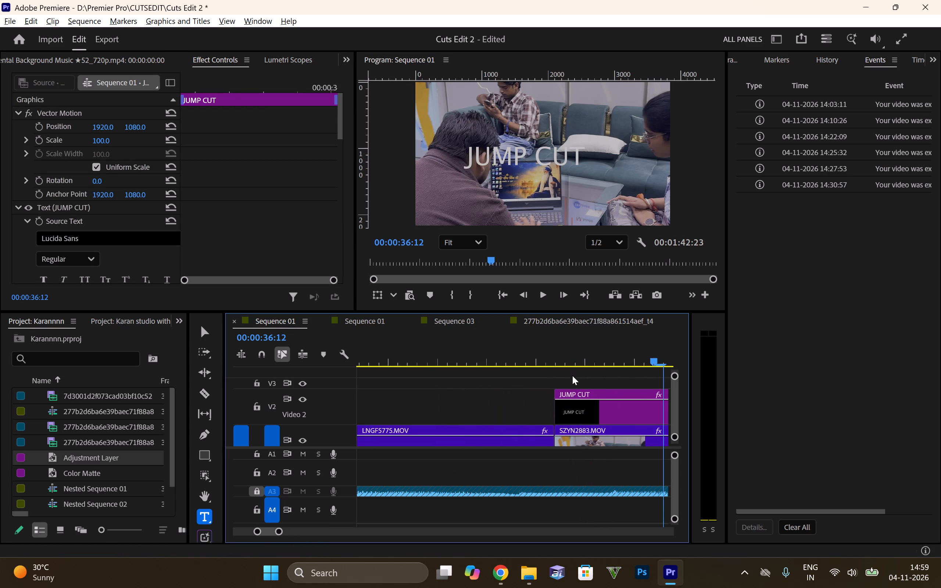
pyautogui.keyDown('alt'); pyautogui.scroll(5, 572, 379); pyautogui.keyUp('alt')
# Change the duplicated JUMP CUT title's text over SZYN2883.MOV to CUT ON ACTION.
pyautogui.click(572, 410)
pyautogui.click(510, 142)
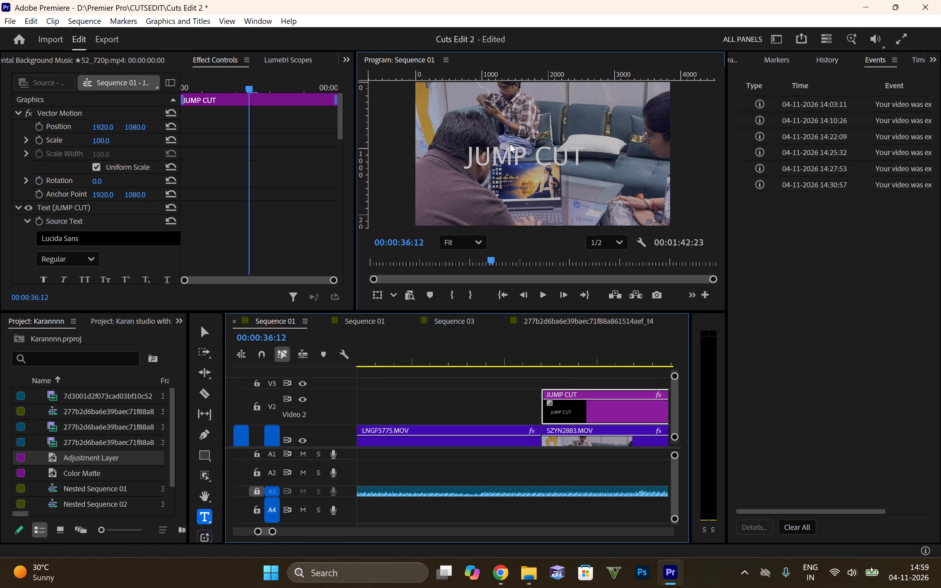
pyautogui.hotkey('ctrl', 'z')
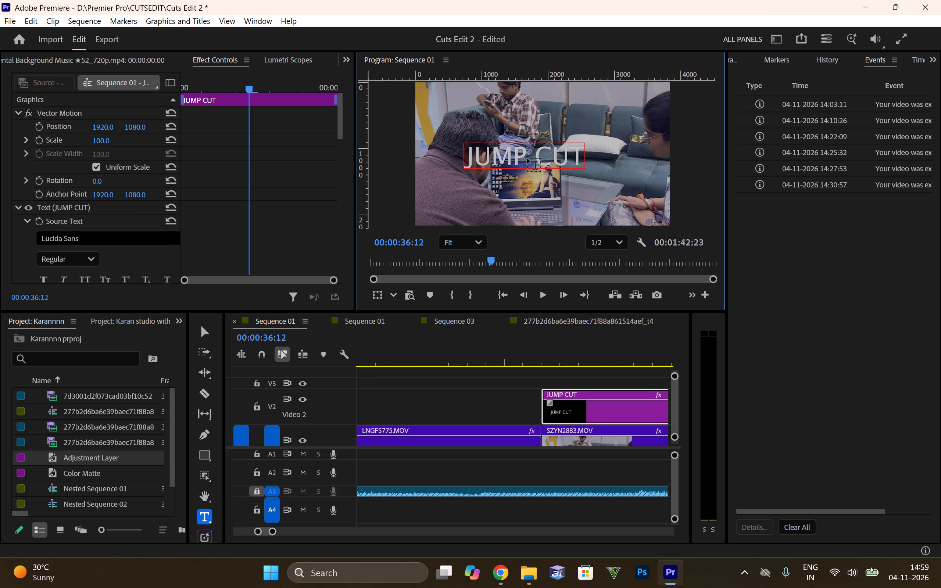
pyautogui.doubleClick(527, 158)
pyautogui.press('BackSpace')
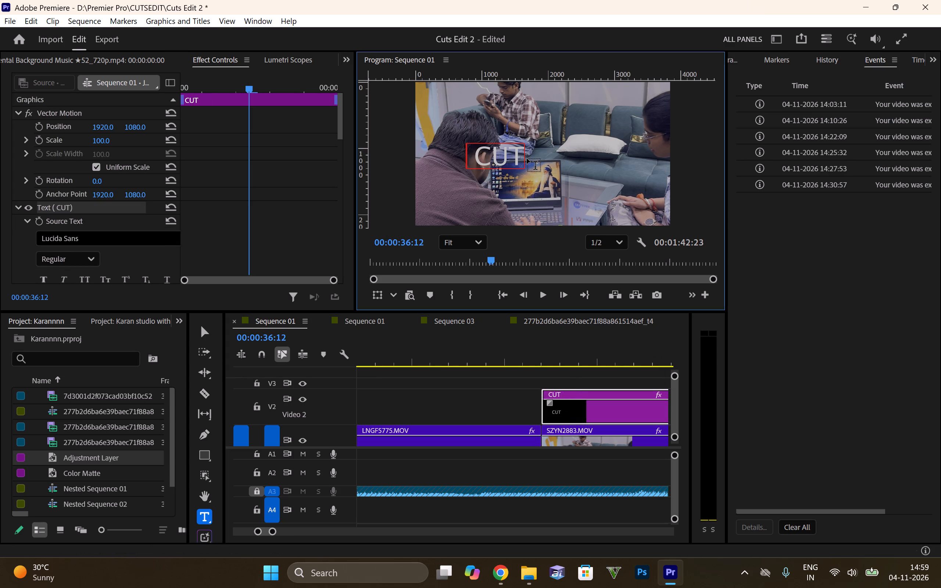
pyautogui.click(473, 154)
pyautogui.press('BackSpace')
pyautogui.click(512, 154)
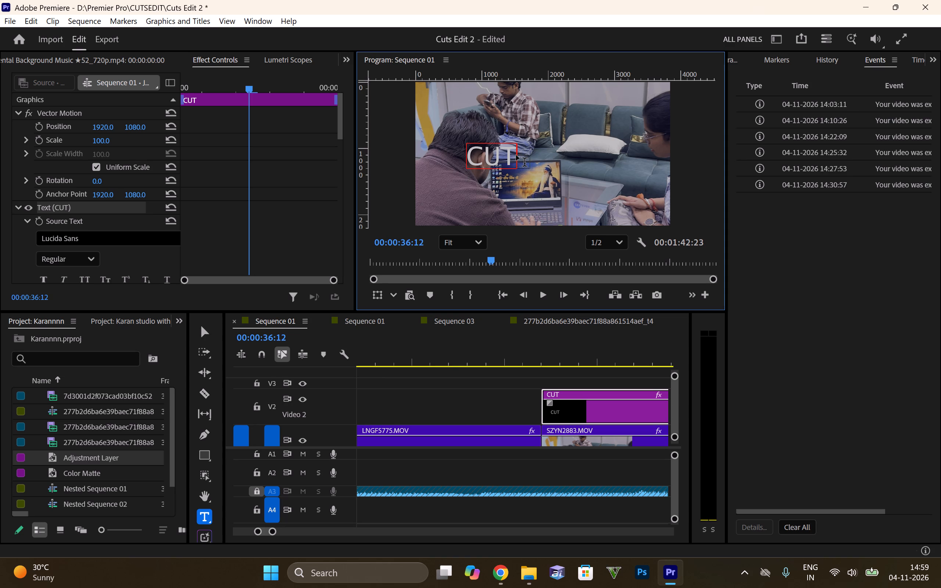
pyautogui.press('space')
pyautogui.write('ON ACTION')
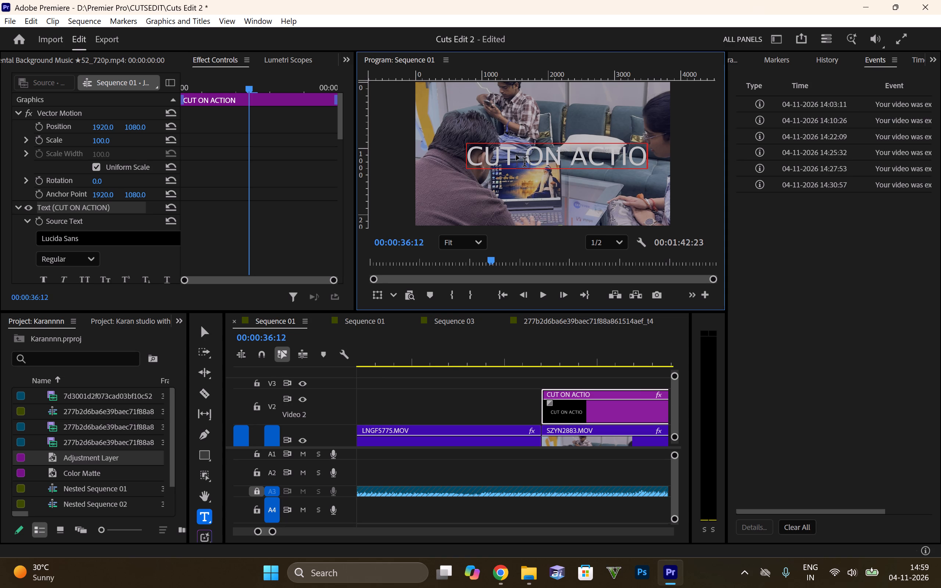
# Play back the sequence from the start of SZYN2883.MOV to the cut on action graphic over NUTY3238.MOV.
pyautogui.click(529, 360)
pyautogui.keyDown('alt'); pyautogui.scroll(-20, 506, 367); pyautogui.keyUp('alt')
pyautogui.keyDown('alt'); pyautogui.scroll(-4, 506, 367); pyautogui.keyUp('alt')
pyautogui.press('space')
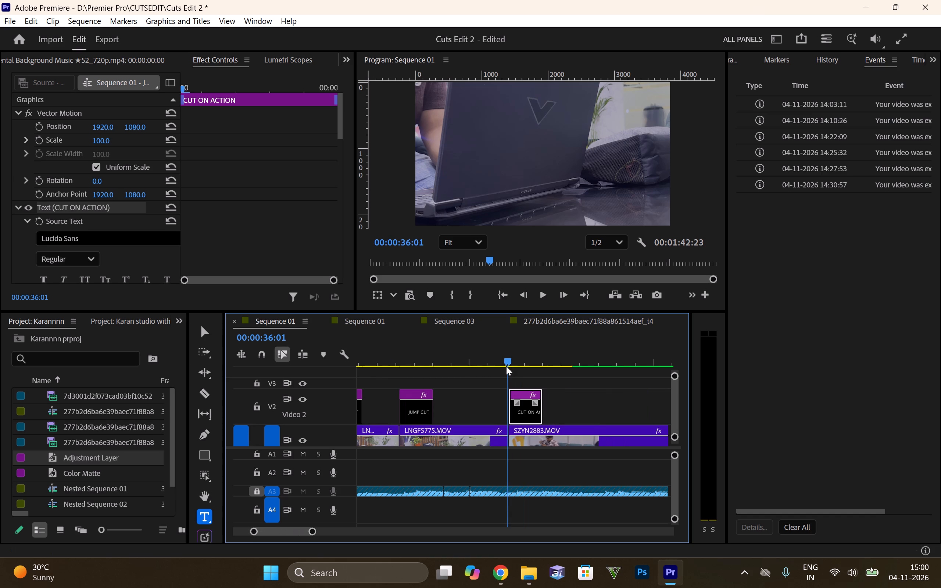
pyautogui.keyDown('alt'); pyautogui.scroll(-6, 551, 386); pyautogui.keyUp('alt')
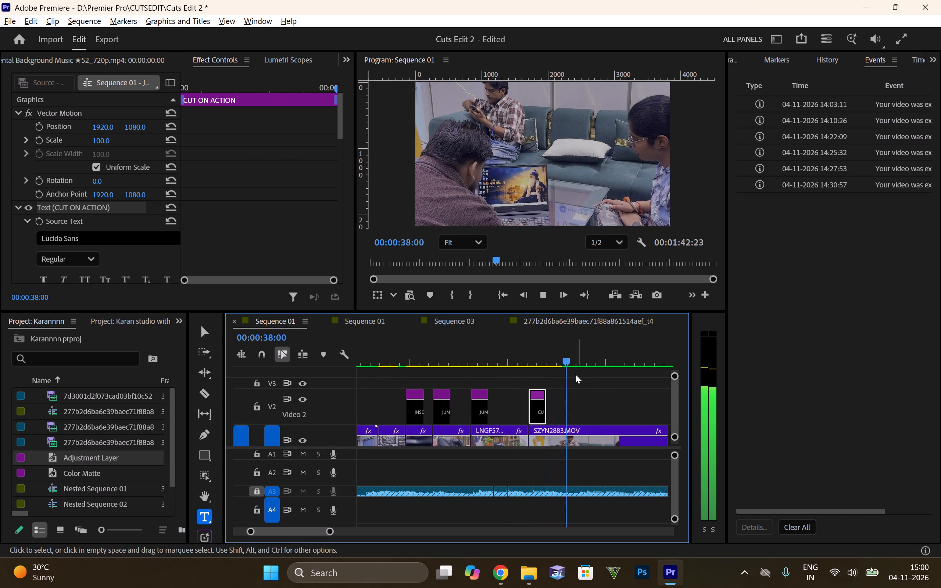
pyautogui.keyDown('alt'); pyautogui.scroll(-10, 575, 374); pyautogui.keyUp('alt')
pyautogui.keyDown('alt'); pyautogui.scroll(7, 671, 391); pyautogui.keyUp('alt')
pyautogui.keyDown('alt'); pyautogui.scroll(6, 585, 399); pyautogui.keyUp('alt')
pyautogui.keyDown('alt'); pyautogui.scroll(4, 562, 372); pyautogui.keyUp('alt')
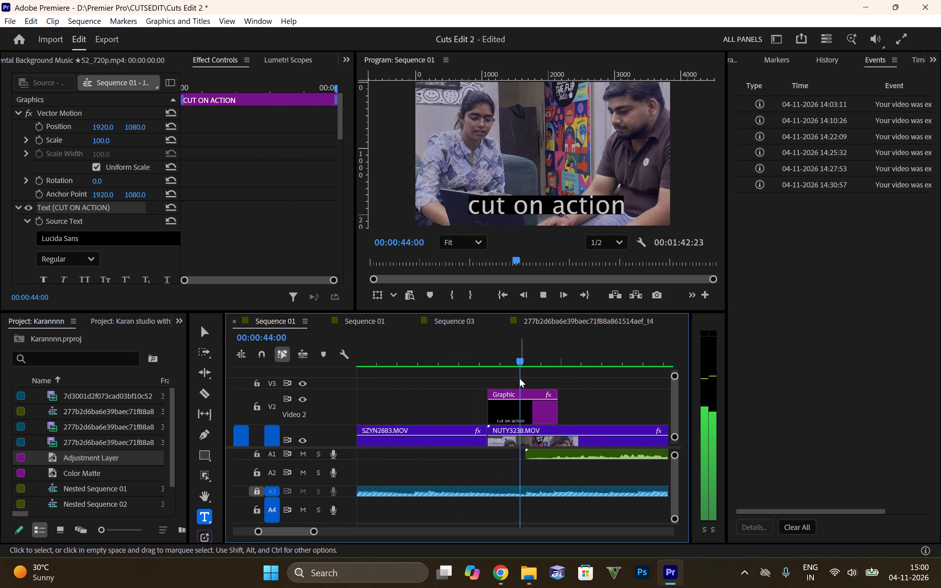
pyautogui.press('space')
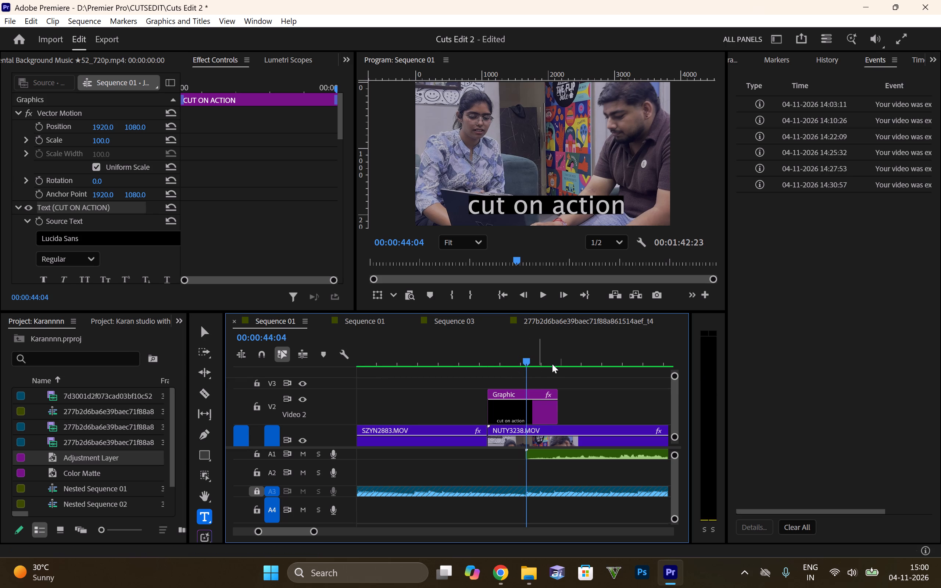
# Delete the old lowercase cut on action graphic on V2 over the start of NUTY3238.MOV.
pyautogui.keyDown('alt'); pyautogui.scroll(-12, 521, 407); pyautogui.keyUp('alt')
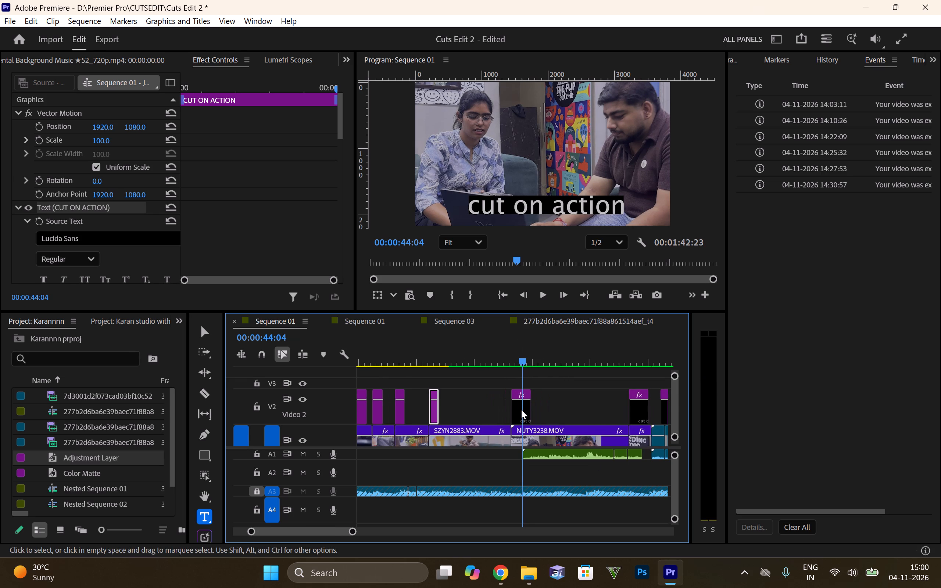
pyautogui.click(521, 410)
pyautogui.click(521, 410)
pyautogui.click(526, 406)
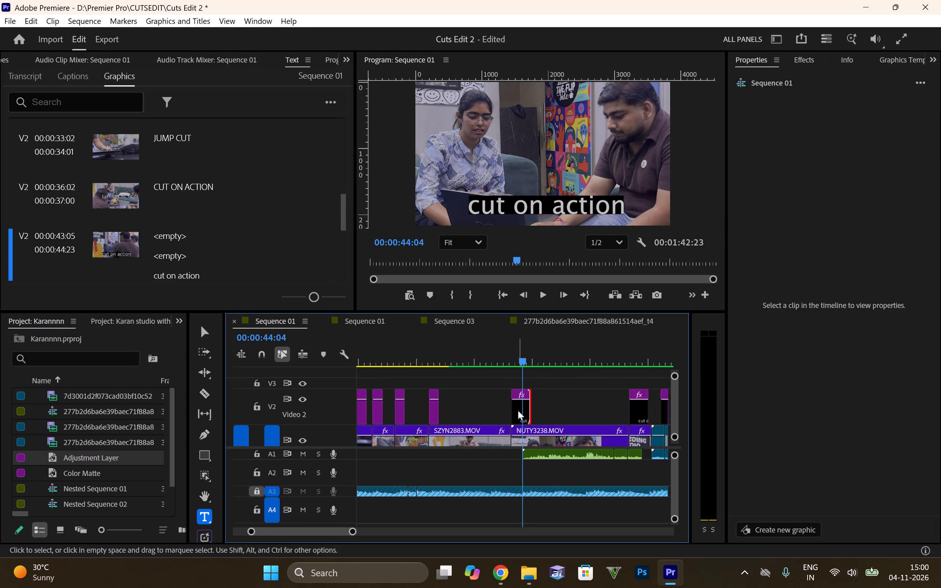
pyautogui.click(518, 410)
pyautogui.press('Delete')
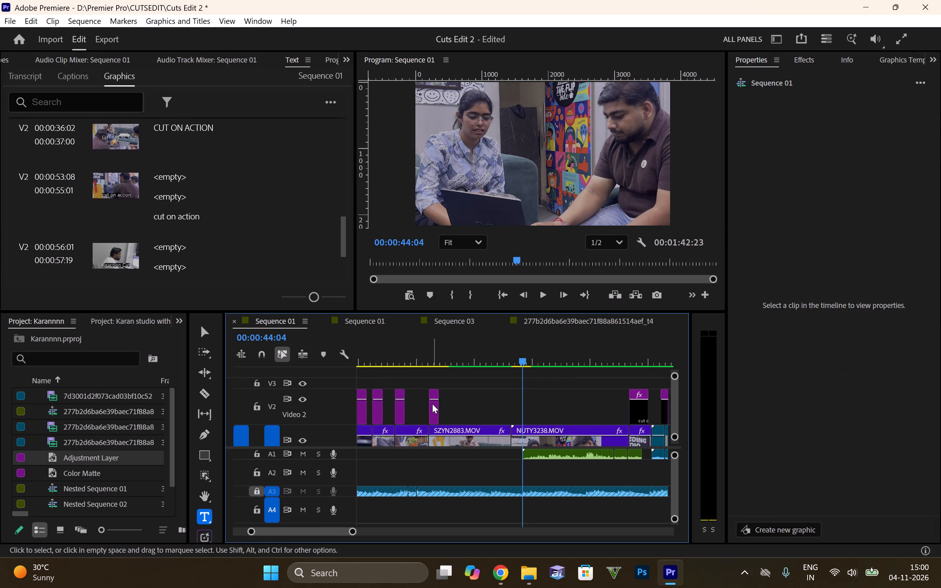
# Move the CUT ON ACTION title on V2 from SZYN2883.MOV to the start of NUTY3238.MOV at 00:00:43:05.
pyautogui.click(432, 404)
pyautogui.keyDown('alt'); pyautogui.moveTo(432, 404); pyautogui.dragTo(515, 406); pyautogui.keyUp('alt')
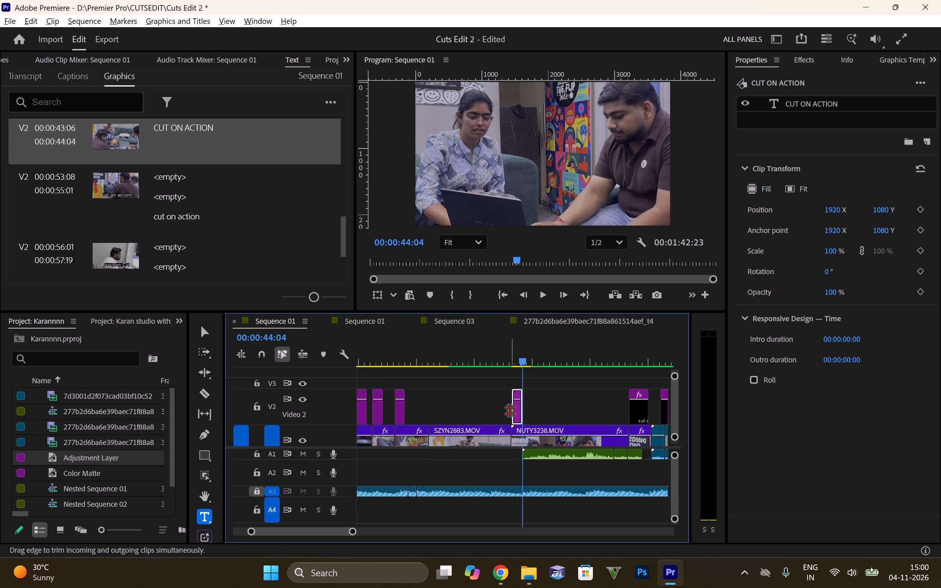
pyautogui.keyDown('ctrl'); pyautogui.scroll(13, 510, 410); pyautogui.keyUp('ctrl')
pyautogui.keyDown('alt'); pyautogui.scroll(20, 496, 375); pyautogui.keyUp('alt')
pyautogui.keyDown('alt'); pyautogui.scroll(1, 496, 375); pyautogui.keyUp('alt')
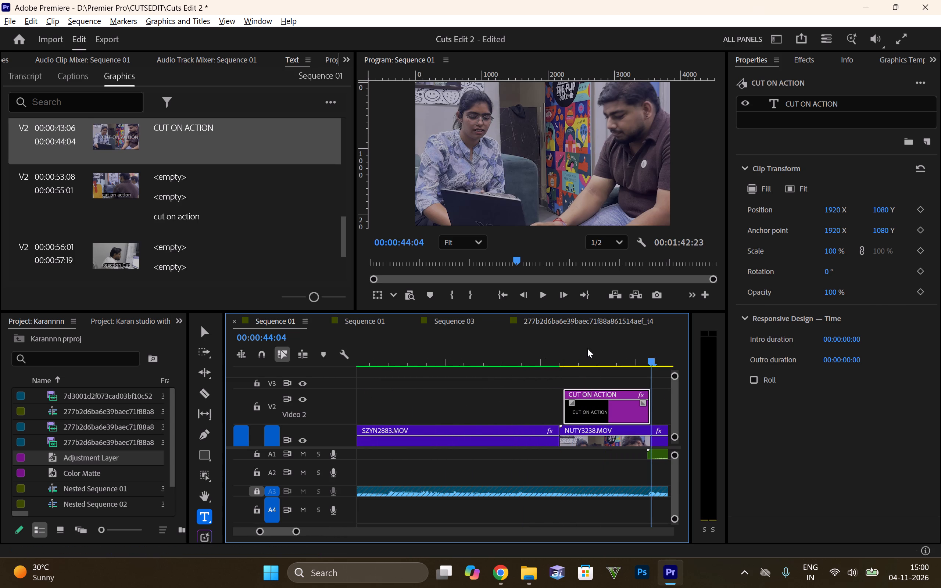
pyautogui.keyDown('alt'); pyautogui.scroll(-8, 589, 349); pyautogui.keyUp('alt')
pyautogui.keyDown('alt'); pyautogui.scroll(16, 576, 397); pyautogui.keyUp('alt')
pyautogui.moveTo(604, 409); pyautogui.dragTo(597, 409)
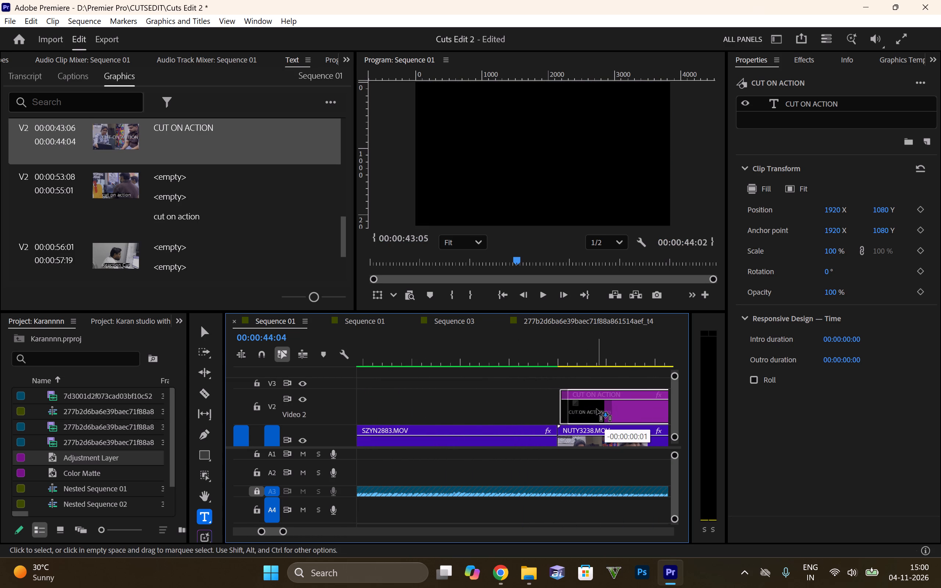
pyautogui.moveTo(597, 409); pyautogui.dragTo(595, 409)
pyautogui.keyDown('alt'); pyautogui.scroll(8, 573, 417); pyautogui.keyUp('alt')
pyautogui.keyDown('alt'); pyautogui.scroll(-20, 571, 414); pyautogui.keyUp('alt')
pyautogui.keyDown('alt'); pyautogui.scroll(-3, 571, 414); pyautogui.keyUp('alt')
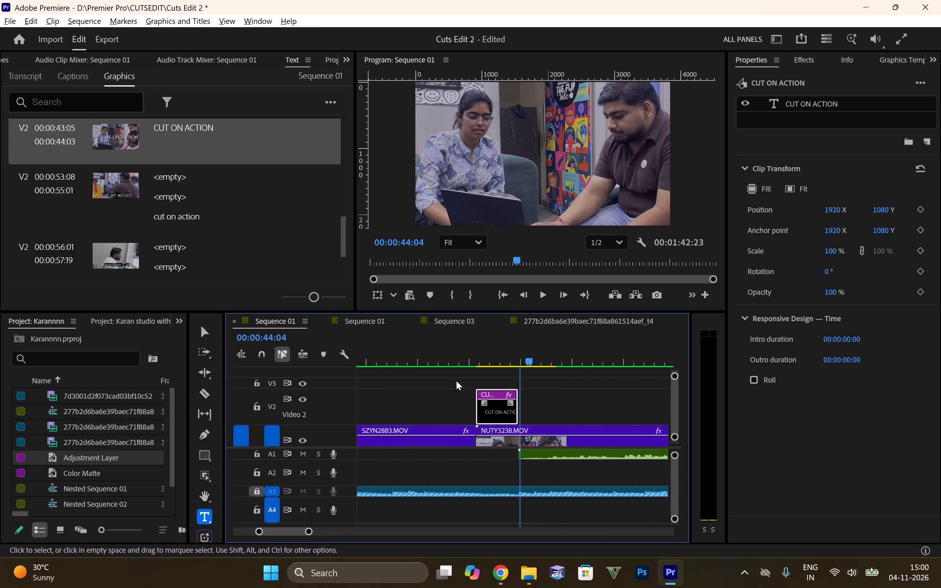
# Reposition the CUT ON ACTION text over NUTY3238.MOV to about the centre of the frame, and check it in playback.
pyautogui.moveTo(516, 358); pyautogui.dragTo(513, 358)
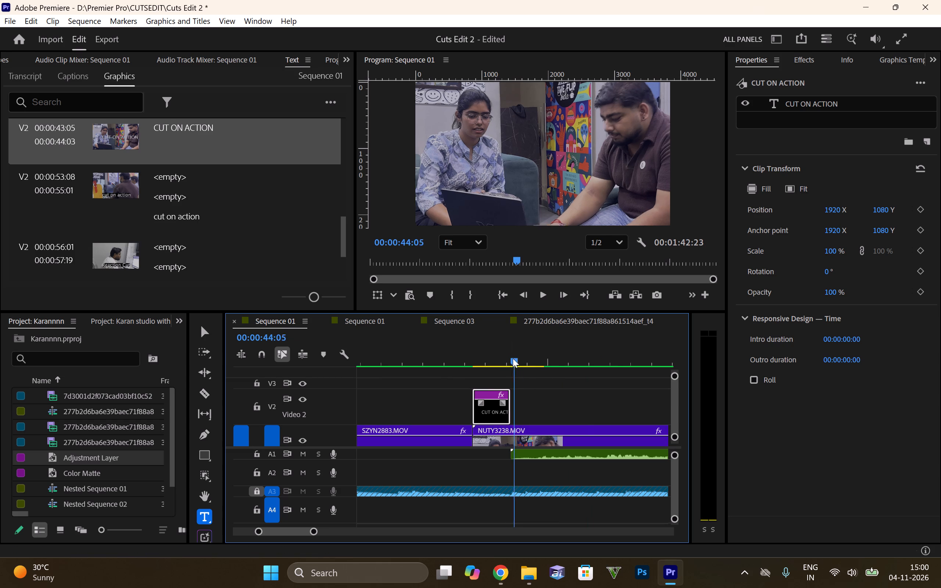
pyautogui.moveTo(513, 358); pyautogui.dragTo(465, 357)
pyautogui.press('space')
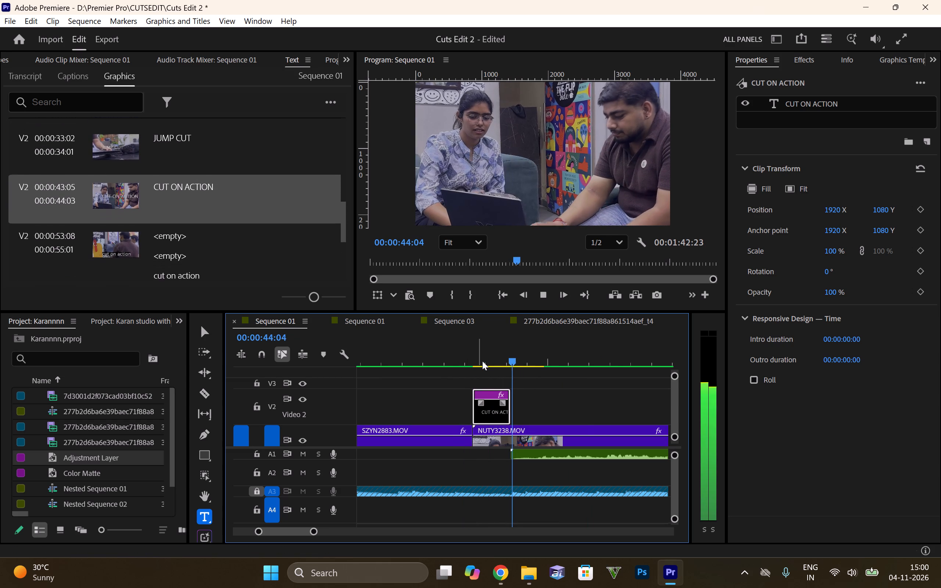
pyautogui.press('space')
pyautogui.moveTo(482, 362); pyautogui.dragTo(472, 356)
pyautogui.press('space')
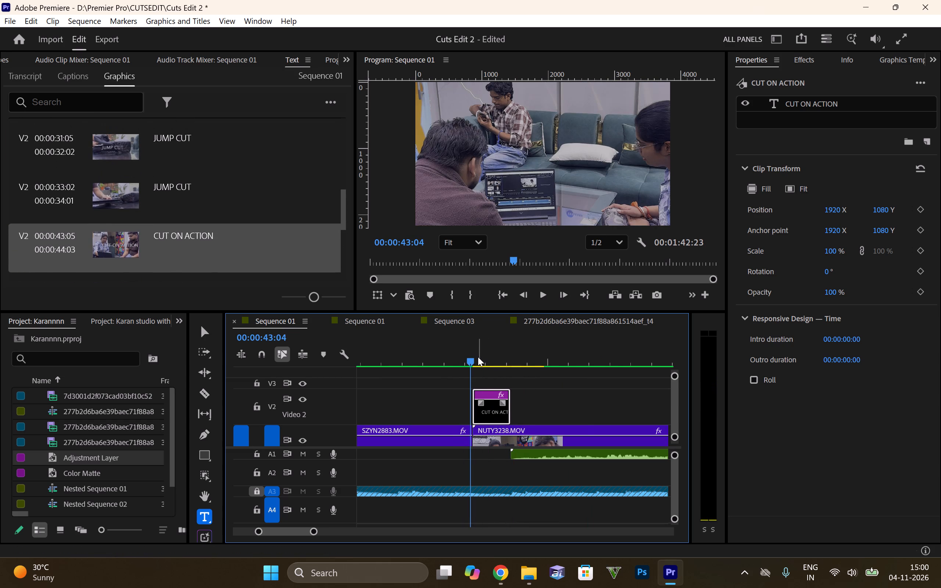
pyautogui.press('space')
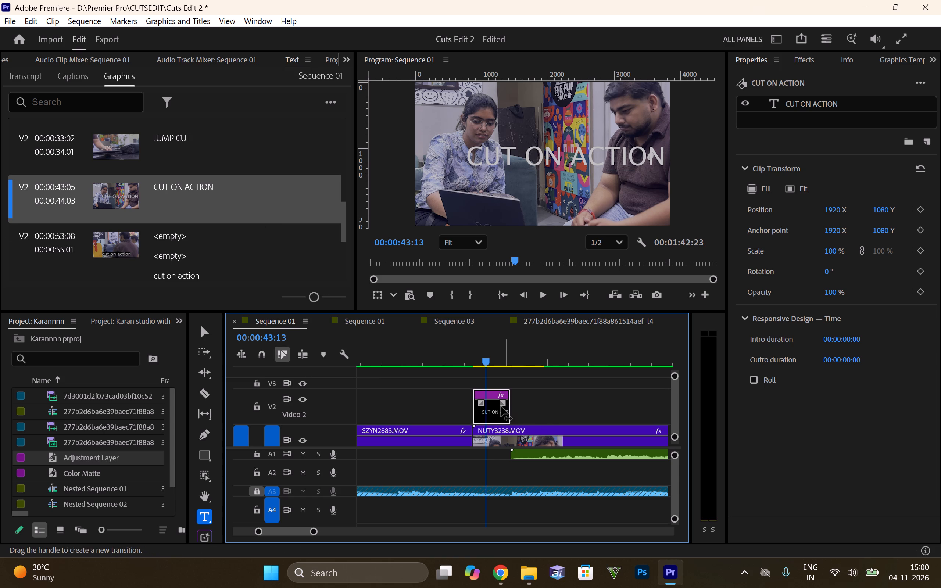
pyautogui.click(490, 406)
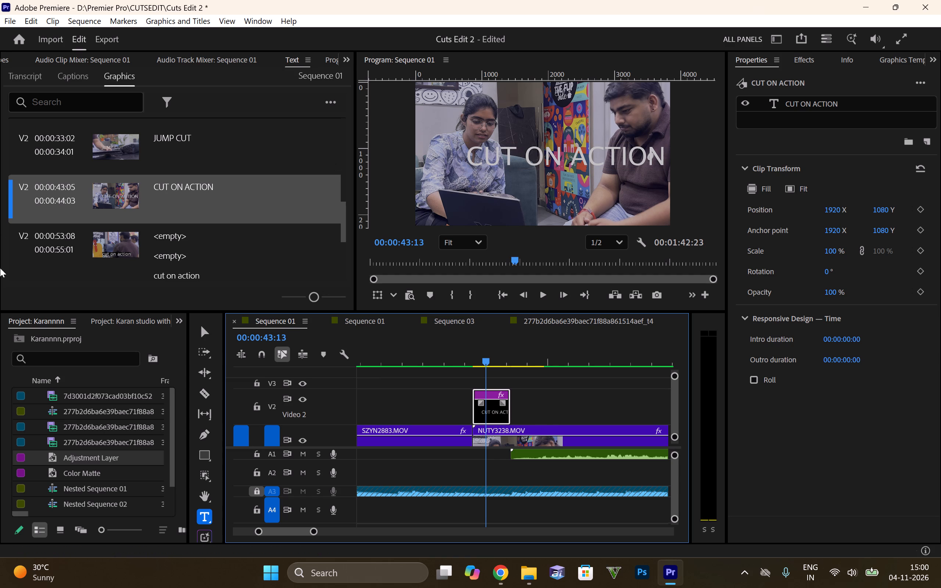
pyautogui.click(208, 330)
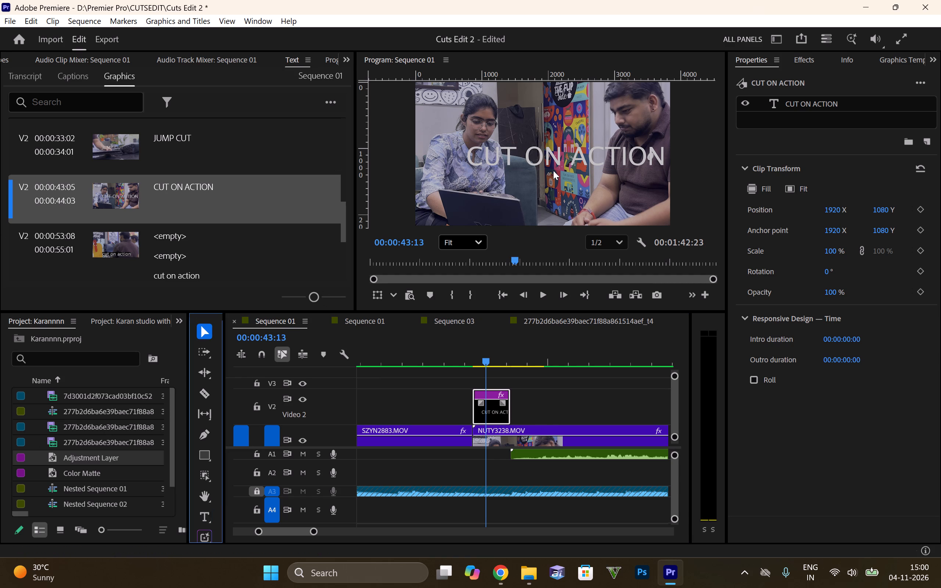
pyautogui.click(555, 154)
pyautogui.moveTo(583, 154); pyautogui.dragTo(556, 162)
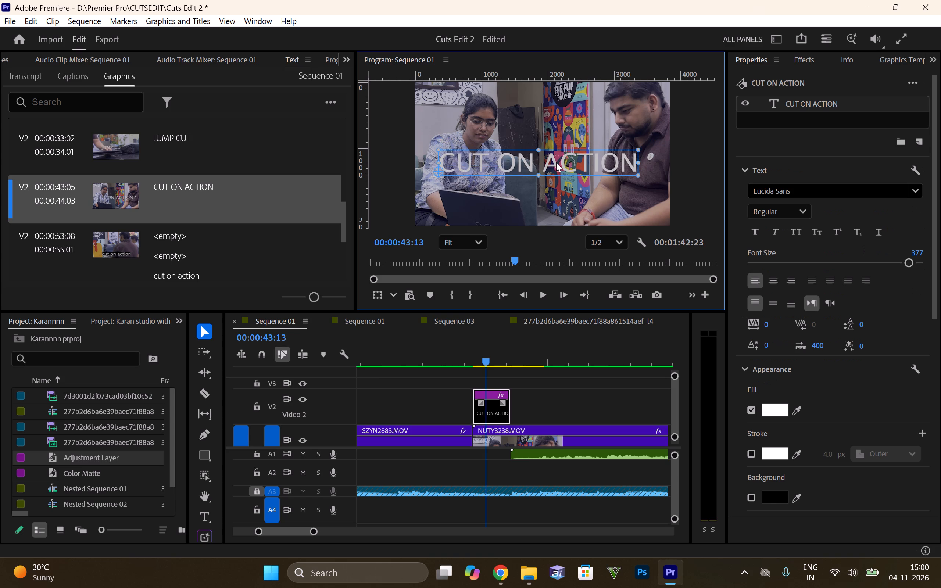
pyautogui.moveTo(556, 162); pyautogui.dragTo(559, 162)
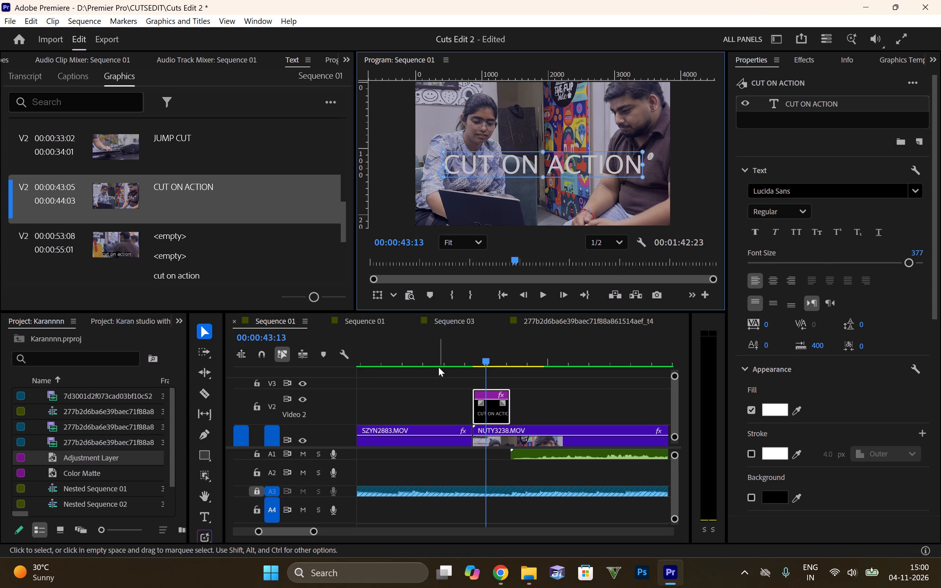
pyautogui.click(464, 354)
pyautogui.press('space')
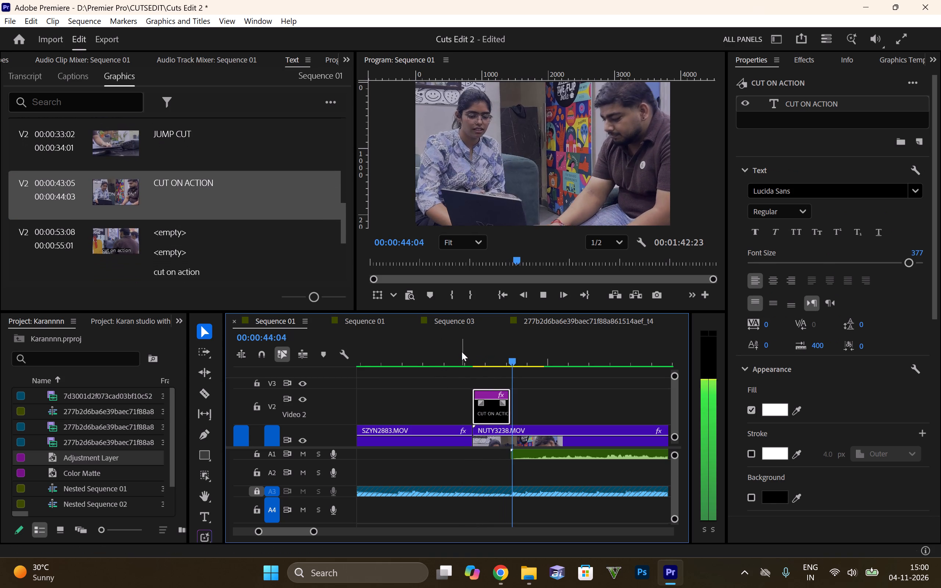
pyautogui.press('space')
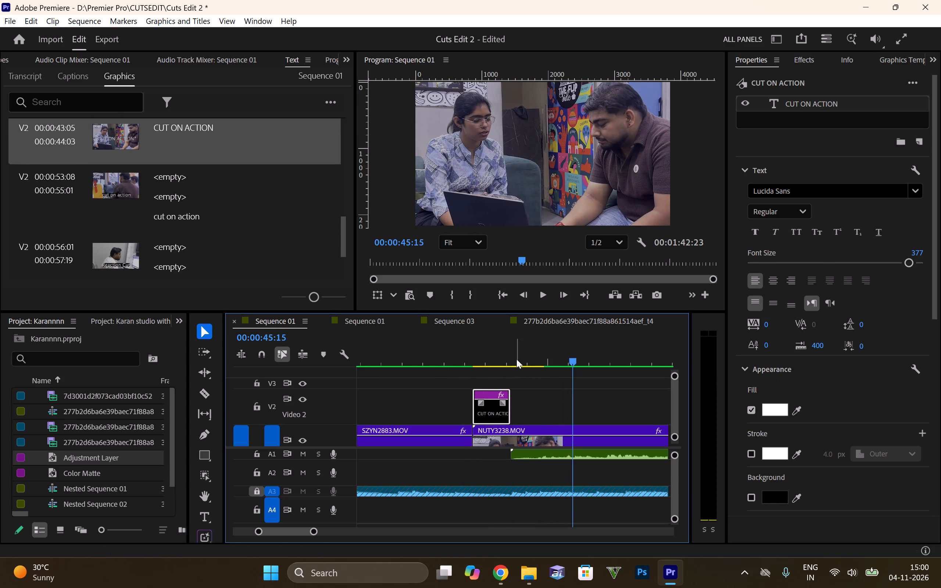
# Delete the old lowercase cut on action graphic on V2 over XMRR3146.MOV.
pyautogui.keyDown('alt'); pyautogui.scroll(-13, 516, 358); pyautogui.keyUp('alt')
pyautogui.keyDown('alt'); pyautogui.scroll(6, 594, 374); pyautogui.keyUp('alt')
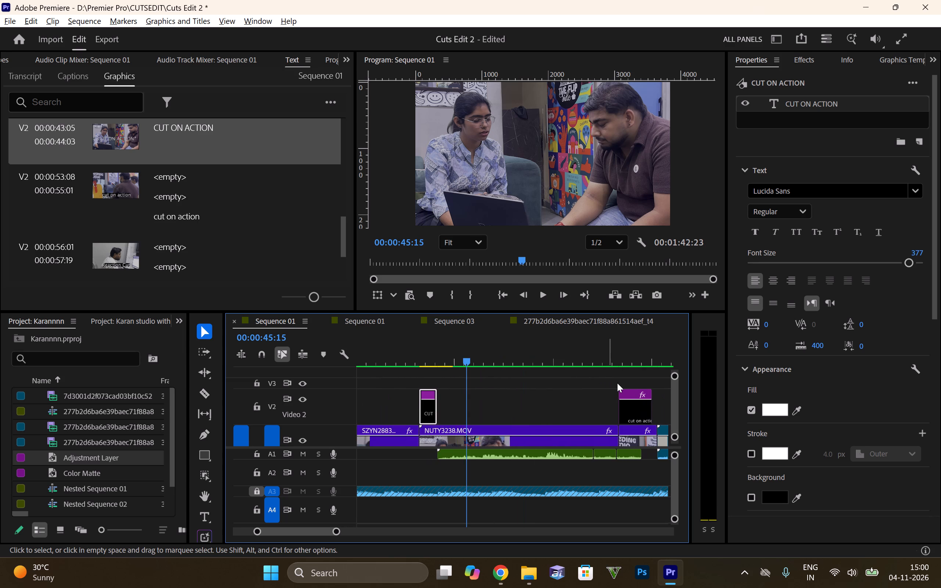
pyautogui.moveTo(504, 357); pyautogui.dragTo(614, 361)
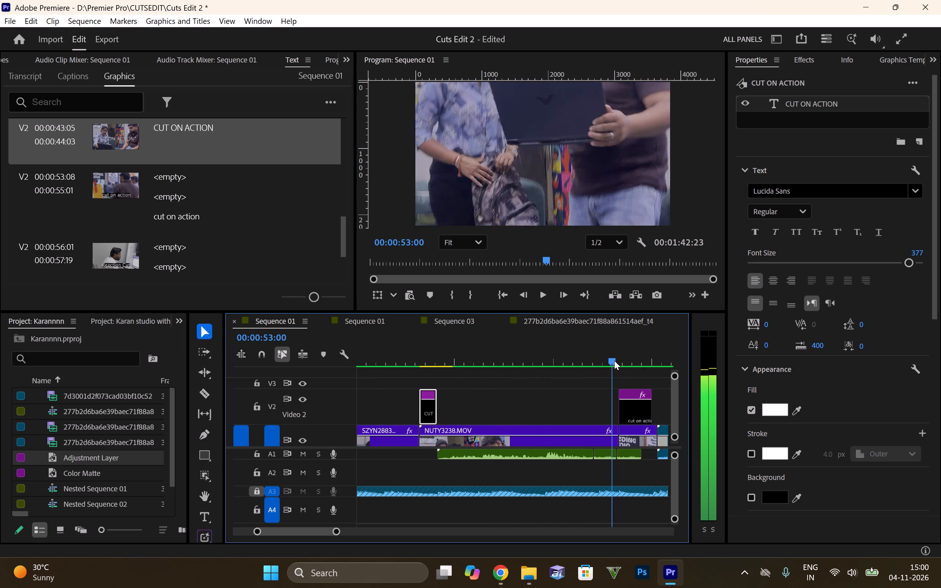
pyautogui.moveTo(614, 361); pyautogui.dragTo(590, 366)
pyautogui.click(630, 413)
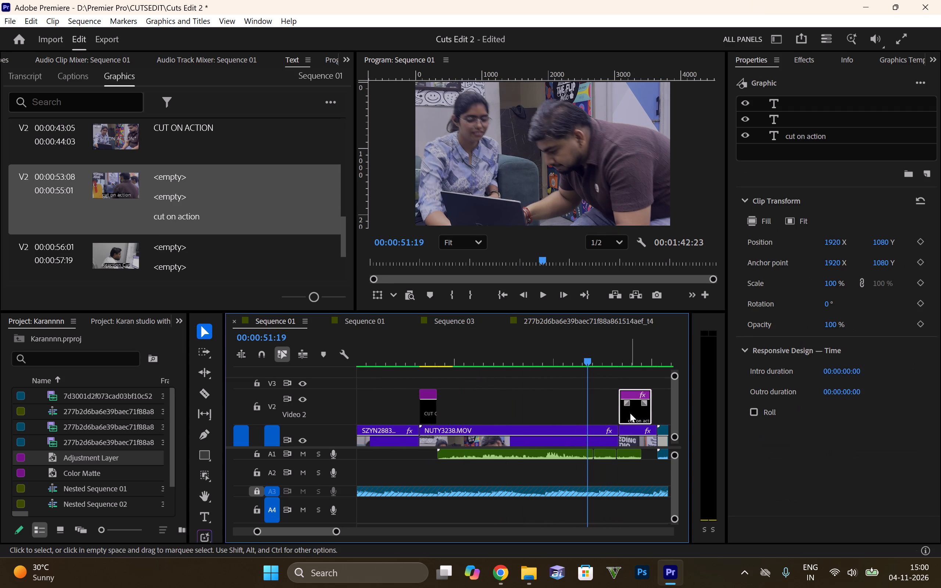
pyautogui.press('Delete')
# Duplicate the CUT ON ACTION title from NUTY3238.MOV on V2 to the start of XMRR3146.MOV at 00:00:53:08.
pyautogui.click(429, 409)
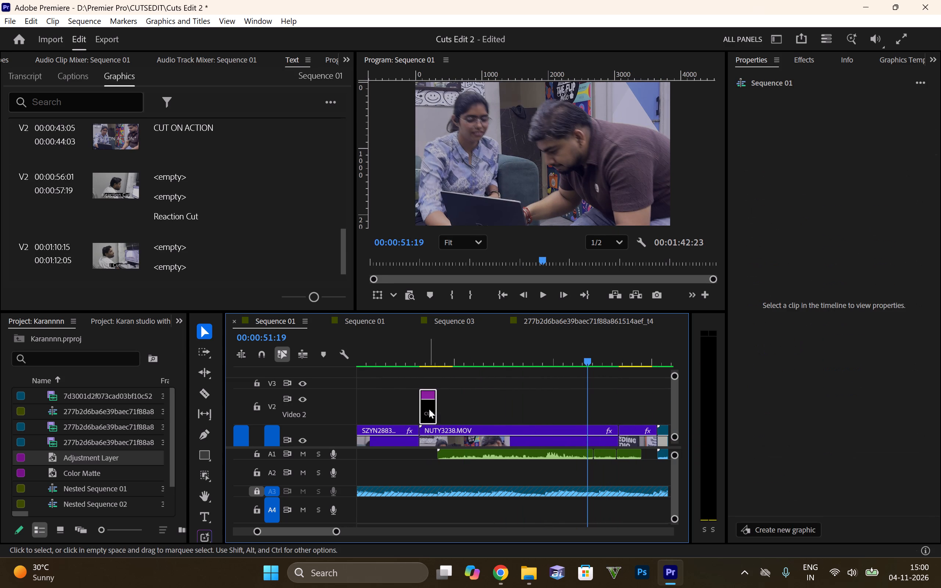
pyautogui.keyDown('alt'); pyautogui.moveTo(429, 409); pyautogui.dragTo(577, 408); pyautogui.keyUp('alt')
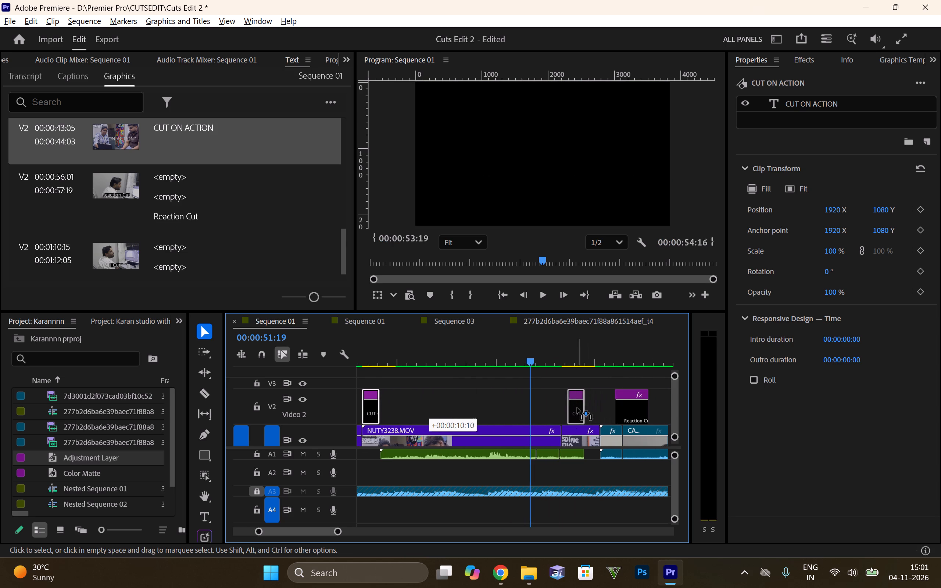
pyautogui.keyDown('alt'); pyautogui.moveTo(577, 408); pyautogui.dragTo(570, 406); pyautogui.keyUp('alt')
pyautogui.keyDown('ctrl'); pyautogui.scroll(7, 562, 427); pyautogui.keyUp('ctrl')
pyautogui.keyDown('alt'); pyautogui.scroll(6, 544, 414); pyautogui.keyUp('alt')
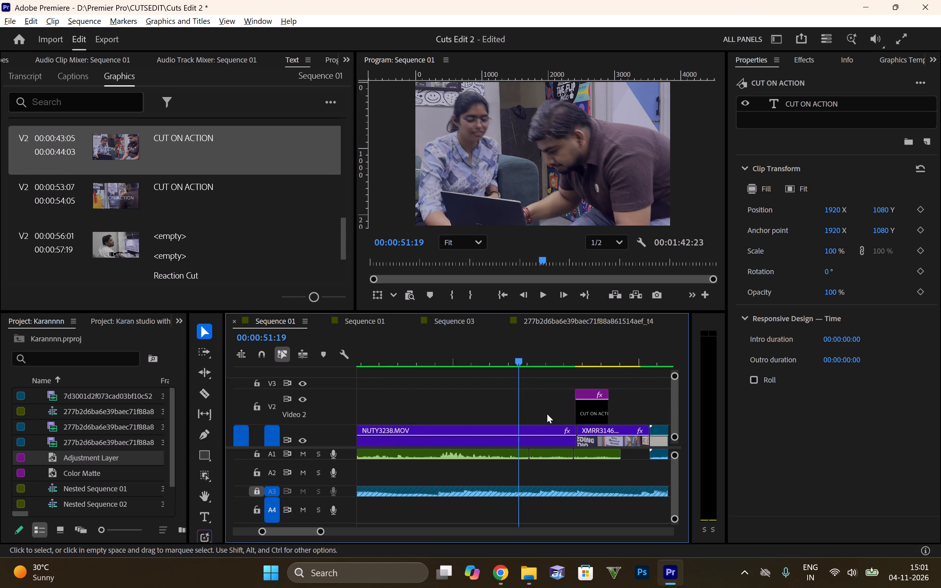
pyautogui.keyDown('alt'); pyautogui.scroll(8, 563, 415); pyautogui.keyUp('alt')
pyautogui.keyDown('alt'); pyautogui.scroll(7, 614, 405); pyautogui.keyUp('alt')
pyautogui.moveTo(589, 409); pyautogui.dragTo(600, 414)
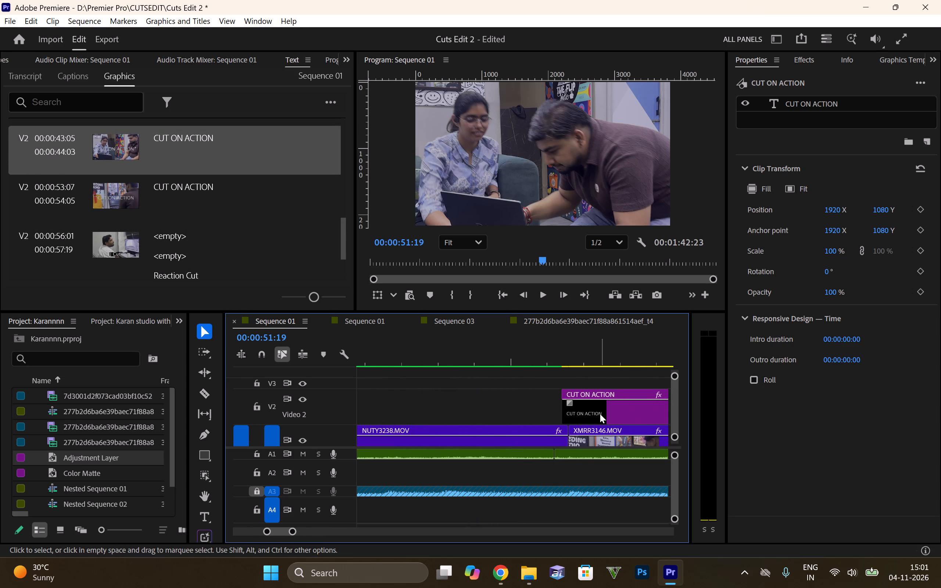
pyautogui.moveTo(600, 414); pyautogui.dragTo(615, 412)
pyautogui.moveTo(596, 412); pyautogui.dragTo(603, 410)
pyautogui.keyDown('alt'); pyautogui.scroll(-14, 561, 414); pyautogui.keyUp('alt')
pyautogui.keyDown('alt'); pyautogui.scroll(-6, 482, 380); pyautogui.keyUp('alt')
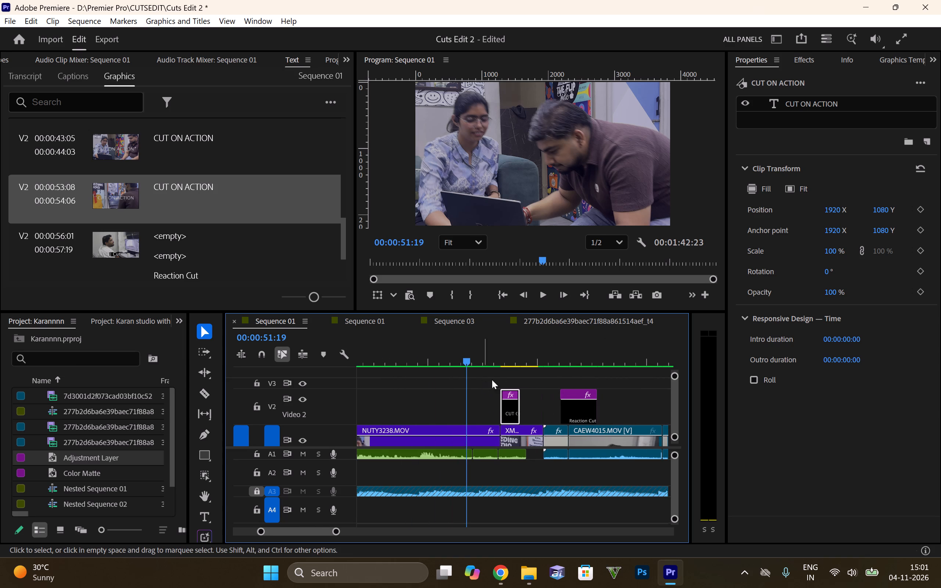
# Move the CUT ON ACTION title on V2 from XMRR3146.MOV to the start of LTUF8288.MOV at 00:00:55:07.
pyautogui.moveTo(484, 365); pyautogui.dragTo(501, 367)
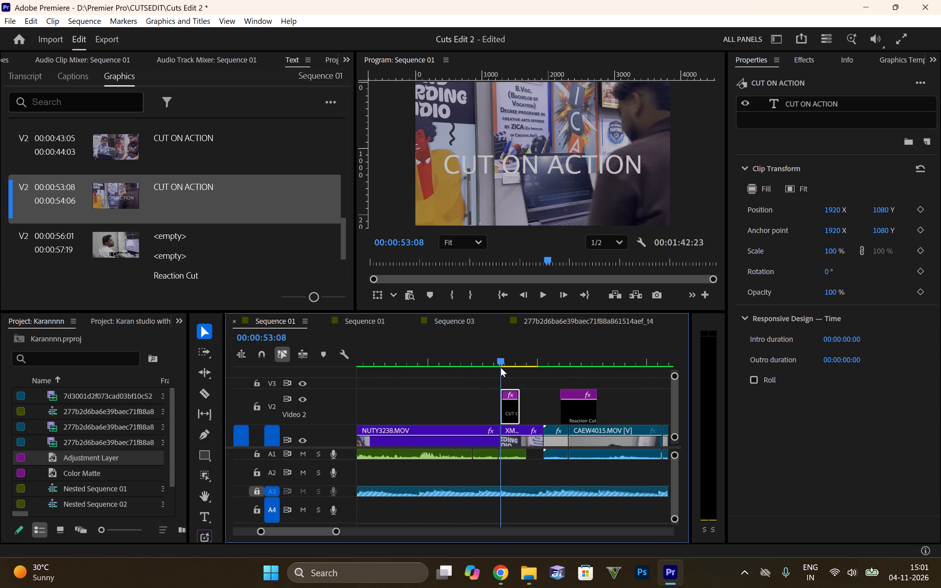
pyautogui.moveTo(501, 367); pyautogui.dragTo(547, 372)
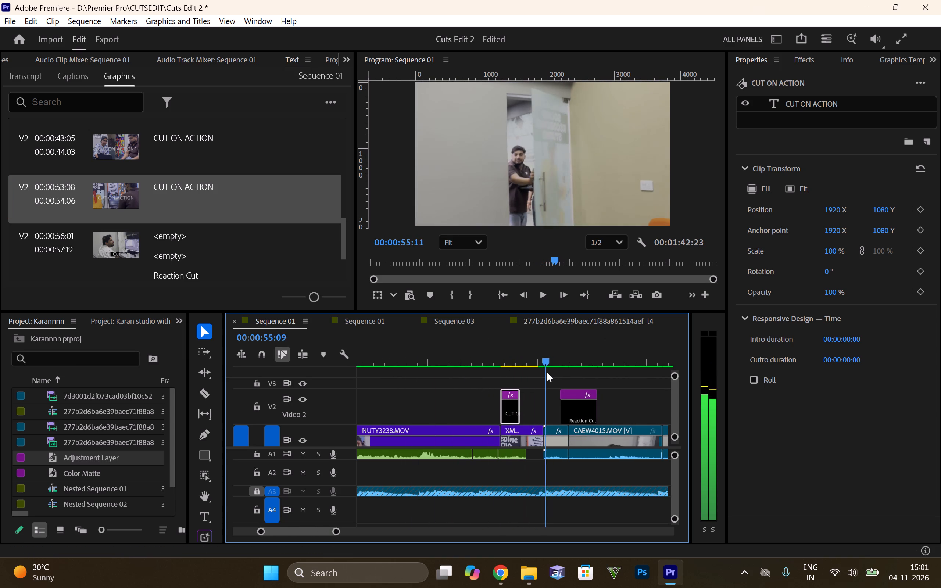
pyautogui.moveTo(547, 372); pyautogui.dragTo(544, 373)
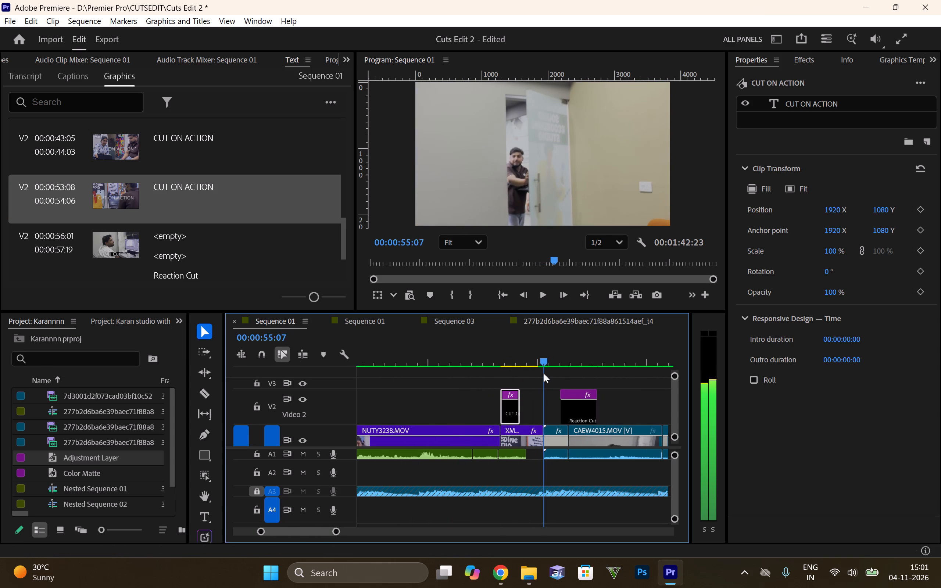
pyautogui.moveTo(544, 373); pyautogui.dragTo(525, 377)
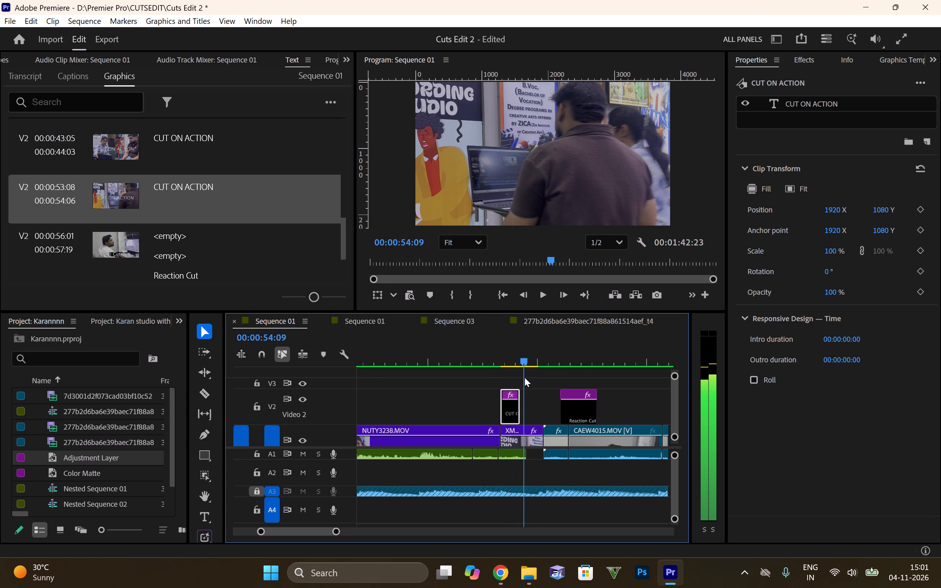
pyautogui.moveTo(525, 377); pyautogui.dragTo(544, 377)
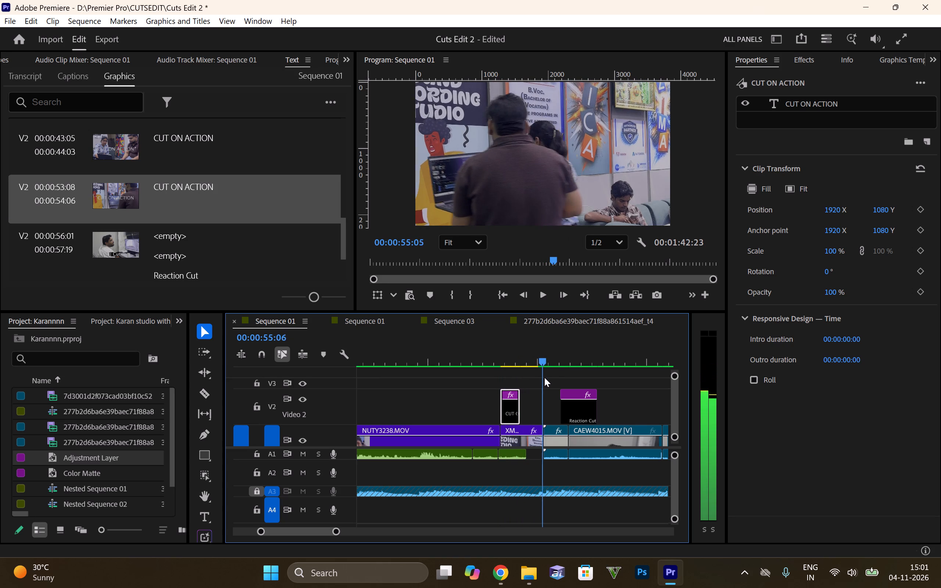
pyautogui.moveTo(544, 377); pyautogui.dragTo(549, 377)
pyautogui.keyDown('alt'); pyautogui.scroll(2, 543, 409); pyautogui.keyUp('alt')
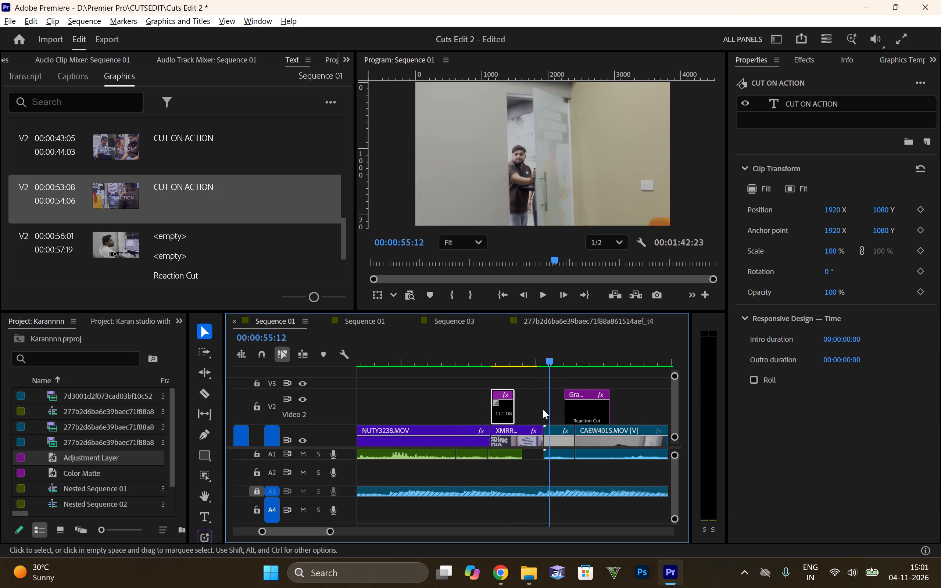
pyautogui.keyDown('alt'); pyautogui.scroll(18, 543, 409); pyautogui.keyUp('alt')
pyautogui.keyDown('alt'); pyautogui.scroll(-12, 550, 409); pyautogui.keyUp('alt')
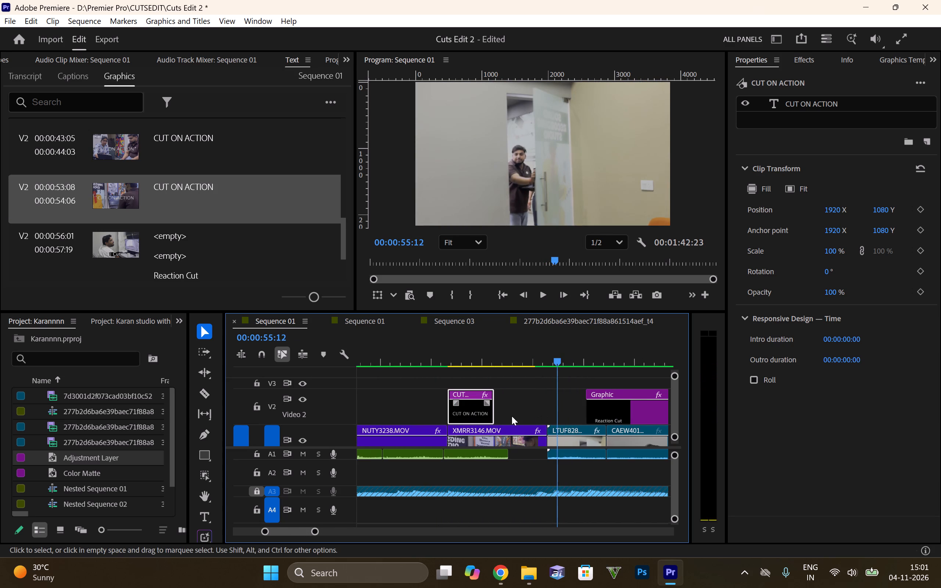
pyautogui.keyDown('alt'); pyautogui.moveTo(467, 408); pyautogui.dragTo(563, 409); pyautogui.keyUp('alt')
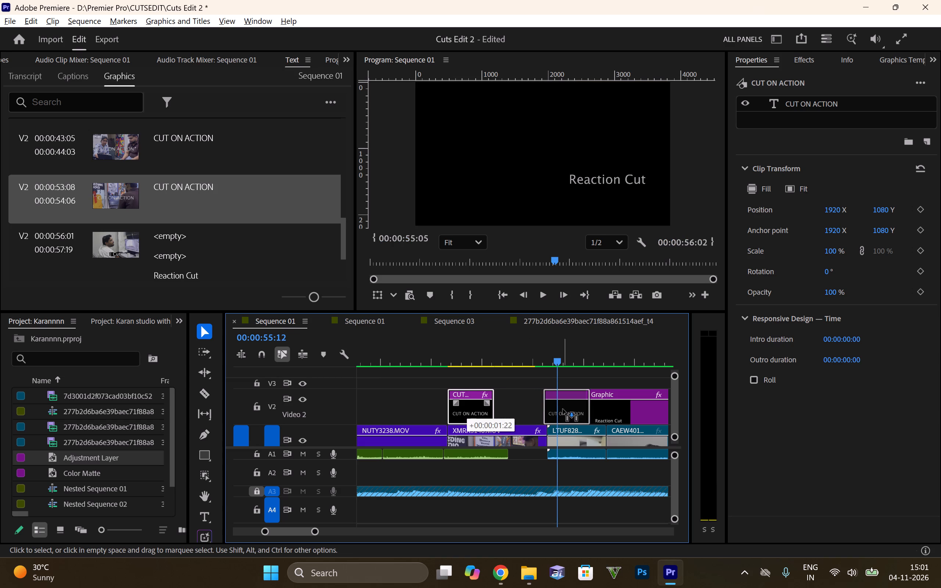
pyautogui.keyDown('alt'); pyautogui.moveTo(563, 409); pyautogui.dragTo(566, 409); pyautogui.keyUp('alt')
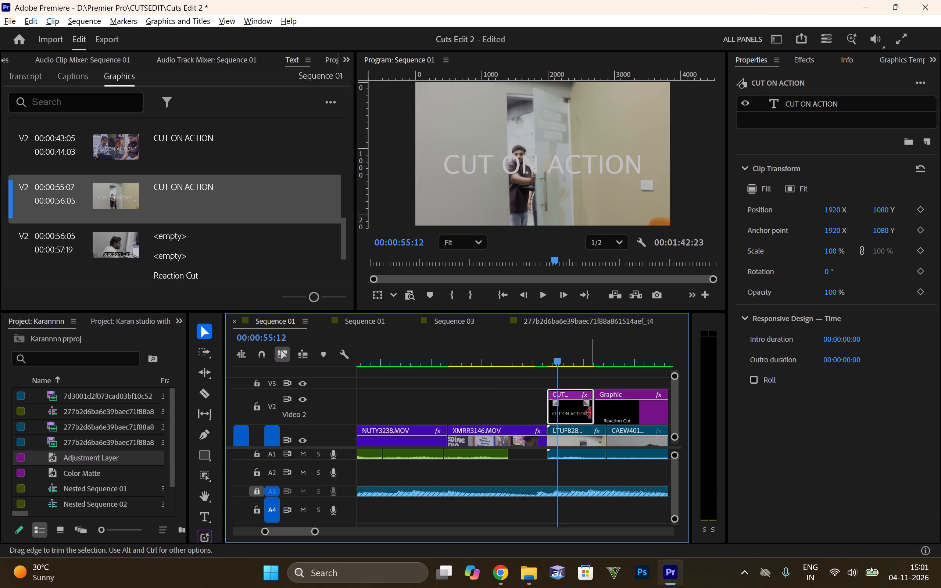
# Trim the end of the CUT ON ACTION title over LTUF8288.MOV to 00:00:55:21, and check it in playback.
pyautogui.moveTo(591, 411); pyautogui.dragTo(572, 408)
pyautogui.click(546, 360)
pyautogui.press('space')
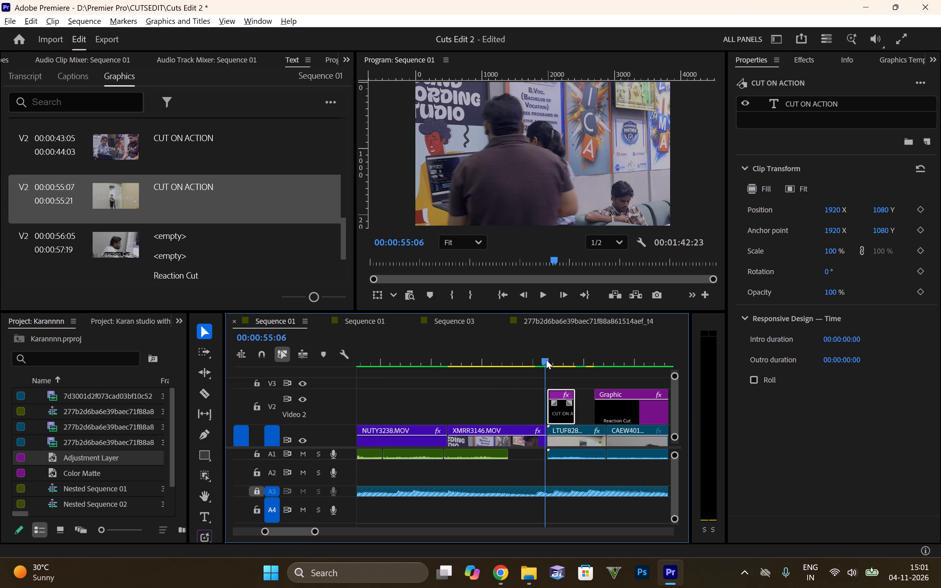
pyautogui.press('space')
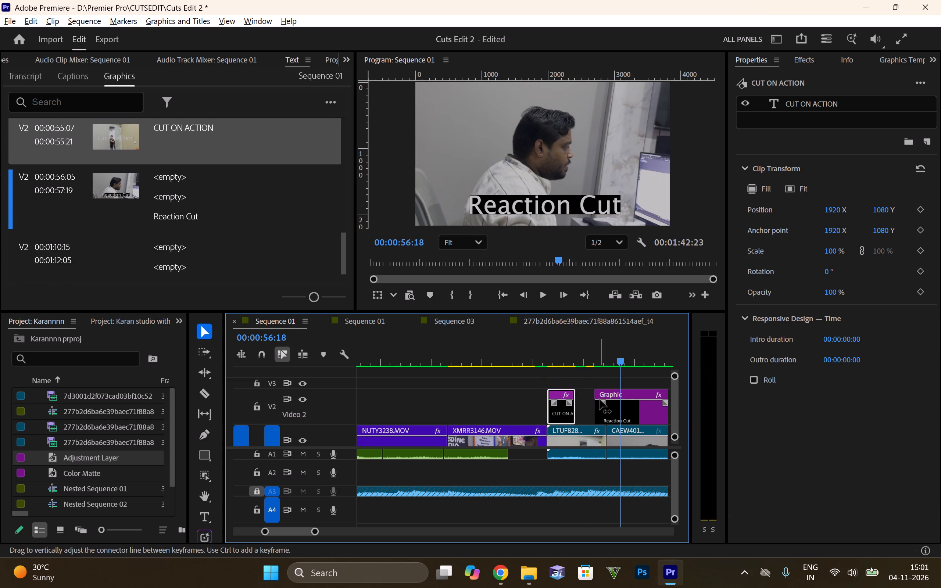
# Delete the old Reaction Cut graphic on V2 over LTUF8288.MOV and CAEW4015.MOV.
pyautogui.click(623, 416)
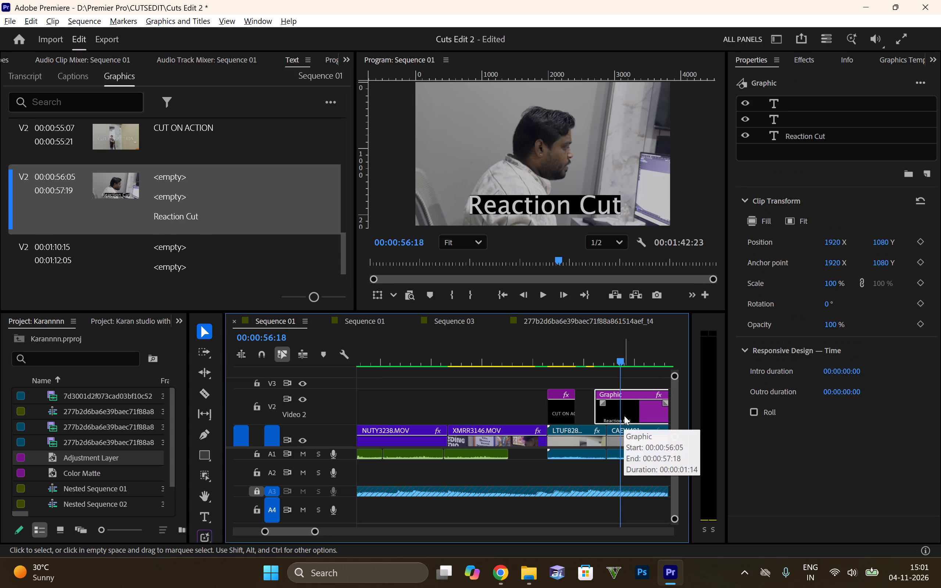
pyautogui.press('Delete')
# Duplicate the CUT ON ACTION title from LTUF8288.MOV on V2 to the start of CAEW4015.MOV at 00:00:56:11.
pyautogui.click(563, 410)
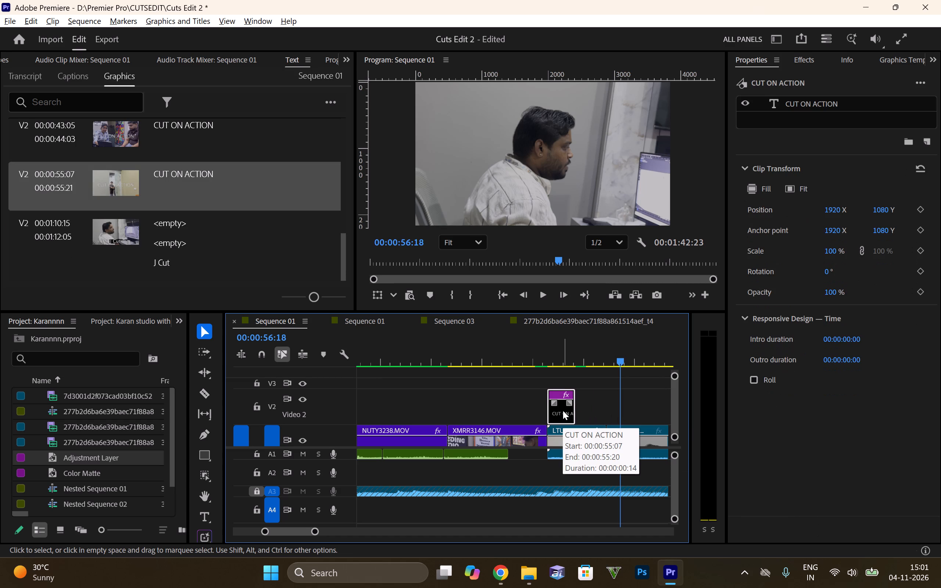
pyautogui.keyDown('alt'); pyautogui.moveTo(563, 410); pyautogui.dragTo(620, 408); pyautogui.keyUp('alt')
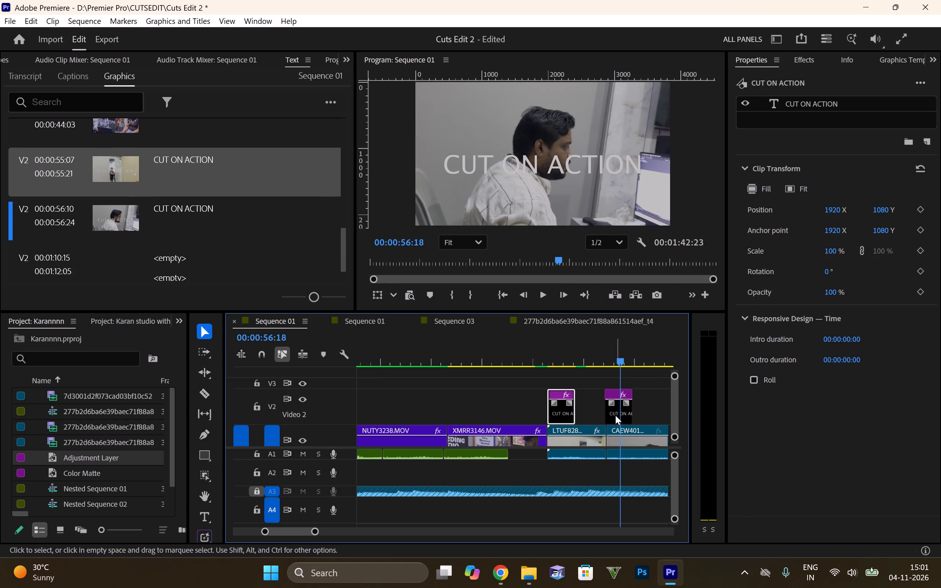
pyautogui.keyDown('alt'); pyautogui.click(614, 414); pyautogui.keyUp('alt')
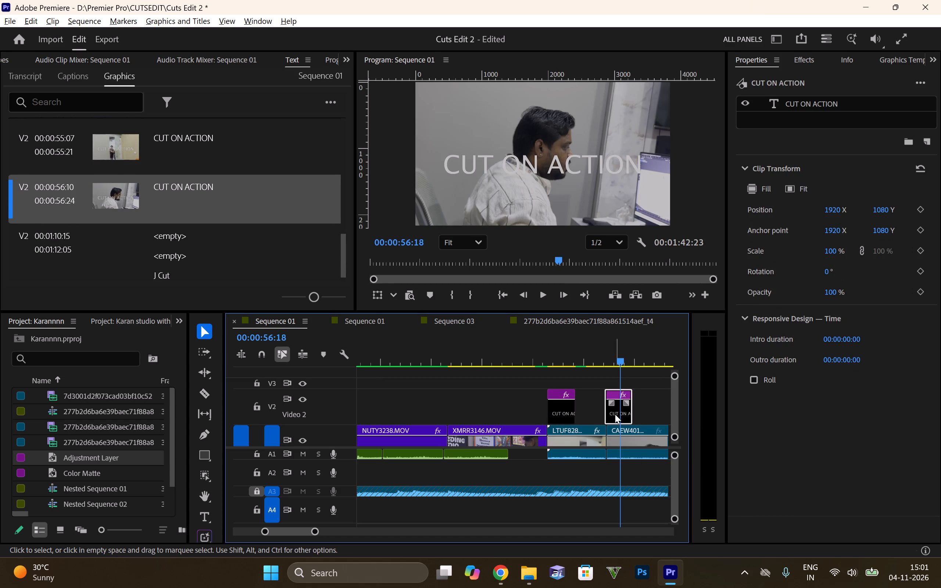
pyautogui.keyDown('alt'); pyautogui.scroll(3, 613, 419); pyautogui.keyUp('alt')
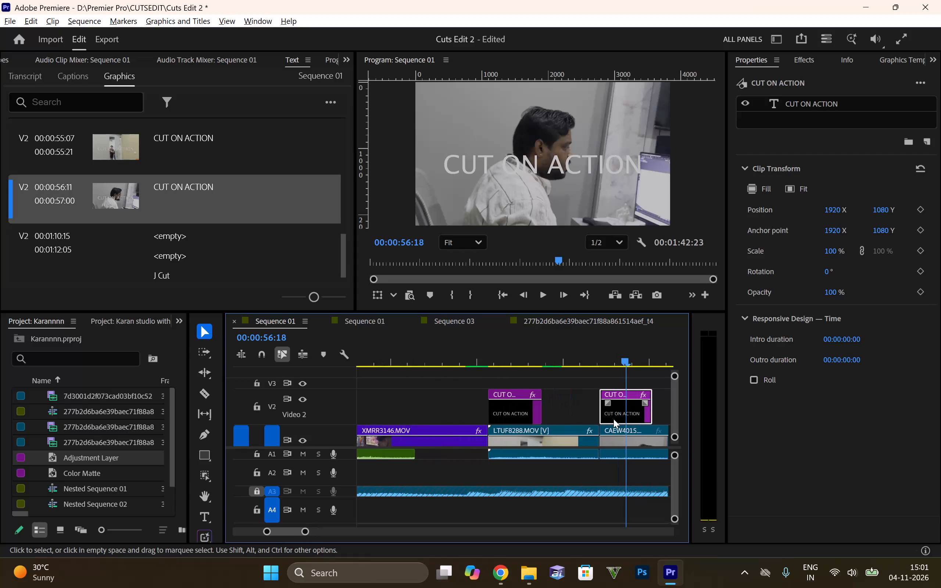
pyautogui.keyDown('alt'); pyautogui.scroll(8, 613, 419); pyautogui.keyUp('alt')
pyautogui.keyDown('alt'); pyautogui.scroll(-7, 612, 410); pyautogui.keyUp('alt')
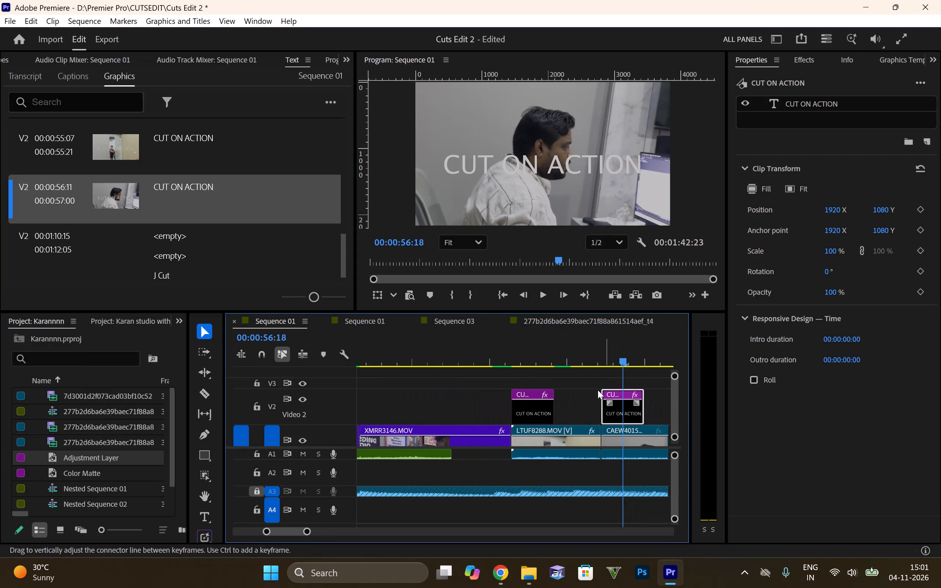
# Replace the text of the title over CAEW4015.MOV with REACION CUT.
pyautogui.click(532, 352)
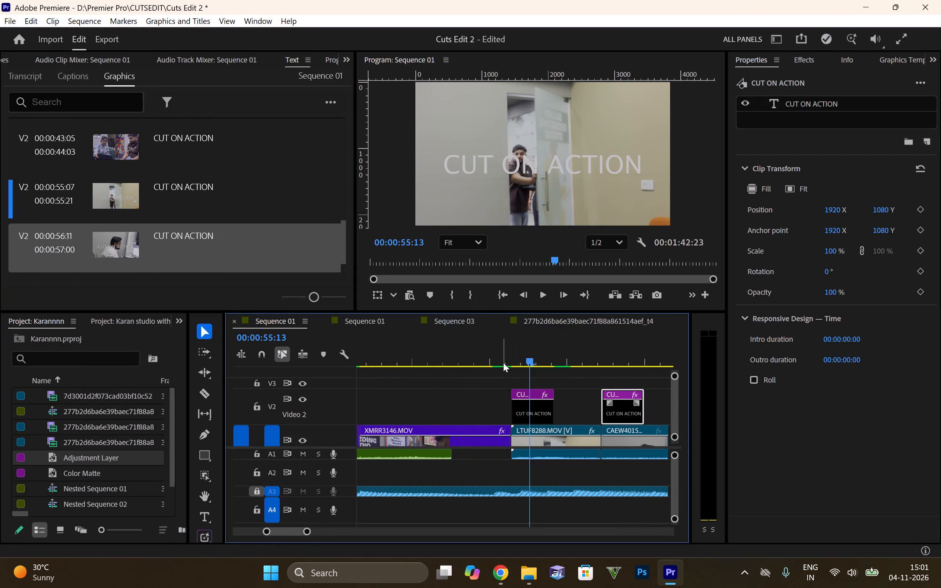
pyautogui.click(503, 363)
pyautogui.click(617, 408)
pyautogui.moveTo(598, 359); pyautogui.dragTo(605, 361)
pyautogui.doubleClick(525, 159)
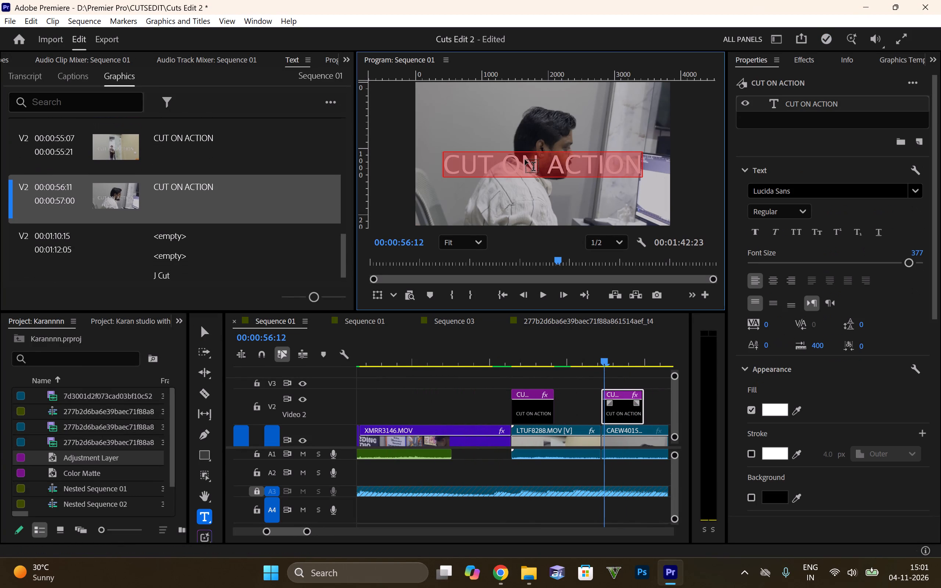
pyautogui.write('REACION')
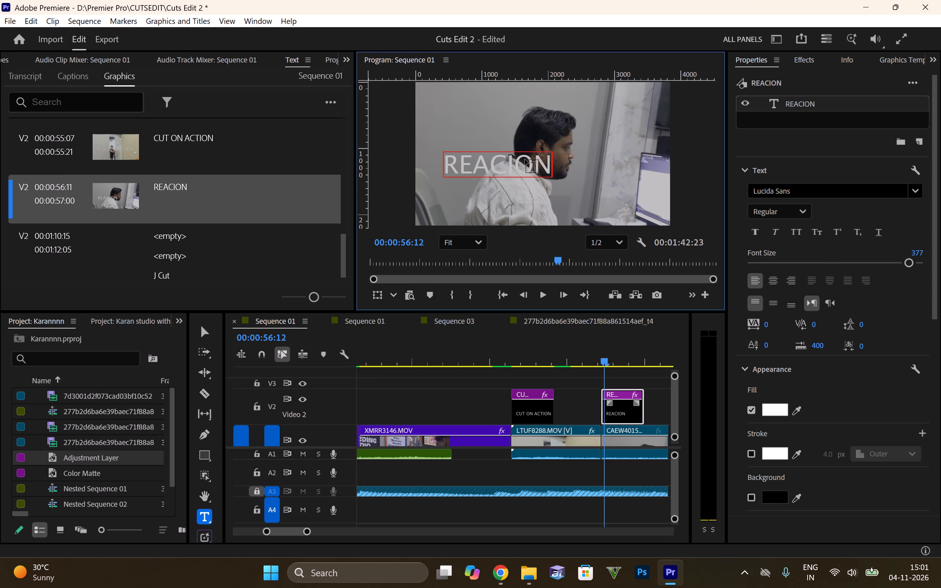
pyautogui.press('space')
pyautogui.write('CUT')
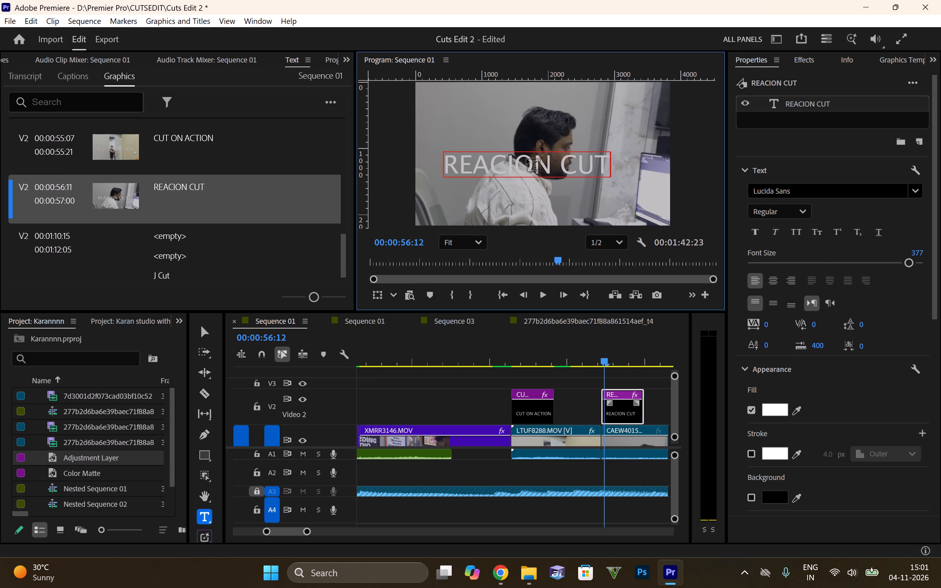
# Play back from the end of XMRR3146.MOV to examine the CUT ON ACTION and REACION CUT titles against their cuts.
pyautogui.moveTo(507, 359); pyautogui.dragTo(502, 358)
pyautogui.press('space')
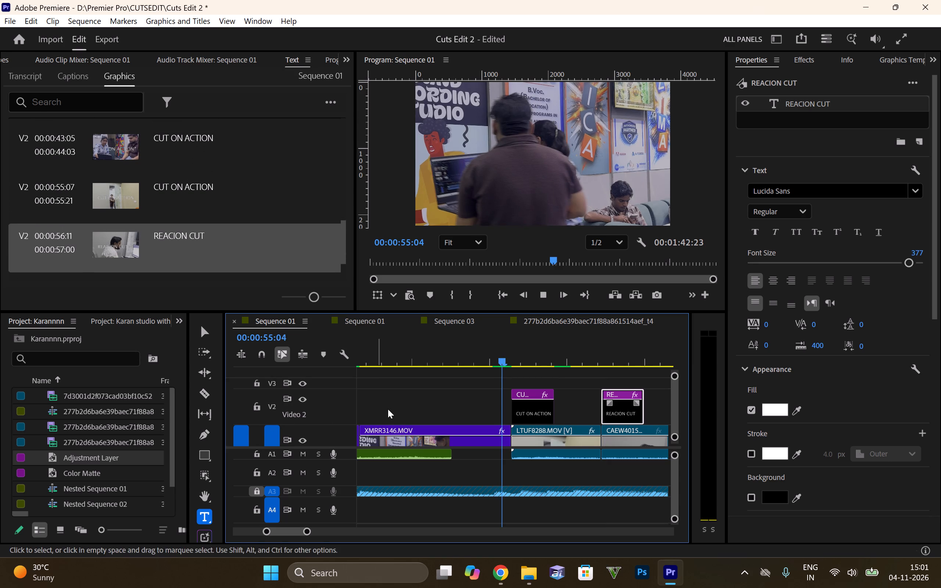
pyautogui.press('space')
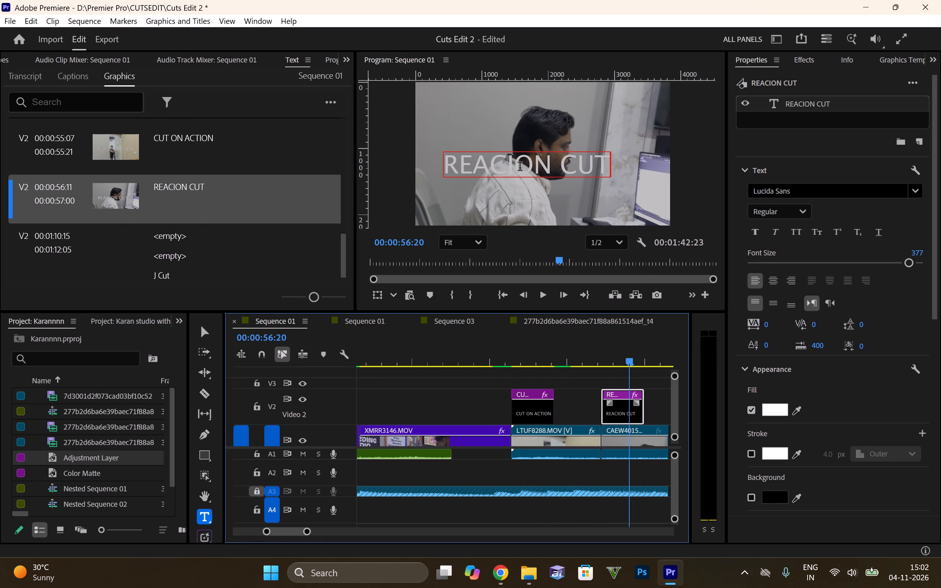
pyautogui.click(507, 360)
pyautogui.press('space')
pyautogui.press('space')
pyautogui.click(511, 359)
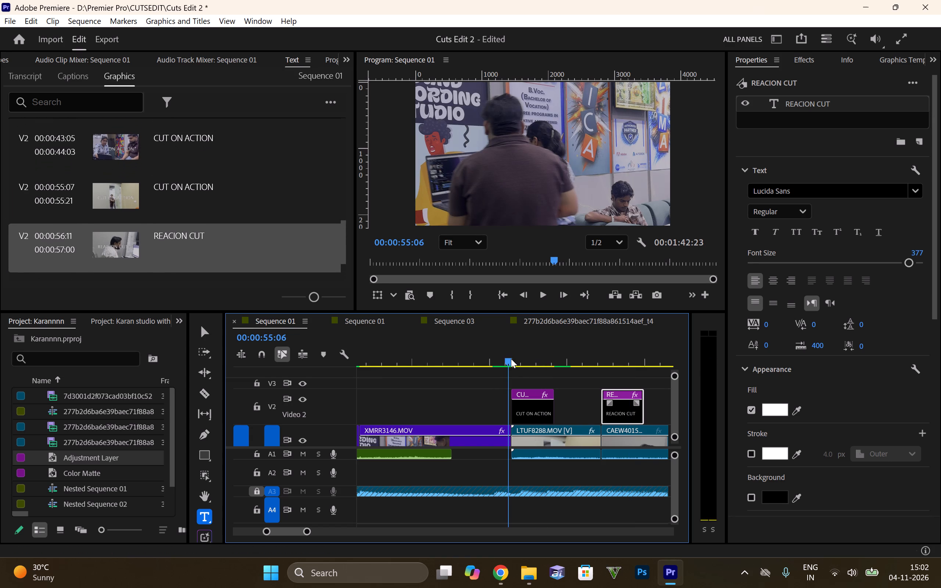
pyautogui.keyDown('alt'); pyautogui.scroll(17, 485, 394); pyautogui.keyUp('alt')
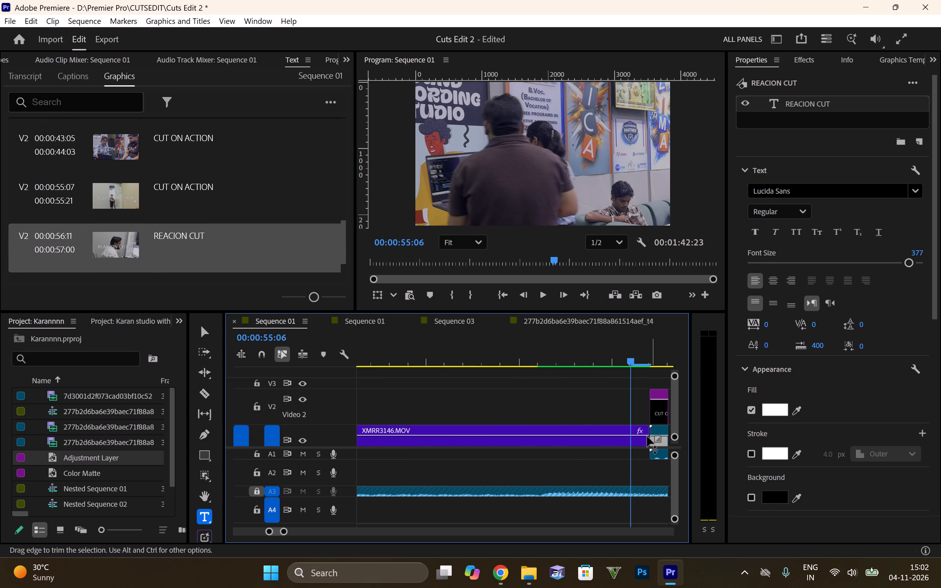
pyautogui.keyDown('alt'); pyautogui.scroll(5, 518, 370); pyautogui.keyUp('alt')
pyautogui.keyDown('alt'); pyautogui.scroll(-12, 518, 370); pyautogui.keyUp('alt')
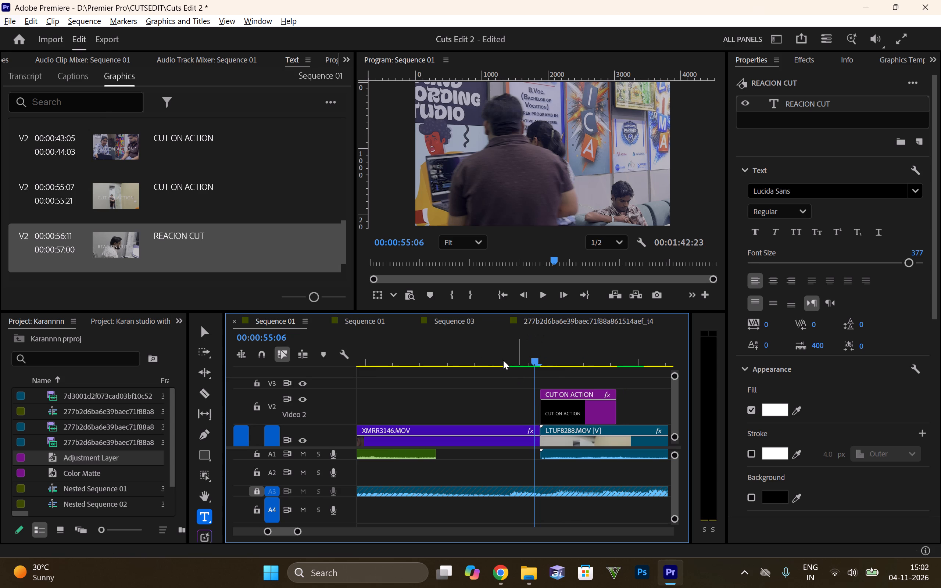
pyautogui.press('space')
pyautogui.moveTo(506, 360); pyautogui.dragTo(510, 363)
pyautogui.press('space')
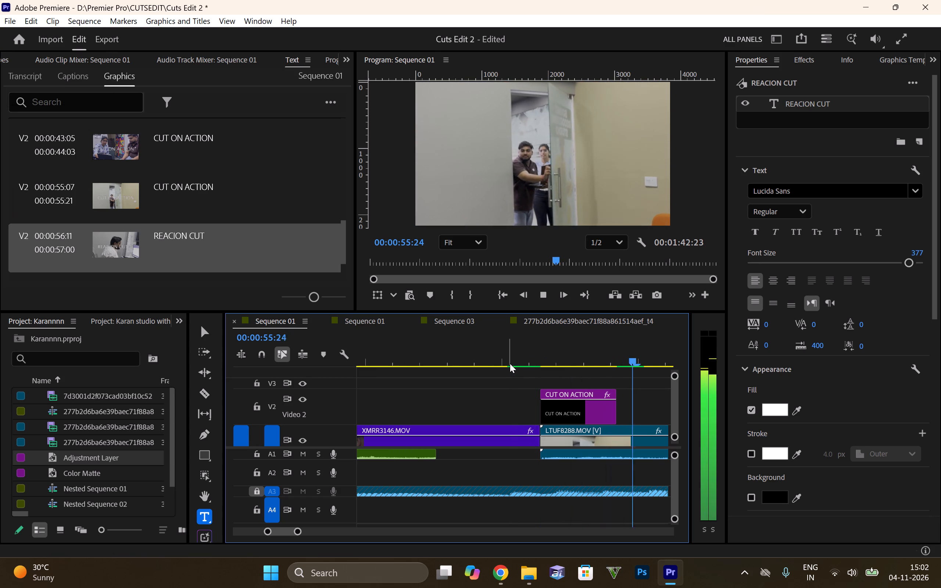
pyautogui.press('space')
pyautogui.press('space')
pyautogui.scroll(-5, 510, 363)
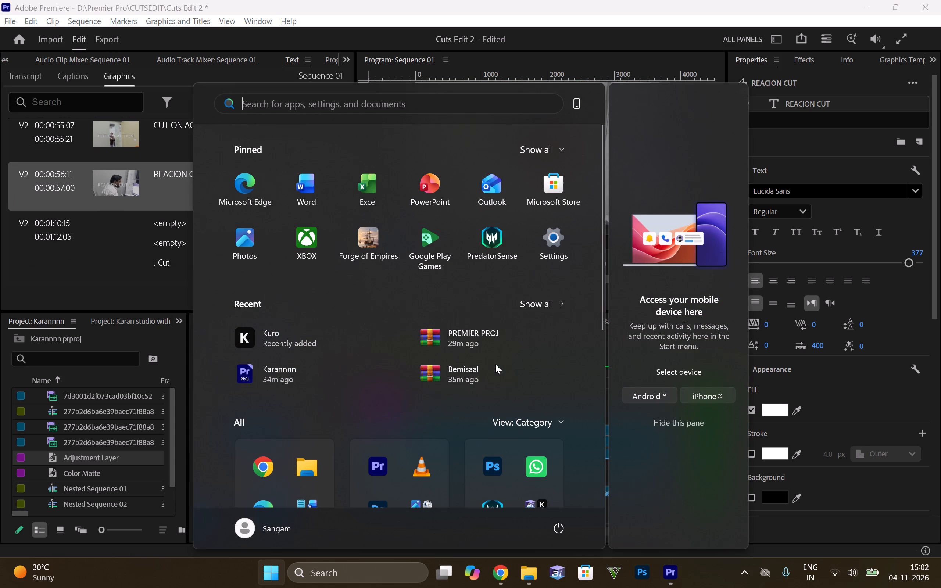
pyautogui.press('Escape')
pyautogui.press('space')
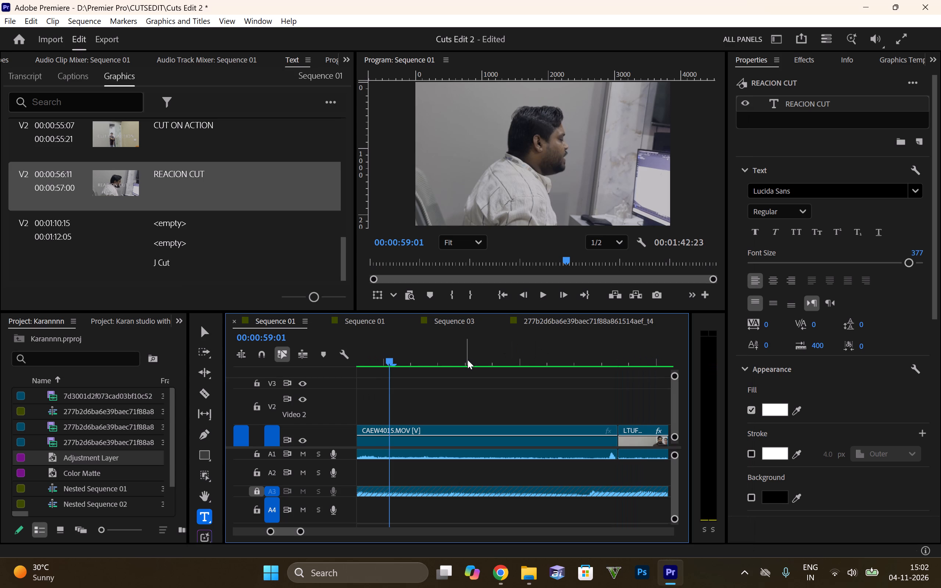
# Replay the section from LTUF8288.MOV through CAEW4015.MOV to examine the timing of the two titles and the shot.
pyautogui.keyDown('alt'); pyautogui.scroll(-17, 468, 360); pyautogui.keyUp('alt')
pyautogui.moveTo(441, 362); pyautogui.dragTo(386, 349)
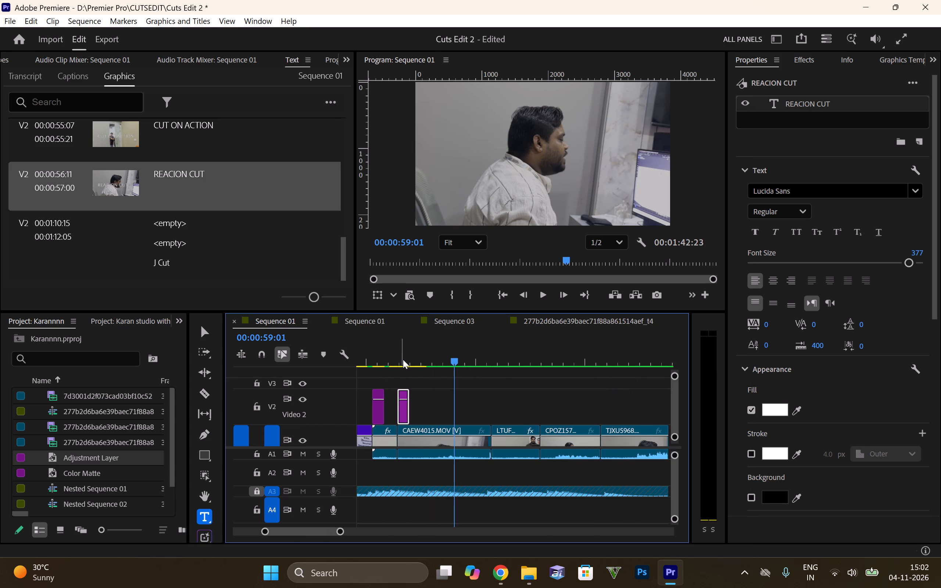
pyautogui.moveTo(402, 359); pyautogui.dragTo(382, 361)
pyautogui.press('space')
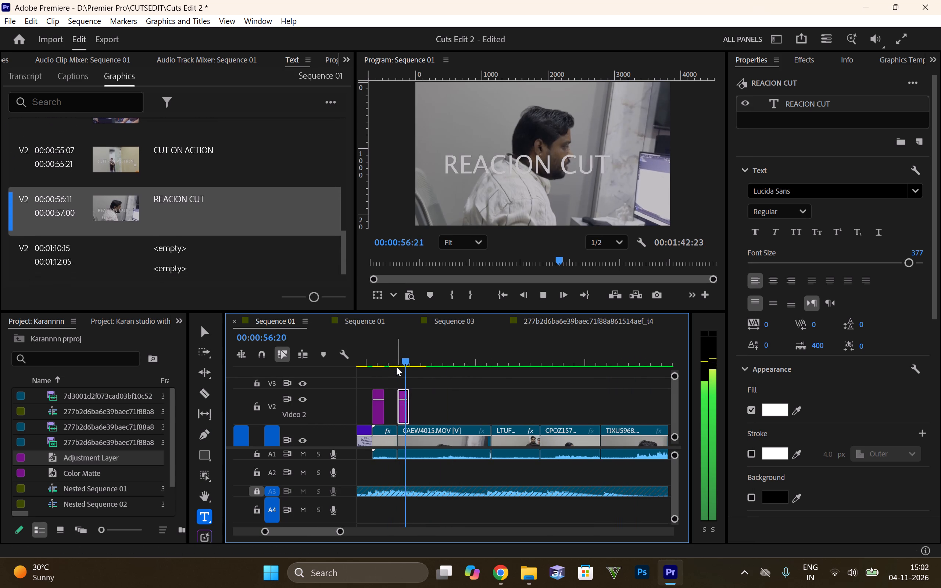
pyautogui.press('space')
pyautogui.press('space')
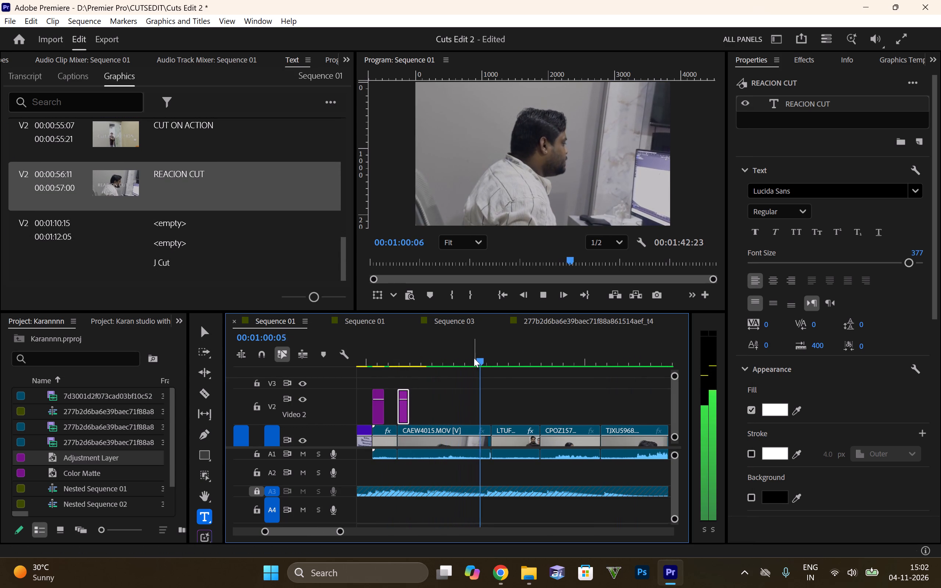
pyautogui.press('space')
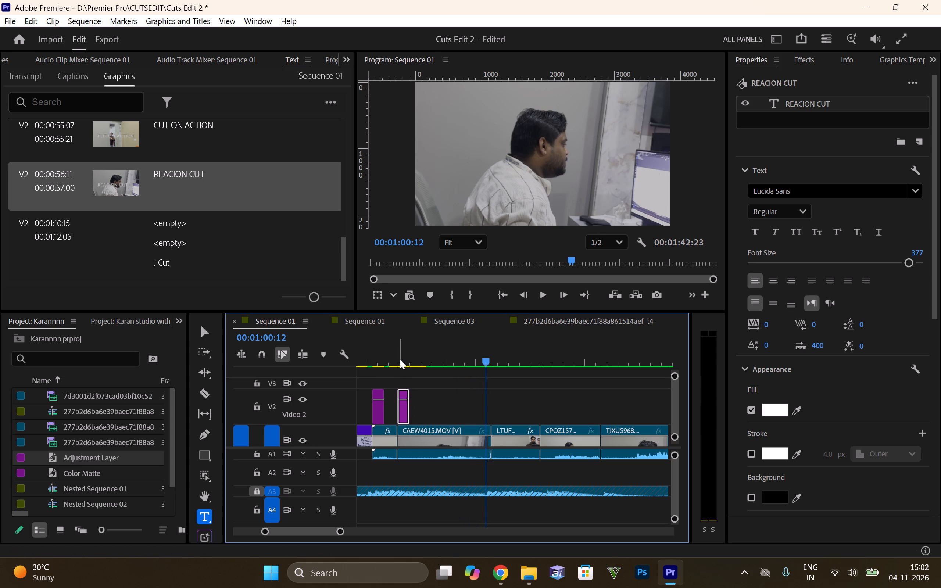
pyautogui.moveTo(400, 364); pyautogui.dragTo(373, 361)
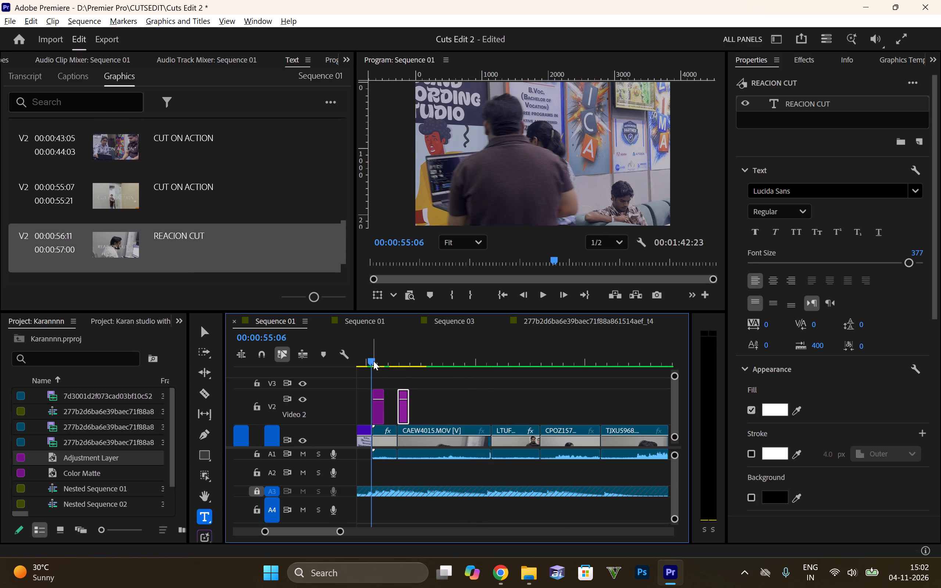
# Replay the cut into LTUF8288.MOV to examine its CUT ON ACTION title.
pyautogui.keyDown('alt'); pyautogui.scroll(12, 373, 361); pyautogui.keyUp('alt')
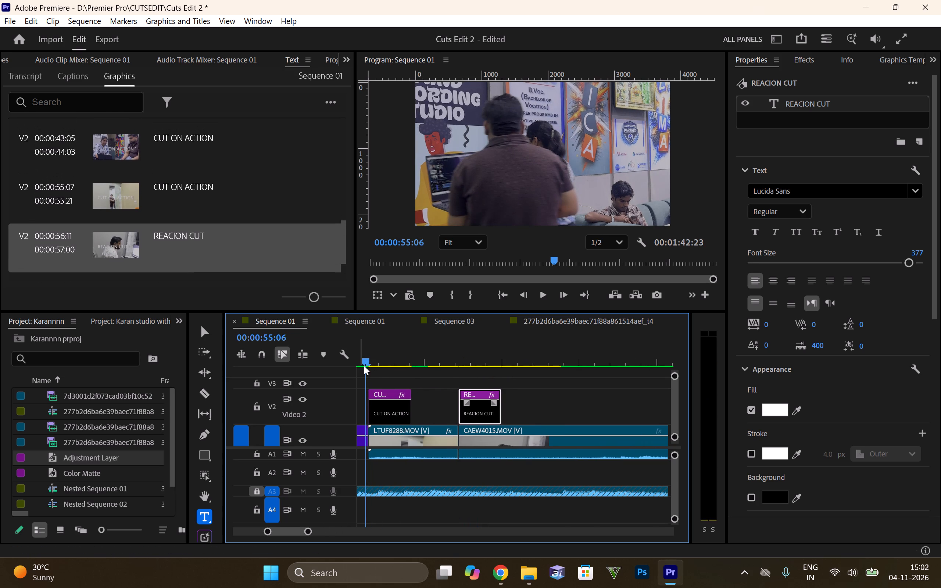
pyautogui.moveTo(366, 358); pyautogui.dragTo(369, 366)
pyautogui.press('space')
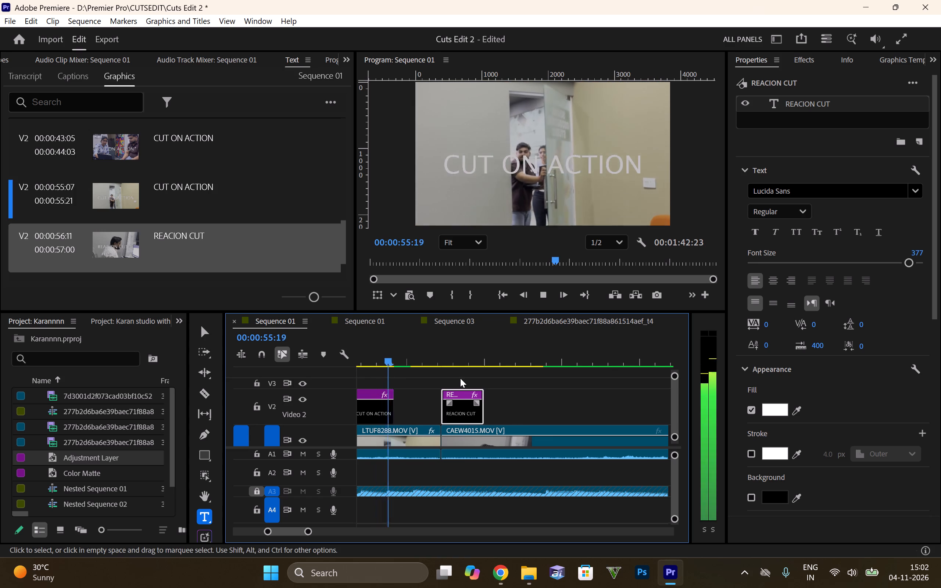
pyautogui.press('space')
# Examine the layout and A3 music across Sequence 01, and play the cut into NUTY3238.MOV with its CUT ON ACTION title.
pyautogui.keyDown('alt'); pyautogui.scroll(-10, 425, 378); pyautogui.keyUp('alt')
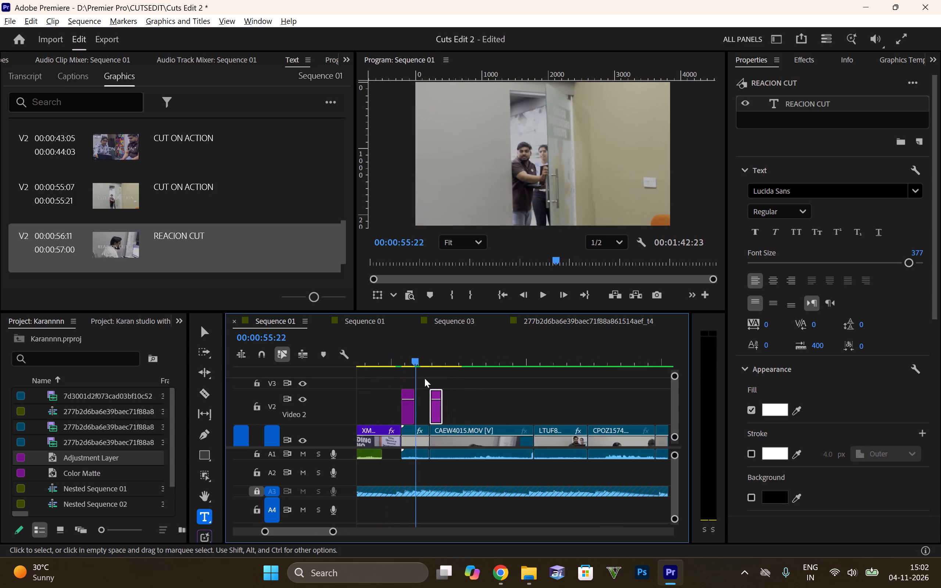
pyautogui.keyDown('alt'); pyautogui.scroll(-9, 425, 378); pyautogui.keyUp('alt')
pyautogui.keyDown('alt'); pyautogui.scroll(-8, 391, 448); pyautogui.keyUp('alt')
pyautogui.keyDown('alt'); pyautogui.scroll(-6, 441, 459); pyautogui.keyUp('alt')
pyautogui.keyDown('alt'); pyautogui.scroll(7, 383, 466); pyautogui.keyUp('alt')
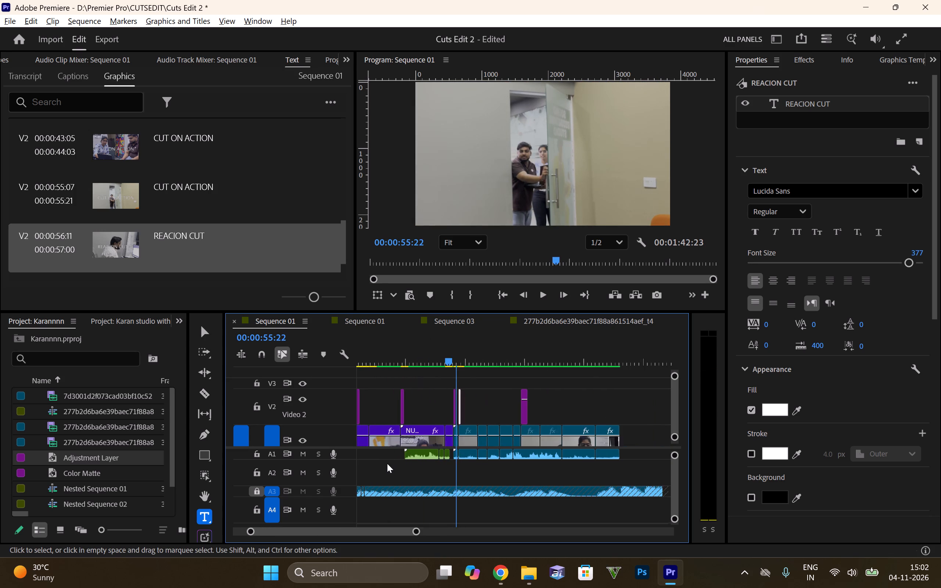
pyautogui.keyDown('alt'); pyautogui.scroll(7, 416, 458); pyautogui.keyUp('alt')
pyautogui.keyDown('alt'); pyautogui.scroll(1, 470, 454); pyautogui.keyUp('alt')
pyautogui.keyDown('alt'); pyautogui.scroll(6, 516, 453); pyautogui.keyUp('alt')
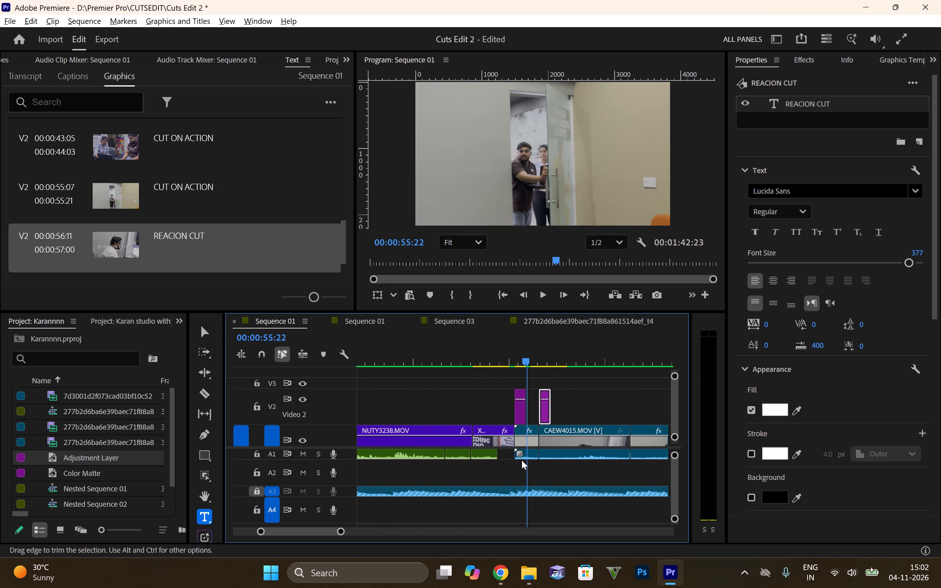
pyautogui.keyDown('alt'); pyautogui.scroll(7, 534, 474); pyautogui.keyUp('alt')
pyautogui.keyDown('alt'); pyautogui.scroll(-7, 506, 477); pyautogui.keyUp('alt')
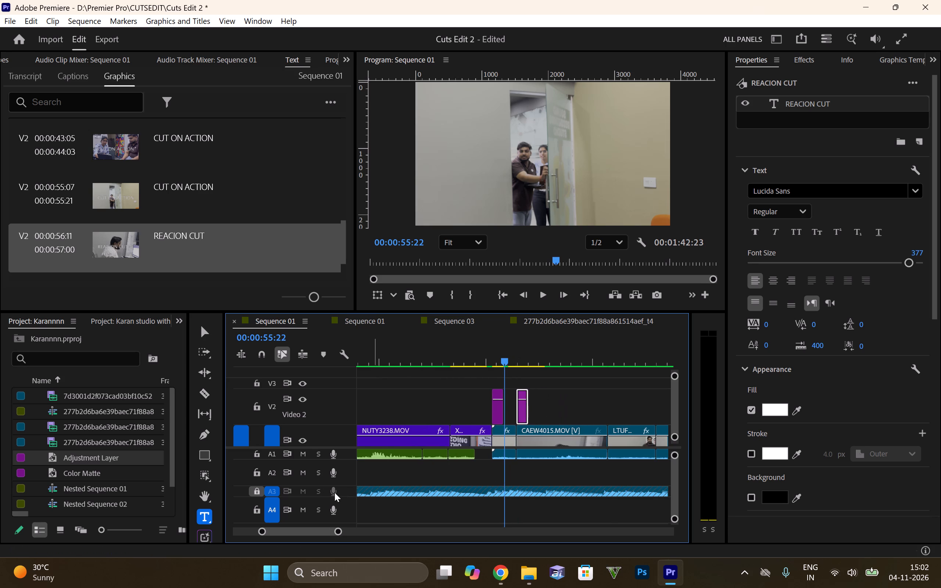
pyautogui.keyDown('alt'); pyautogui.scroll(6, 343, 491); pyautogui.keyUp('alt')
pyautogui.scroll(-6, 380, 484)
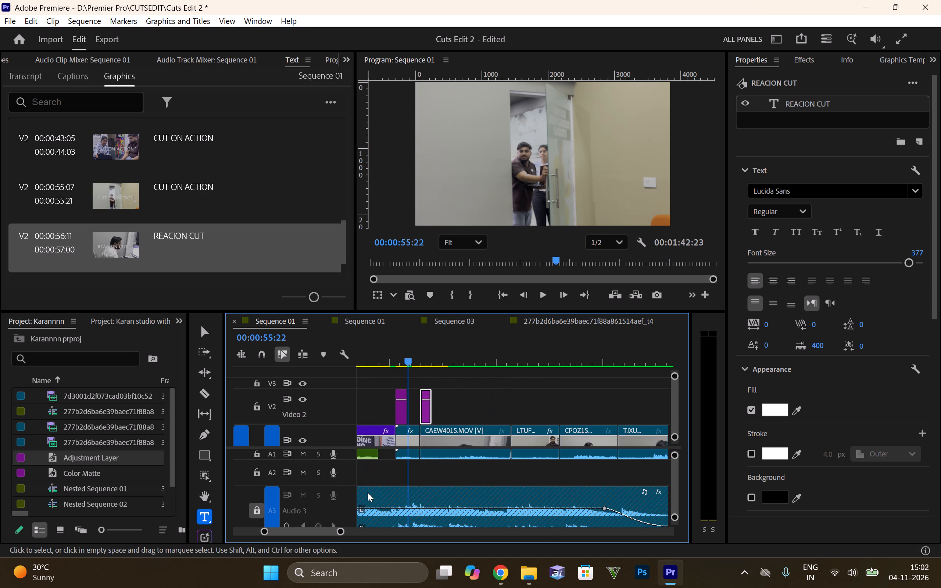
pyautogui.keyDown('alt'); pyautogui.scroll(-19, 441, 480); pyautogui.keyUp('alt')
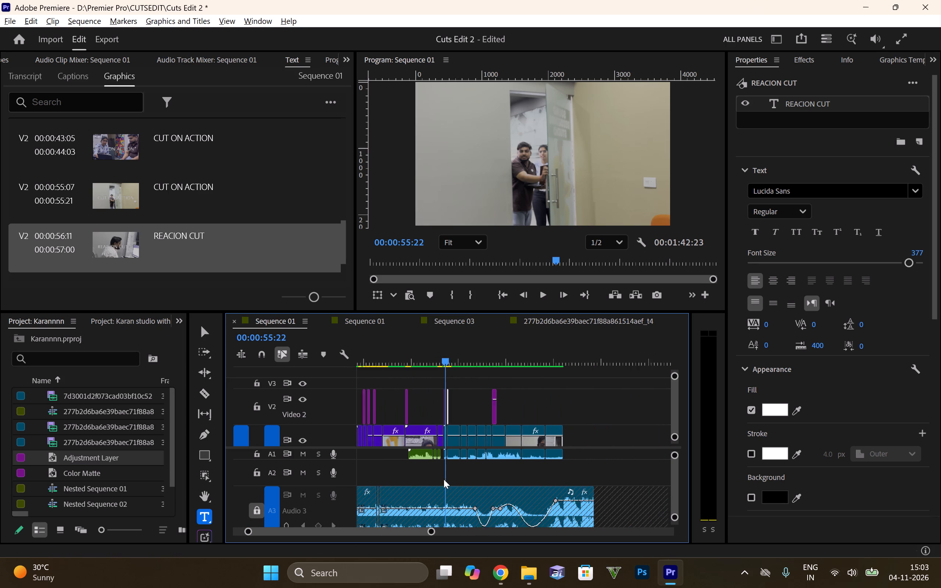
pyautogui.click(405, 365)
pyautogui.press('space')
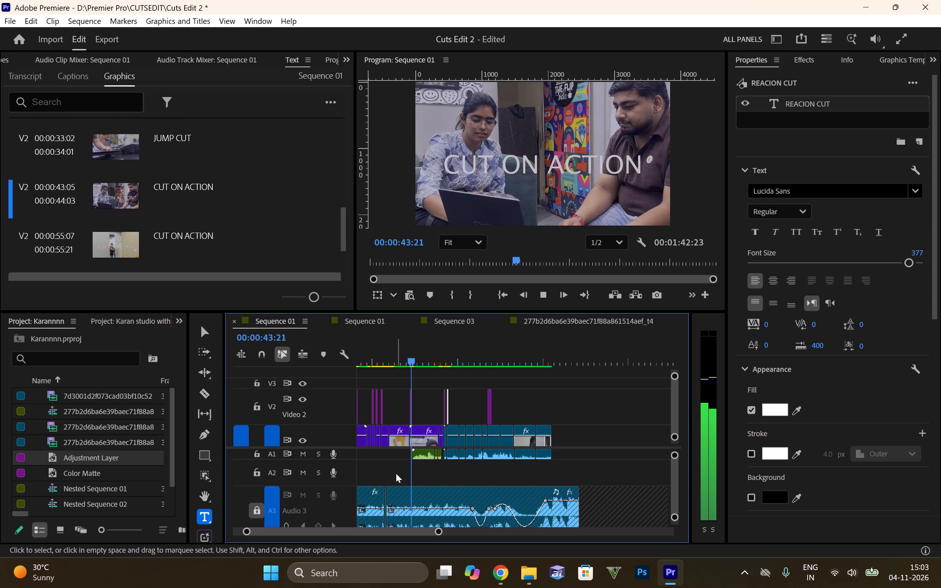
pyautogui.press('space')
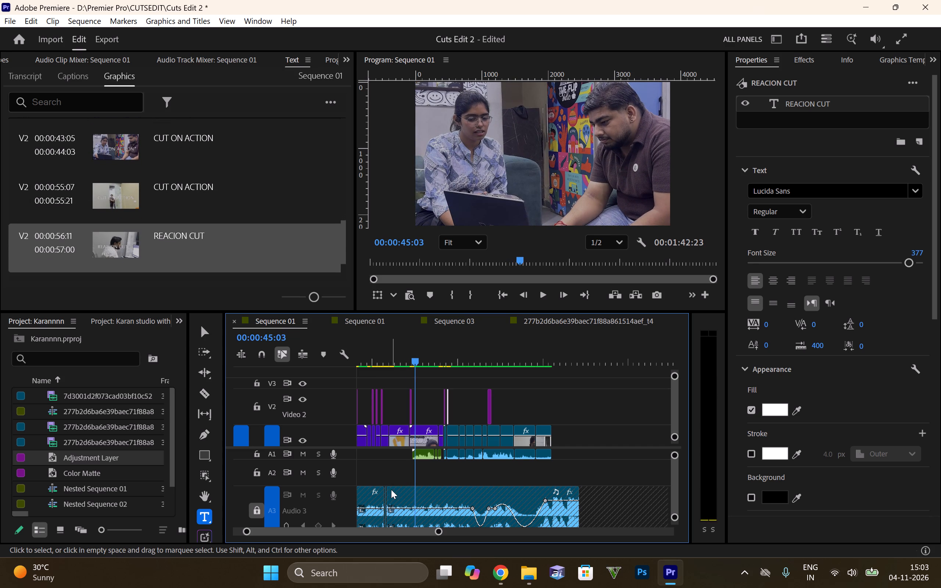
# Unlock track A3 and add a volume keyframe to the music clip at 00:00:44:05, where the A1 audio under NUTY3238.MOV begins.
pyautogui.keyDown('alt'); pyautogui.scroll(14, 384, 495); pyautogui.keyUp('alt')
pyautogui.moveTo(519, 361); pyautogui.dragTo(508, 359)
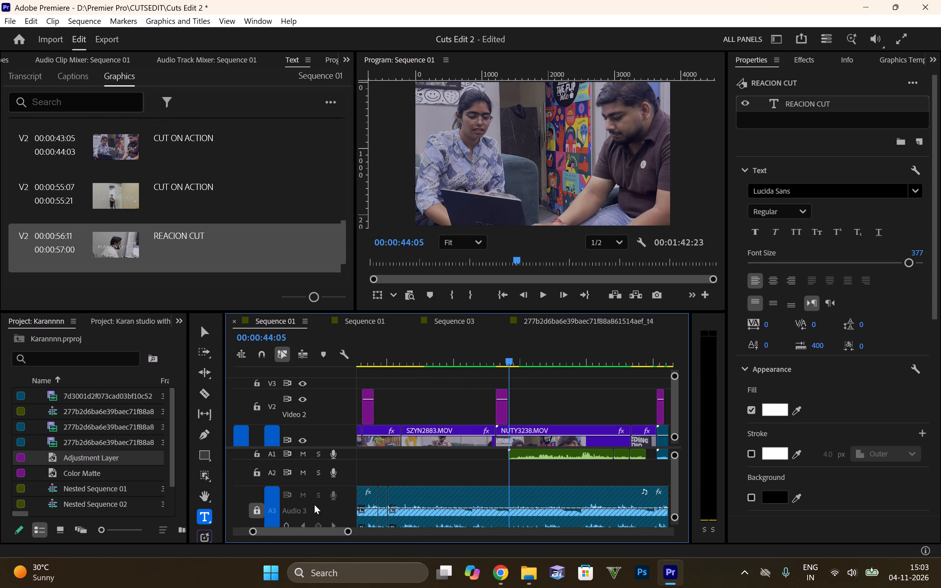
pyautogui.scroll(-1, 329, 499)
pyautogui.scroll(-2, 410, 453)
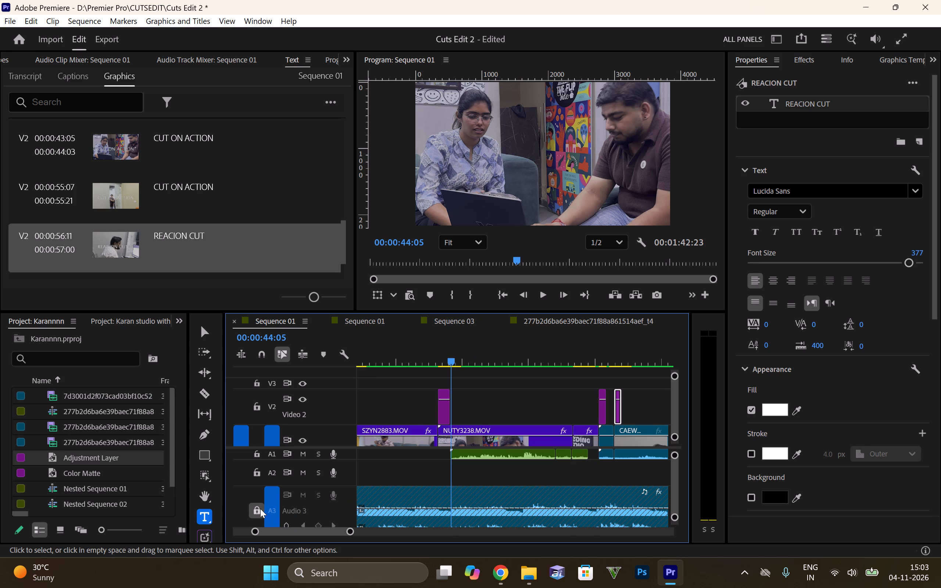
pyautogui.click(260, 509)
pyautogui.scroll(-2, 323, 503)
pyautogui.click(318, 521)
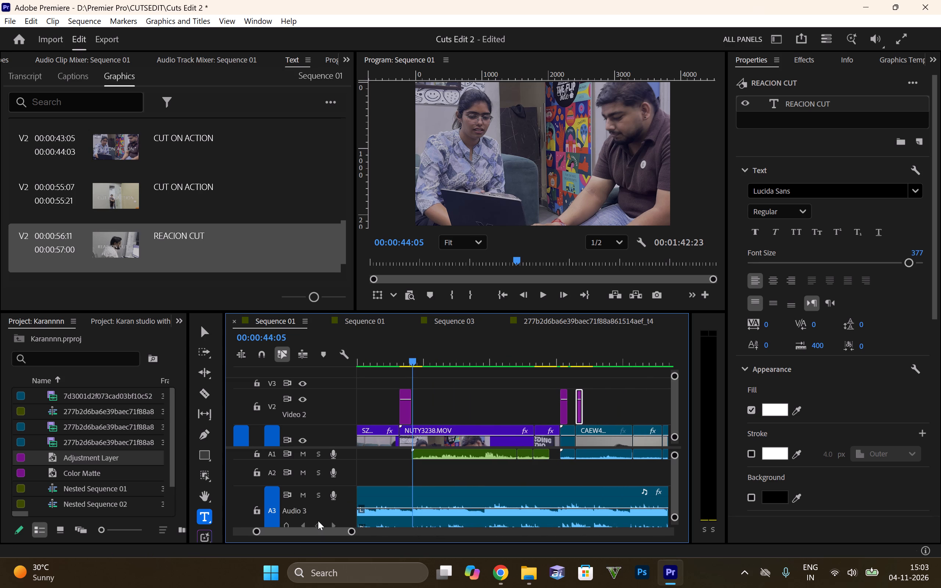
pyautogui.click(411, 513)
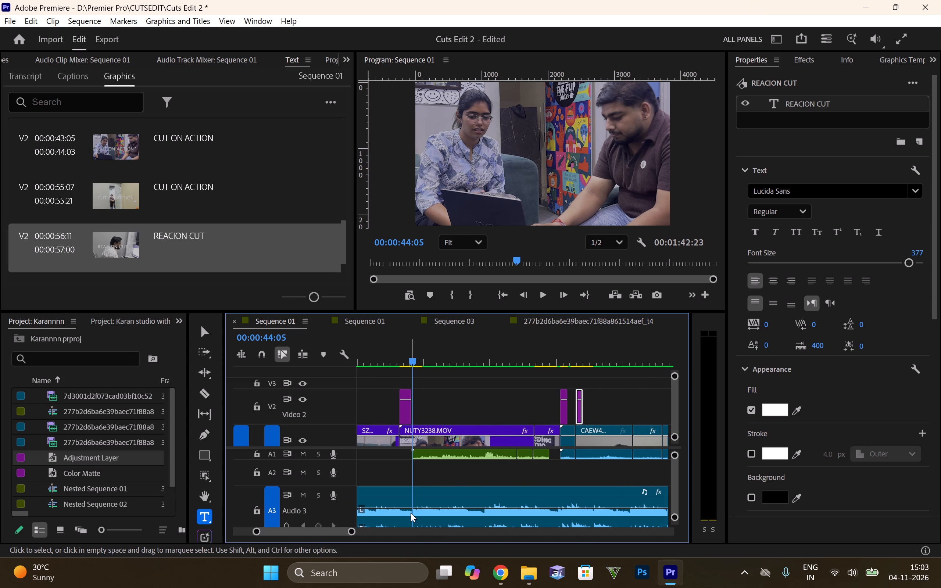
pyautogui.click(311, 524)
# Add a second volume keyframe to the A3 music clip at 00:00:52:00, near the end of NUTY3238.MOV.
pyautogui.press('space')
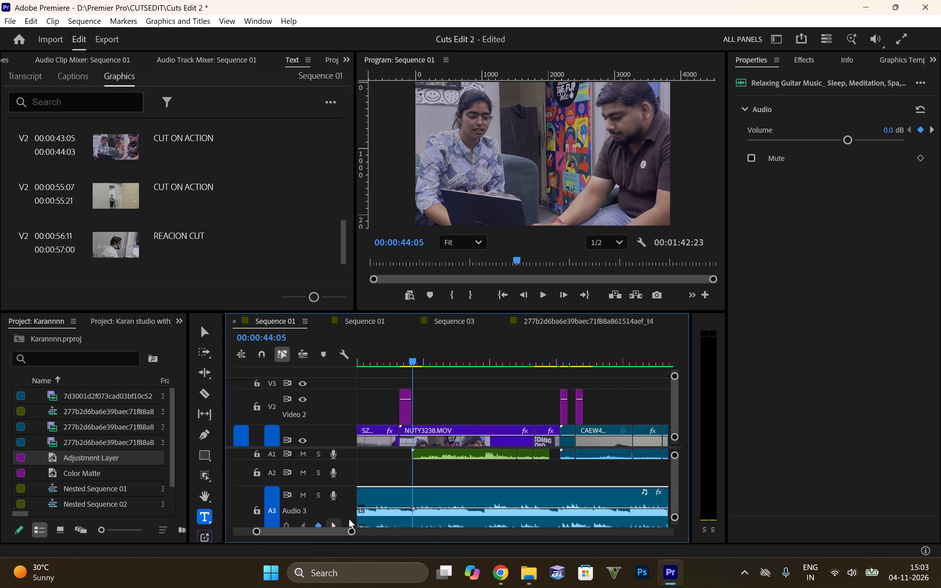
pyautogui.press('space')
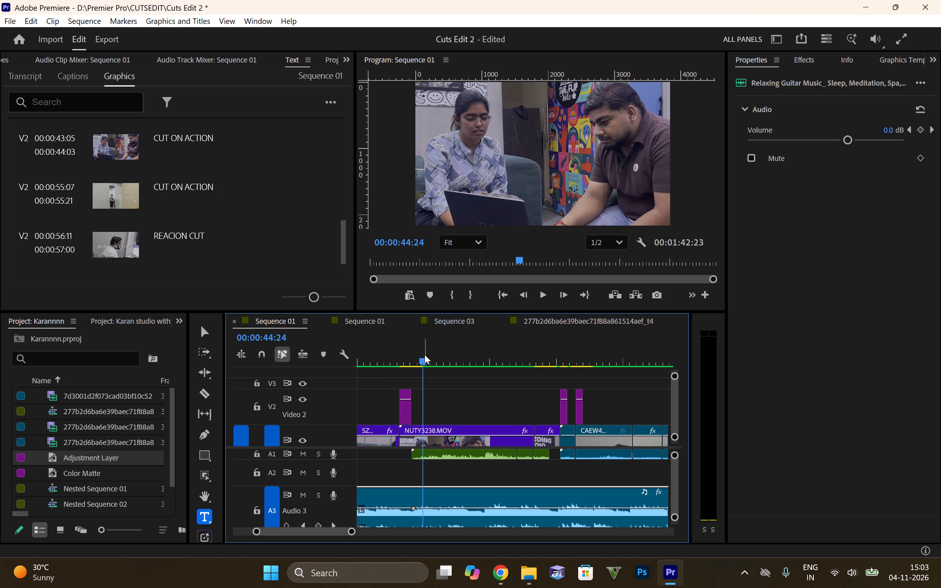
pyautogui.moveTo(425, 362); pyautogui.dragTo(549, 383)
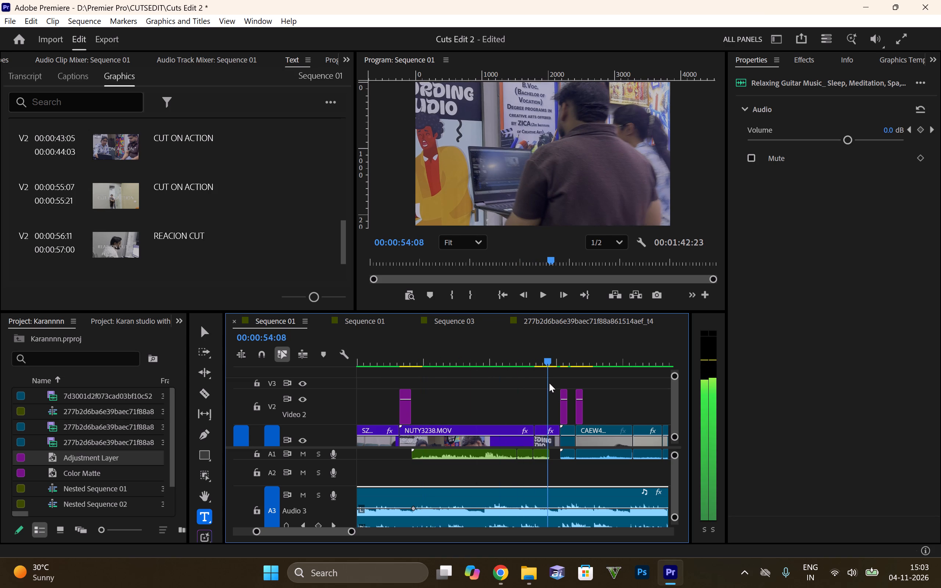
pyautogui.moveTo(549, 383); pyautogui.dragTo(551, 383)
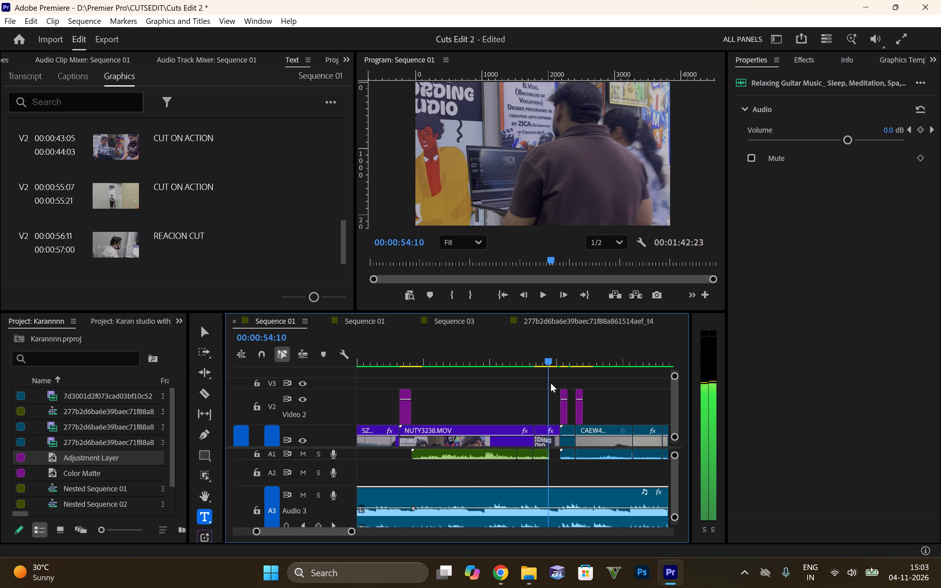
pyautogui.moveTo(551, 383); pyautogui.dragTo(545, 387)
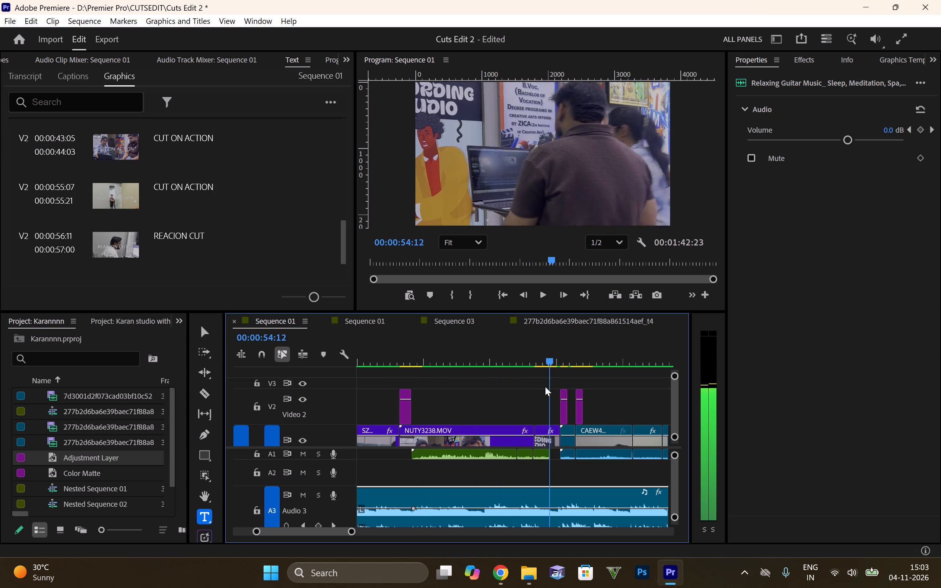
pyautogui.moveTo(545, 387); pyautogui.dragTo(520, 389)
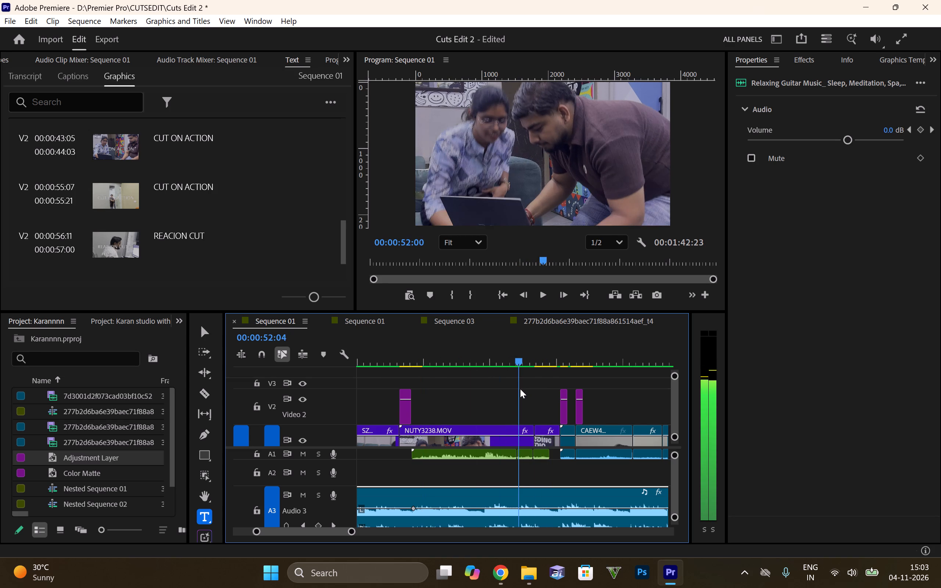
pyautogui.moveTo(520, 389); pyautogui.dragTo(519, 389)
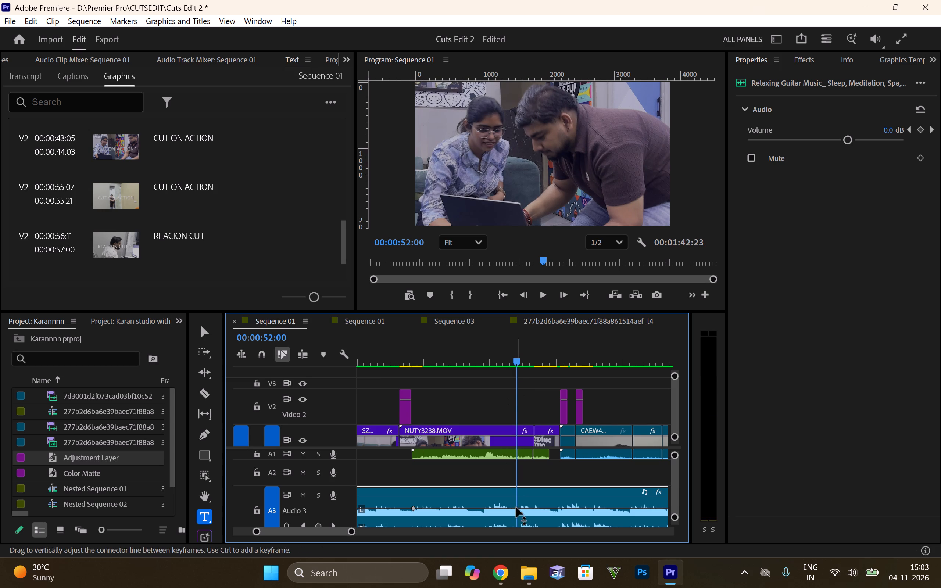
pyautogui.click(321, 523)
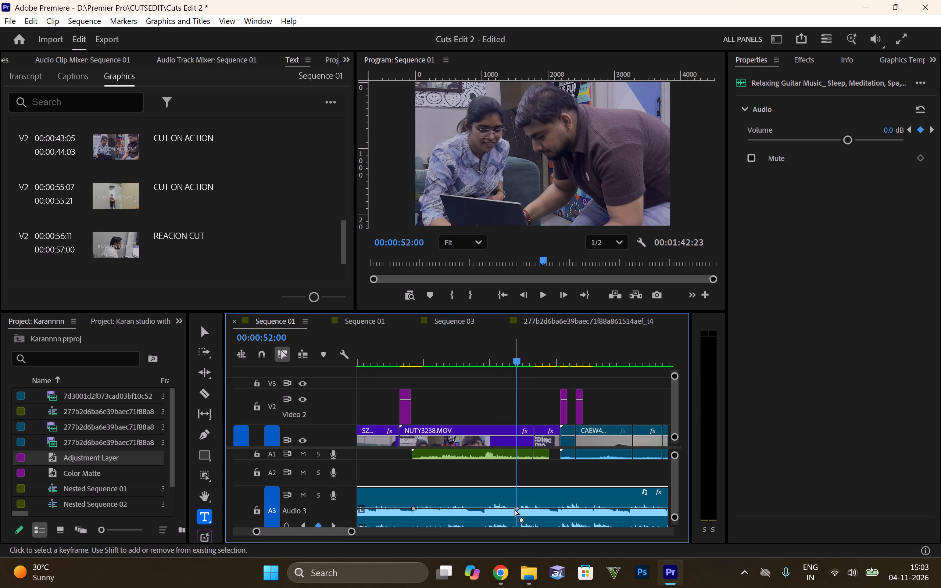
# Set the music keyframe at 00:00:52:00 to Bezier and bend the volume curve between the two keyframes into a deep dip.
pyautogui.rightClick(518, 509)
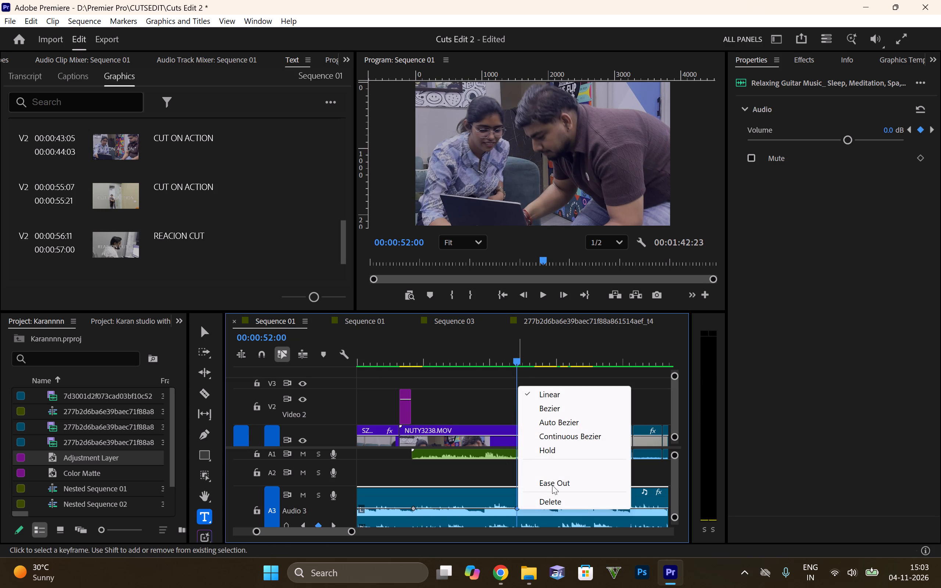
pyautogui.click(556, 413)
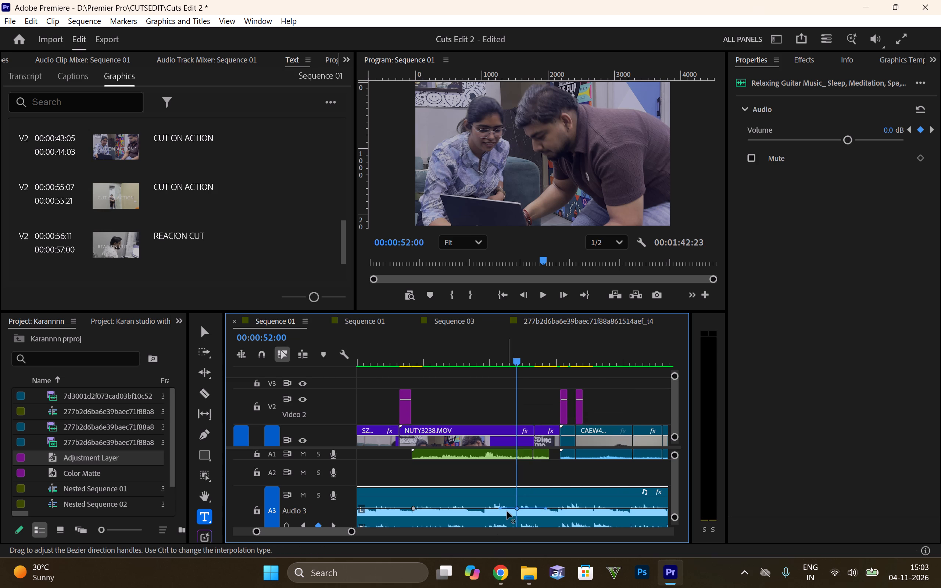
pyautogui.moveTo(500, 505); pyautogui.dragTo(487, 531)
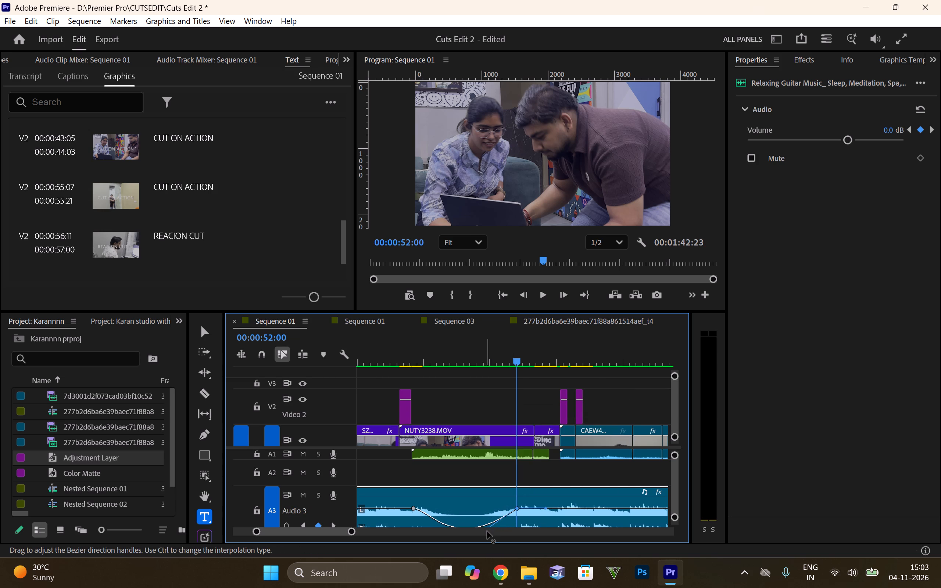
pyautogui.moveTo(487, 531); pyautogui.dragTo(484, 533)
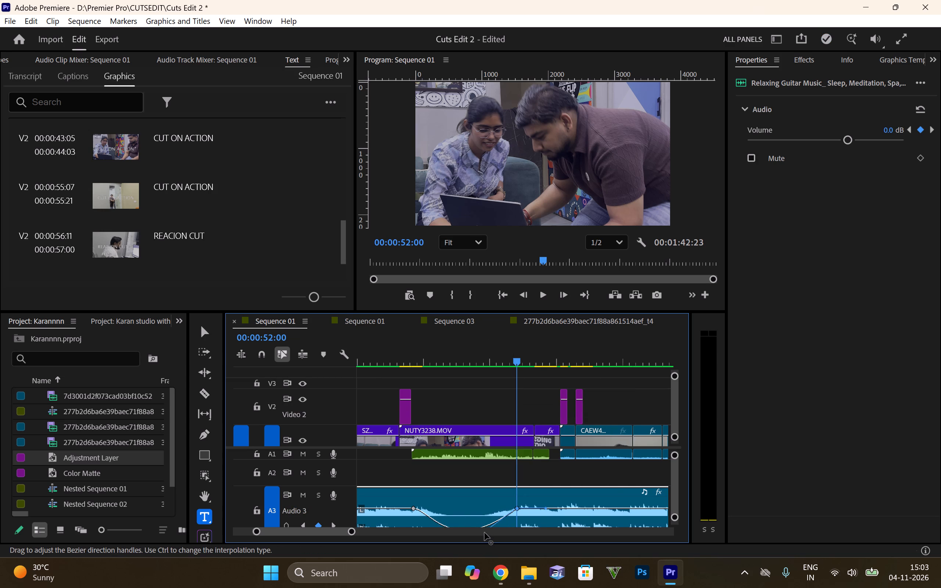
pyautogui.moveTo(484, 533); pyautogui.dragTo(483, 526)
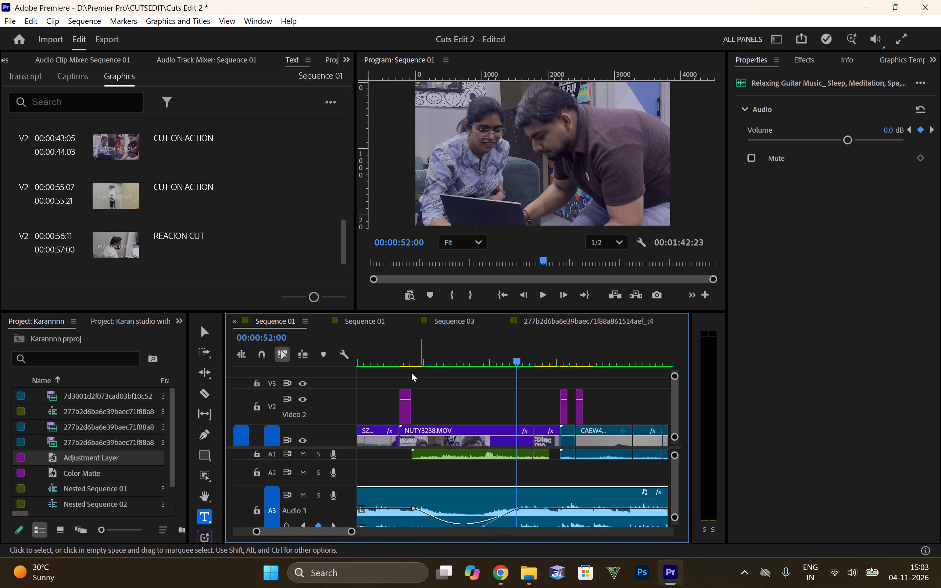
# Play back from SZYN2883.MOV into NUTY3238.MOV to check how the music dips under the A1 audio.
pyautogui.moveTo(379, 359); pyautogui.dragTo(375, 373)
pyautogui.press('space')
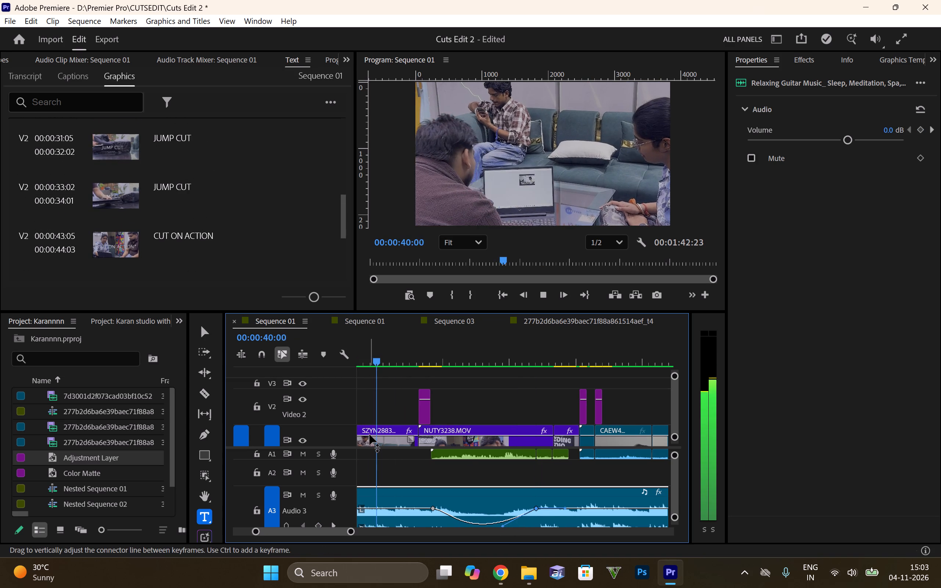
pyautogui.keyDown('alt'); pyautogui.scroll(-4, 397, 395); pyautogui.keyUp('alt')
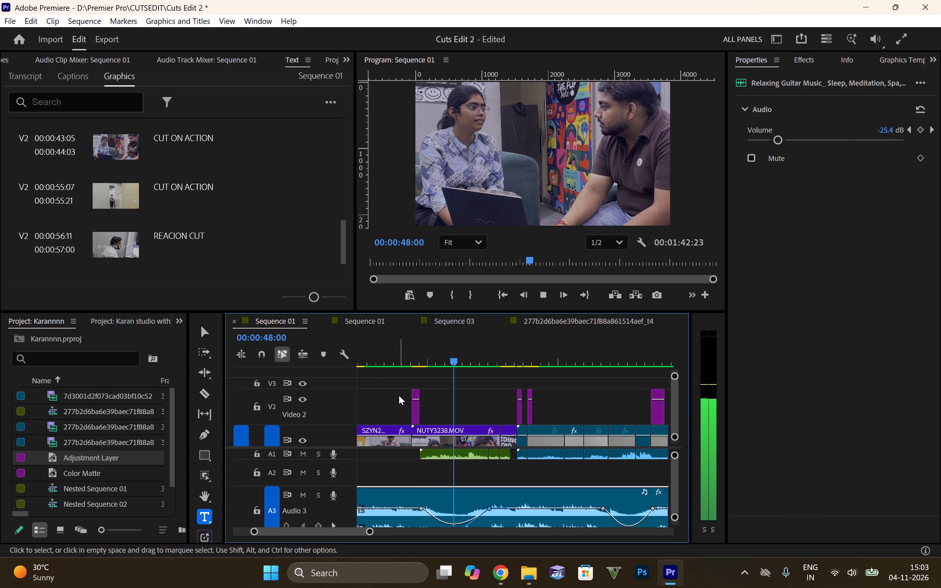
pyautogui.press('space')
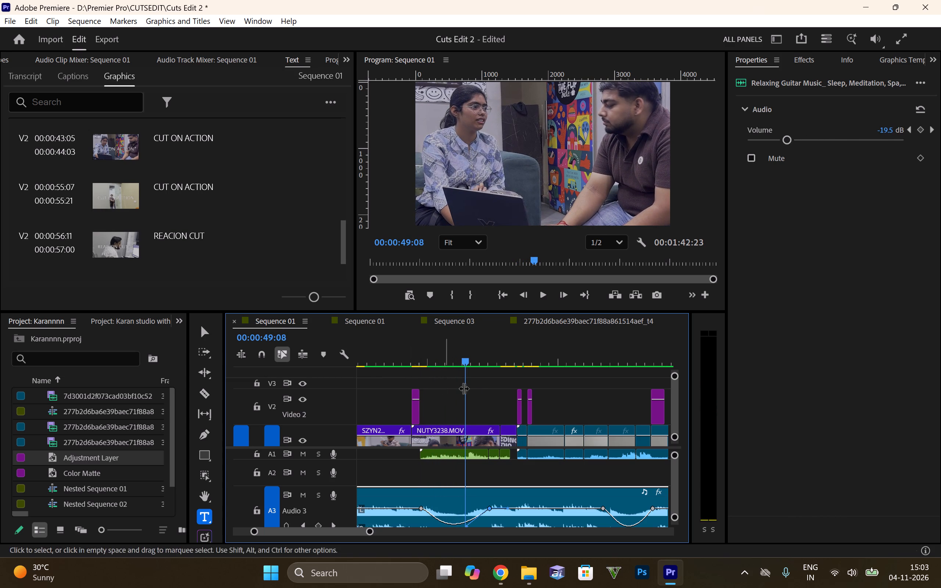
# Play and skim from the end of NUTY3238.MOV to the last clips, examining the titles, the J Cut section and the music level.
pyautogui.moveTo(474, 363); pyautogui.dragTo(497, 365)
pyautogui.press('space')
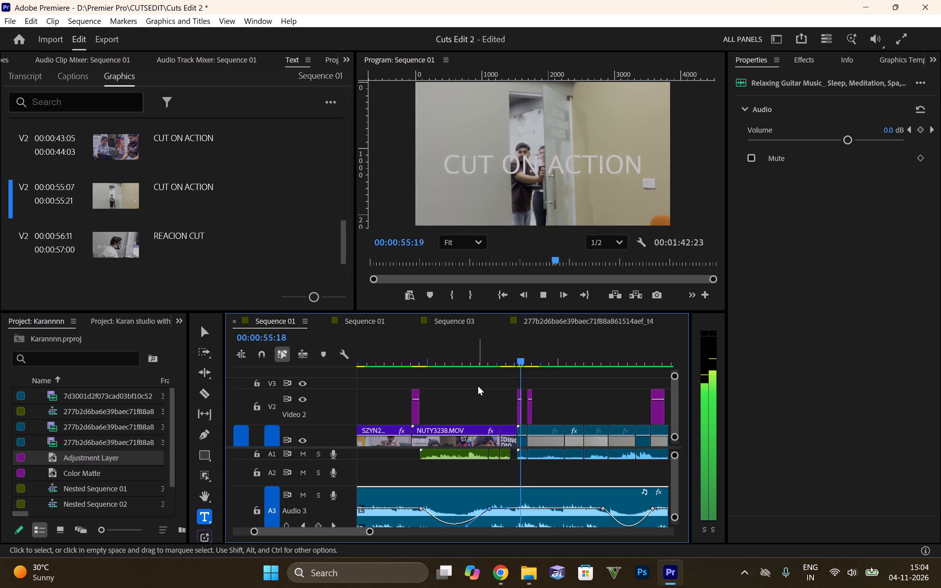
pyautogui.keyDown('alt'); pyautogui.scroll(-6, 478, 386); pyautogui.keyUp('alt')
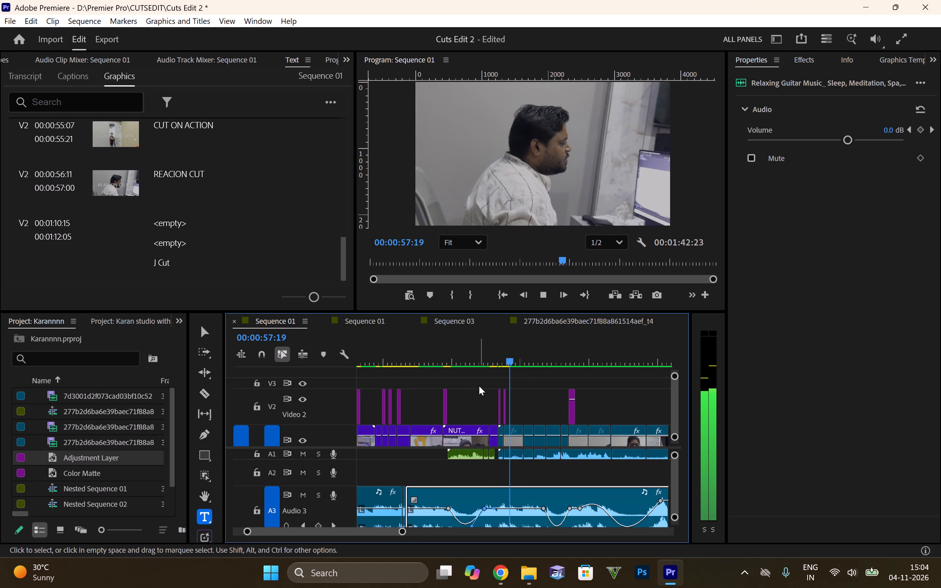
pyautogui.press('space')
pyautogui.keyDown('alt'); pyautogui.scroll(-8, 479, 386); pyautogui.keyUp('alt')
pyautogui.press('space')
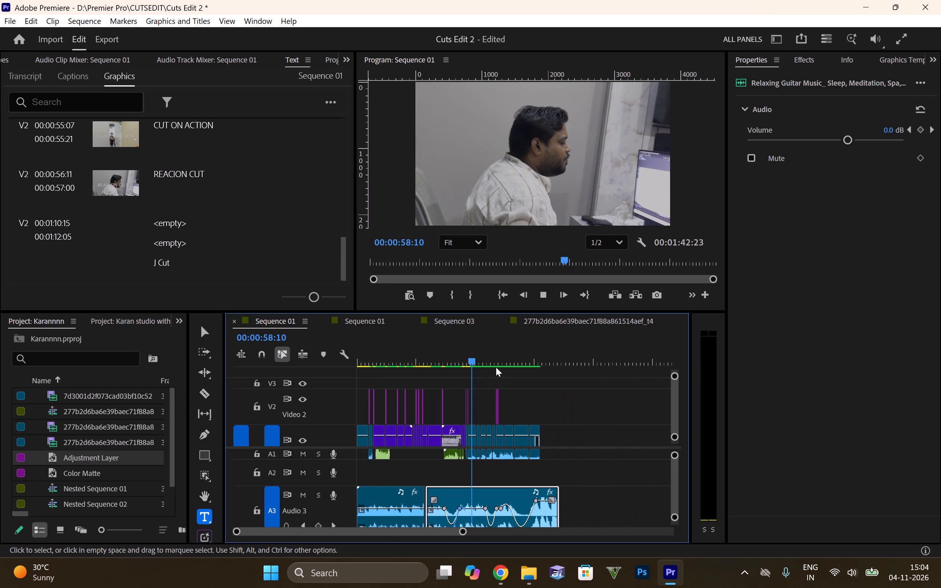
pyautogui.moveTo(491, 363); pyautogui.dragTo(505, 365)
pyautogui.press('space')
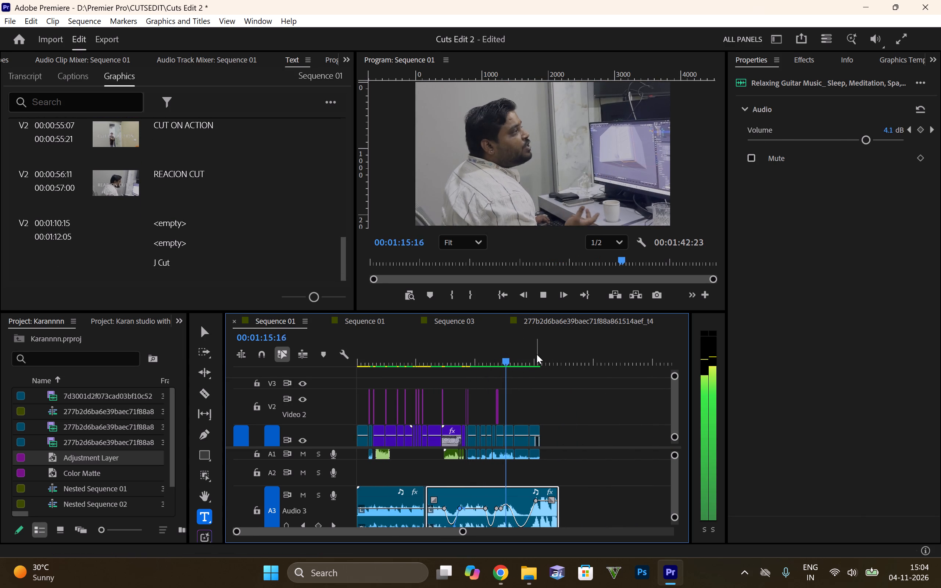
pyautogui.click(522, 366)
pyautogui.moveTo(535, 355); pyautogui.dragTo(539, 354)
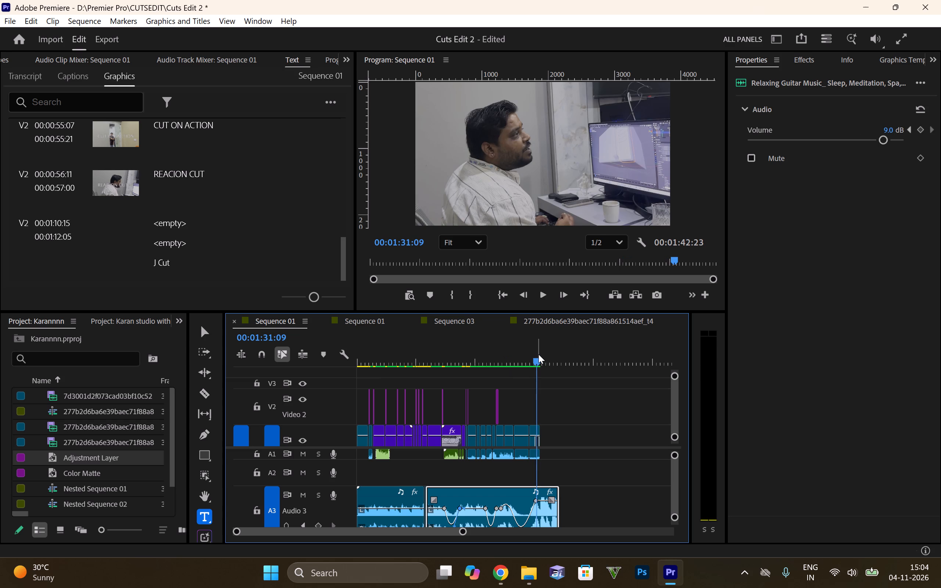
# Add a fade-out to the end of the A3 music clip, starting just before the last video clip ends, and listen to it.
pyautogui.press('space')
pyautogui.keyDown('alt'); pyautogui.scroll(7, 543, 423); pyautogui.keyUp('alt')
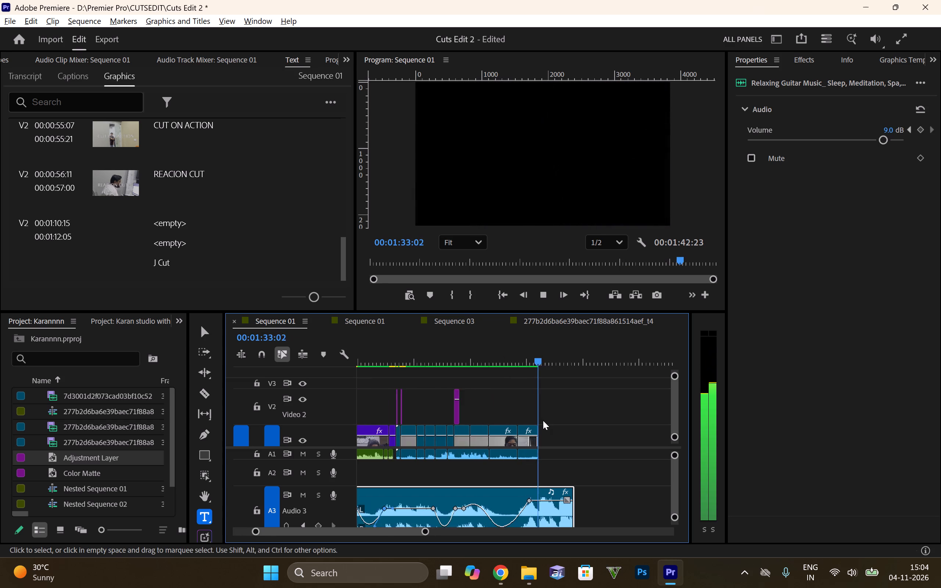
pyautogui.keyDown('alt'); pyautogui.scroll(7, 543, 420); pyautogui.keyUp('alt')
pyautogui.moveTo(611, 501); pyautogui.dragTo(518, 502)
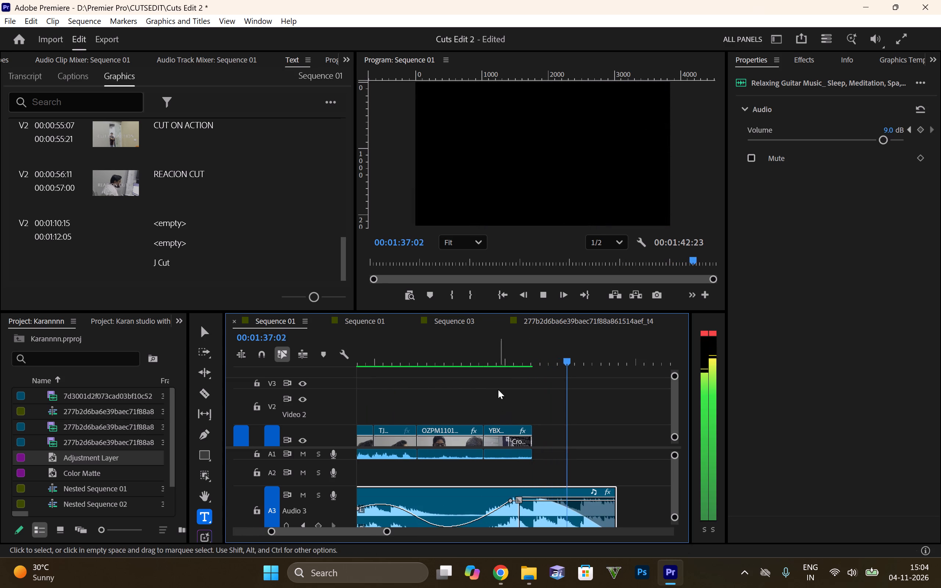
pyautogui.press('space')
pyautogui.scroll(-4, 492, 359)
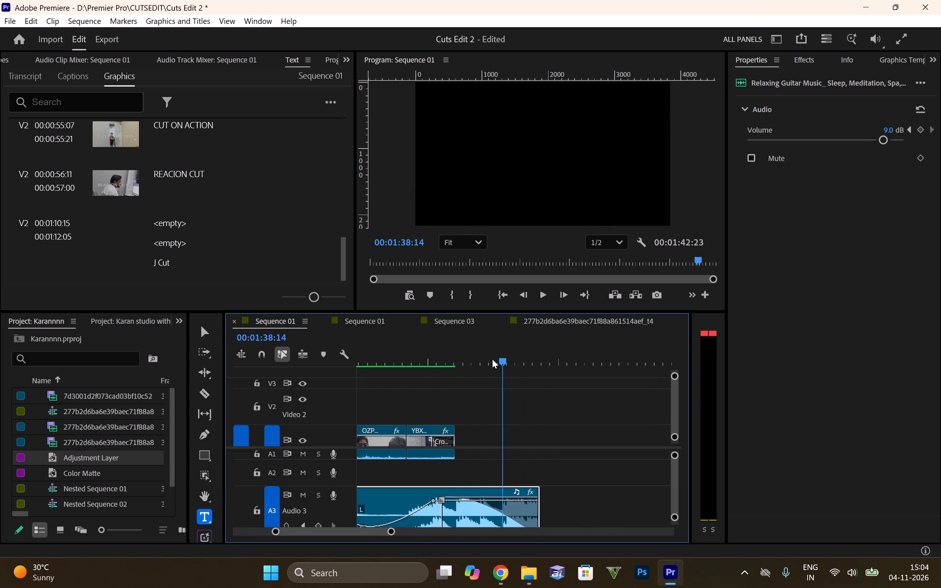
pyautogui.press('space')
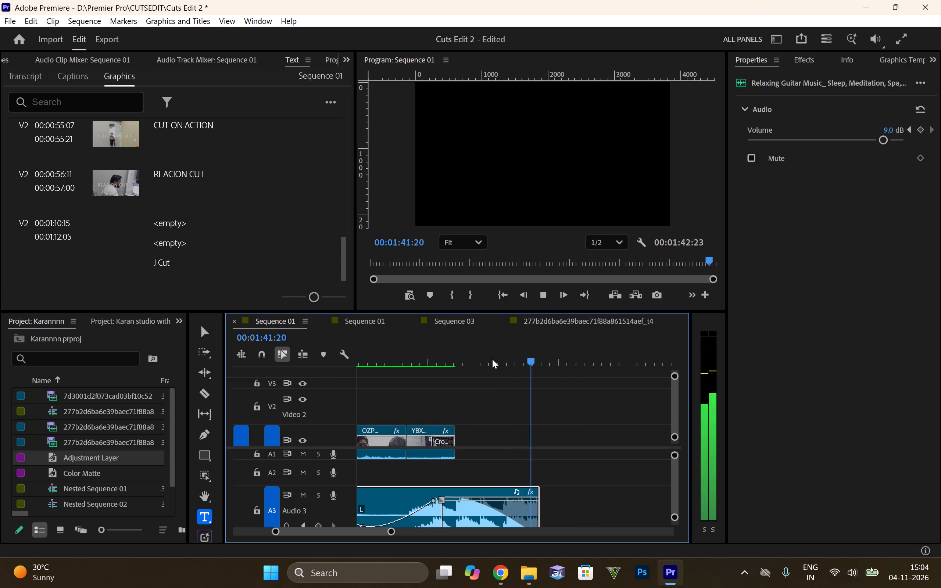
pyautogui.press('space')
# Start the A3 music clip's fade-out slightly earlier and reshape its cosine curve to fall off faster.
pyautogui.moveTo(492, 359); pyautogui.dragTo(407, 347)
pyautogui.press('space')
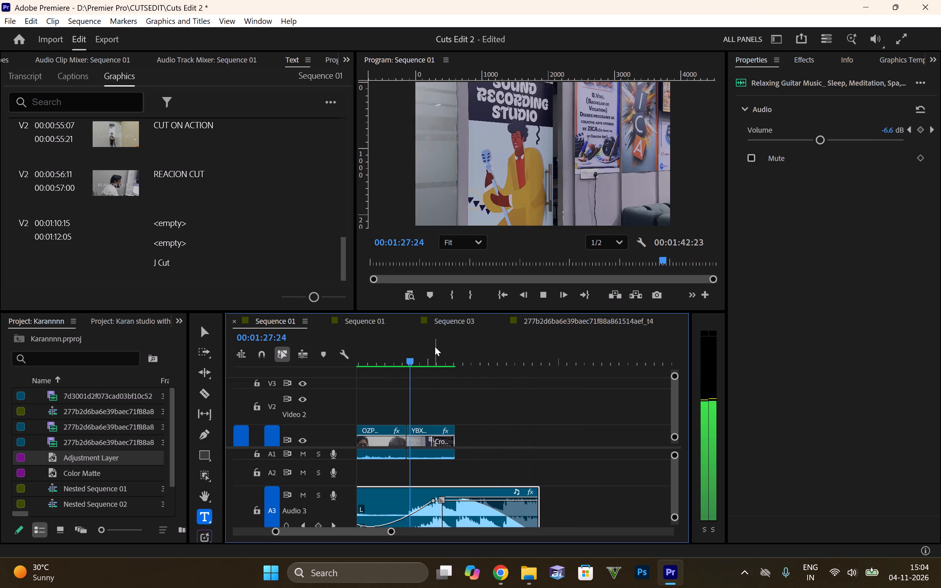
pyautogui.press('space')
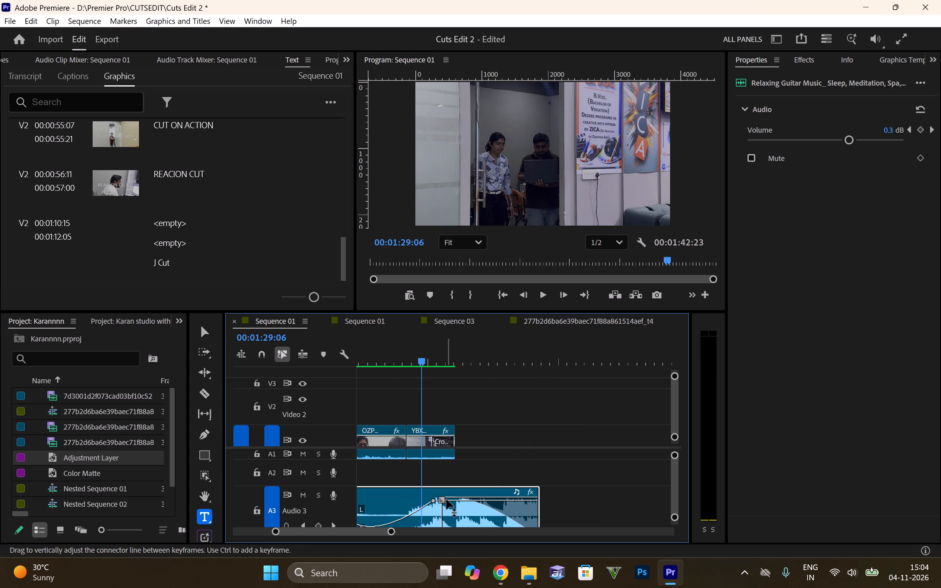
pyautogui.moveTo(443, 499); pyautogui.dragTo(428, 519)
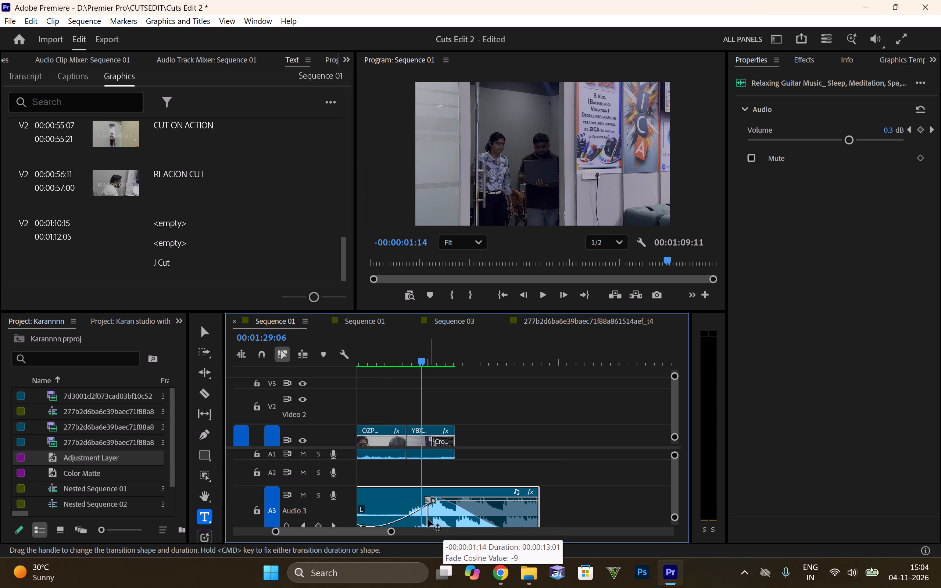
pyautogui.moveTo(428, 519); pyautogui.dragTo(430, 527)
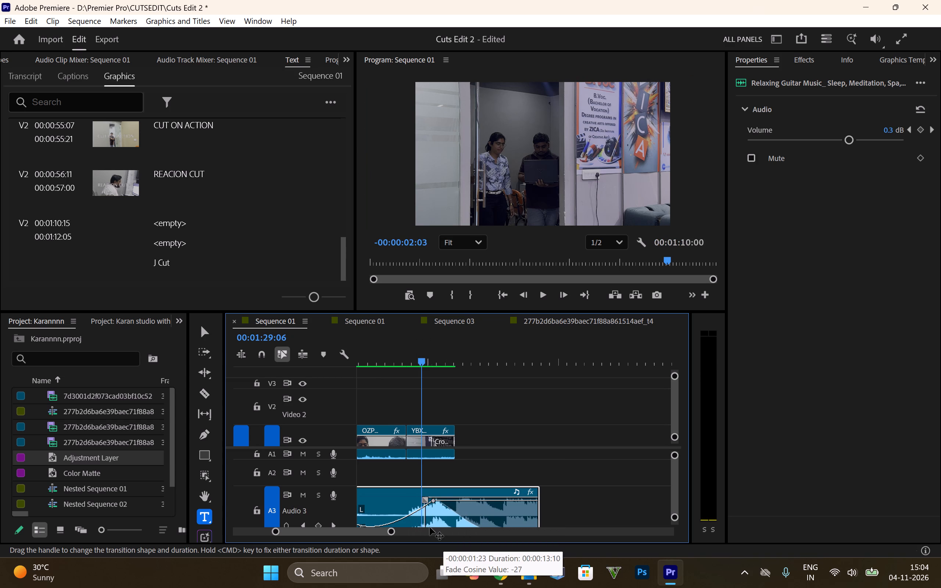
pyautogui.moveTo(430, 527); pyautogui.dragTo(440, 527)
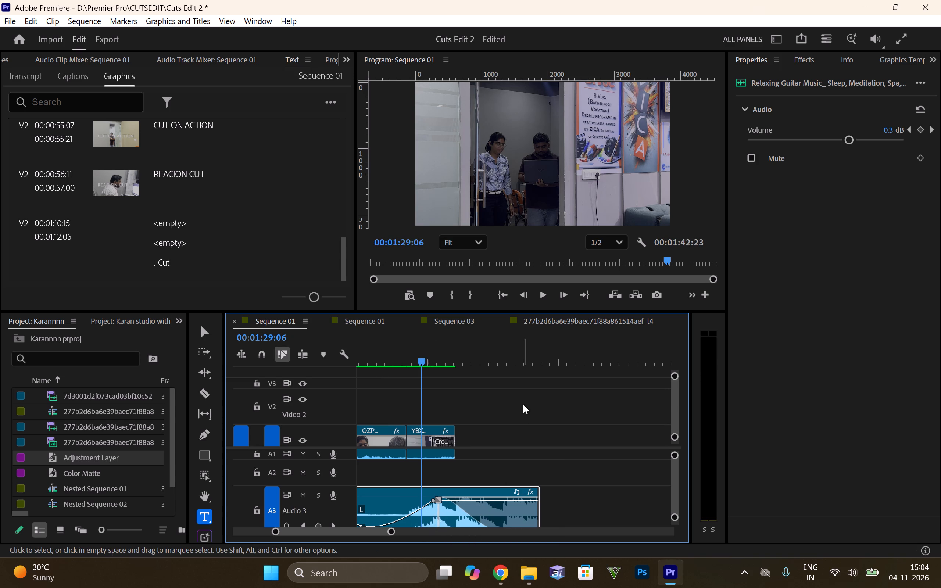
# Play back from the last clips into the black ending to check how the A3 music fades out.
pyautogui.moveTo(403, 359); pyautogui.dragTo(382, 359)
pyautogui.press('space')
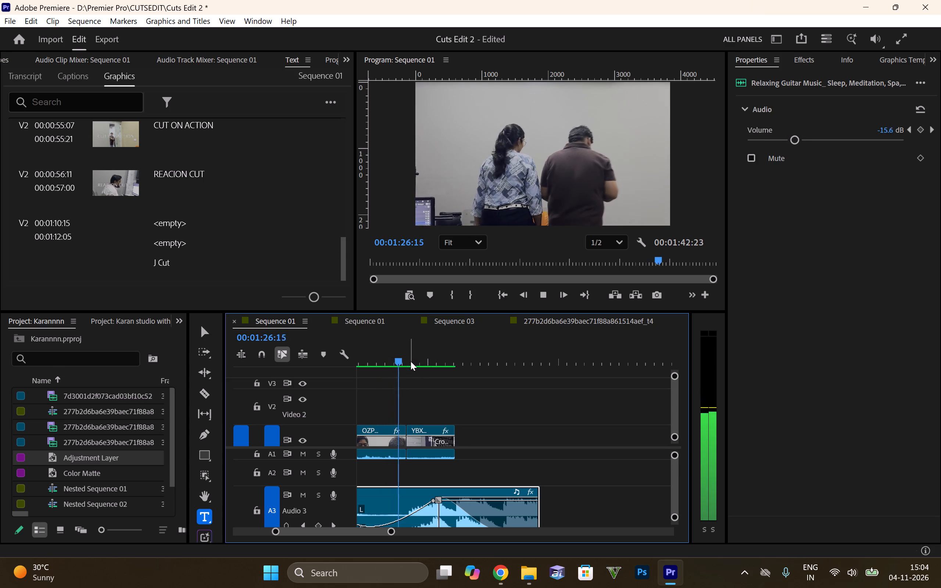
pyautogui.click(427, 366)
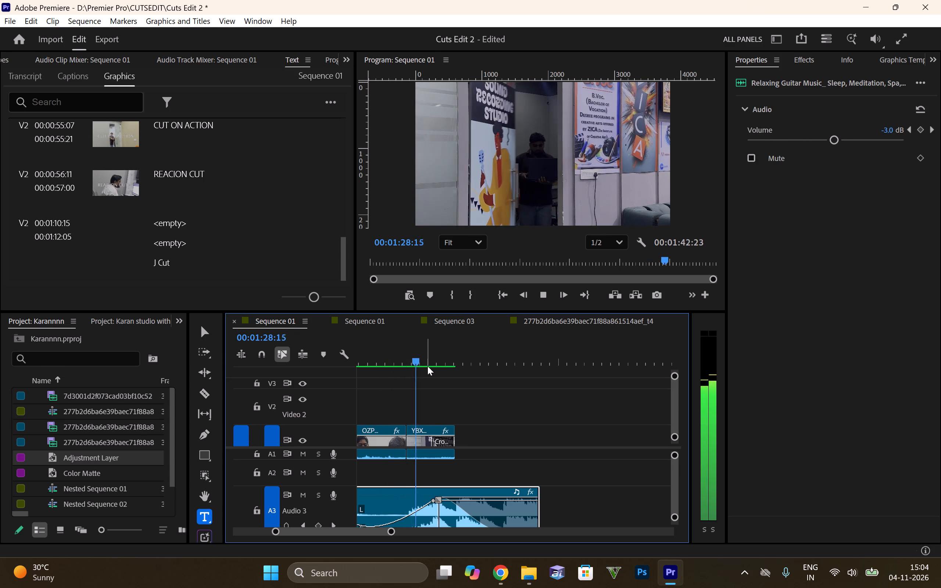
pyautogui.click(429, 361)
pyautogui.press('space')
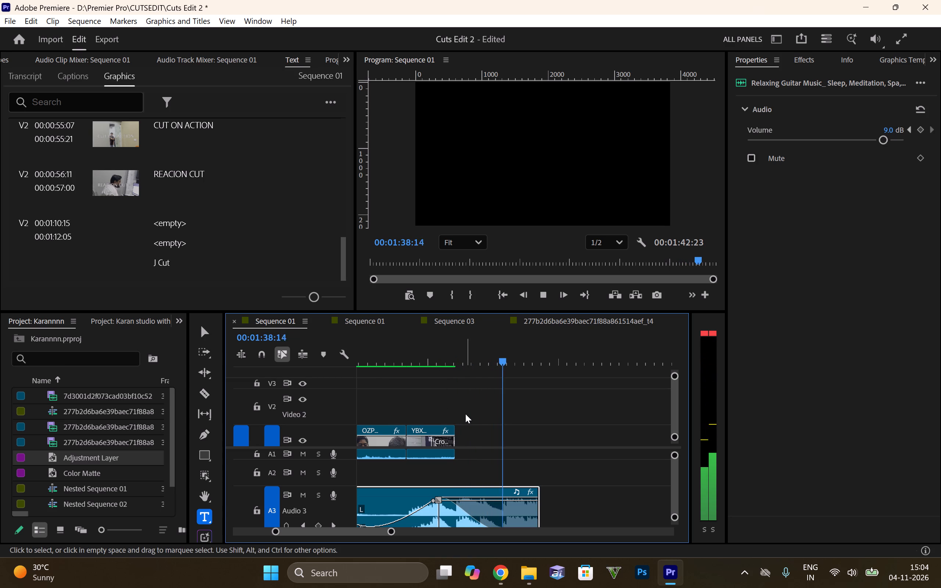
pyautogui.press('space')
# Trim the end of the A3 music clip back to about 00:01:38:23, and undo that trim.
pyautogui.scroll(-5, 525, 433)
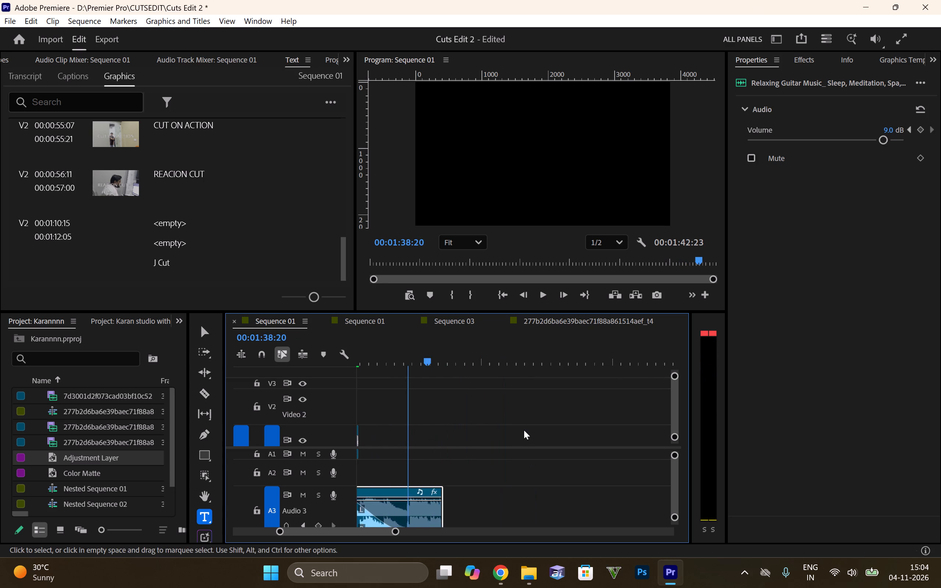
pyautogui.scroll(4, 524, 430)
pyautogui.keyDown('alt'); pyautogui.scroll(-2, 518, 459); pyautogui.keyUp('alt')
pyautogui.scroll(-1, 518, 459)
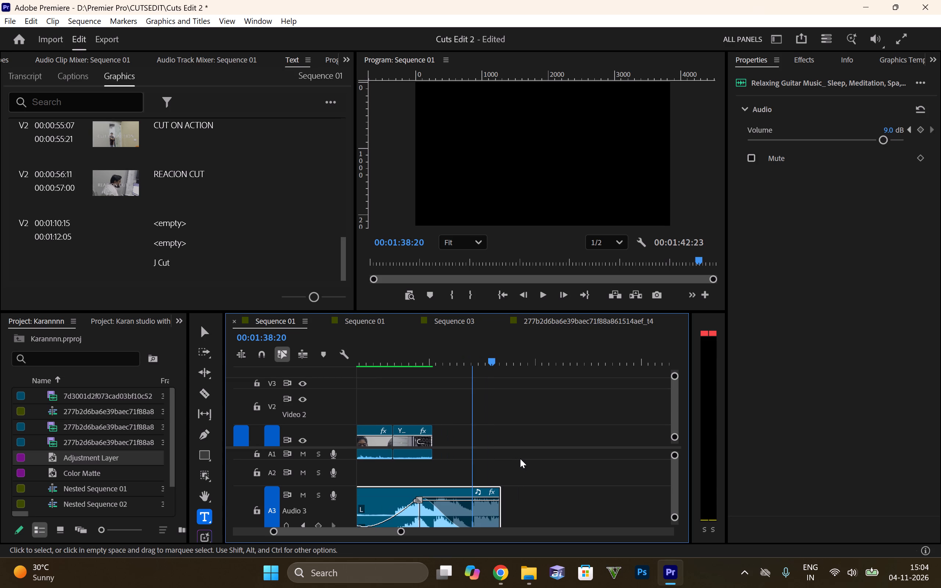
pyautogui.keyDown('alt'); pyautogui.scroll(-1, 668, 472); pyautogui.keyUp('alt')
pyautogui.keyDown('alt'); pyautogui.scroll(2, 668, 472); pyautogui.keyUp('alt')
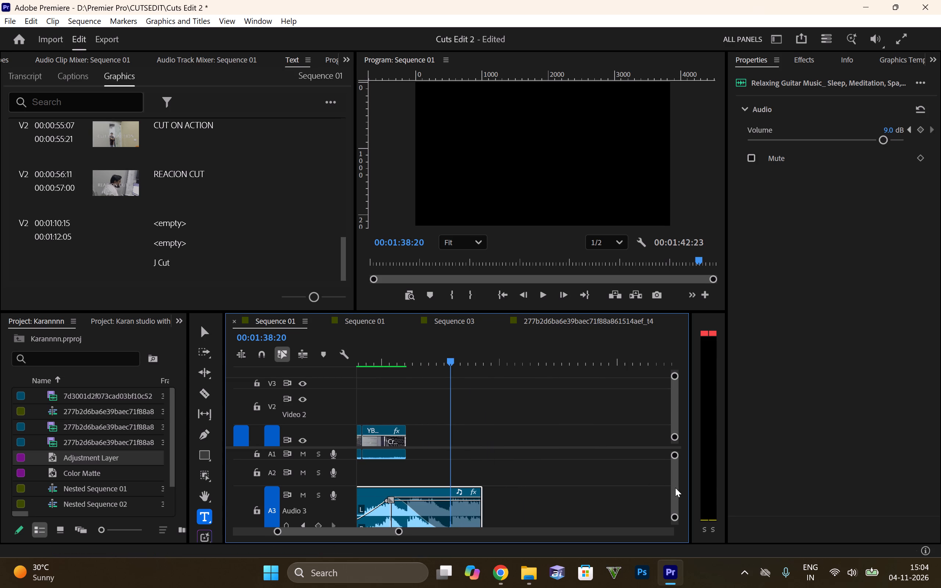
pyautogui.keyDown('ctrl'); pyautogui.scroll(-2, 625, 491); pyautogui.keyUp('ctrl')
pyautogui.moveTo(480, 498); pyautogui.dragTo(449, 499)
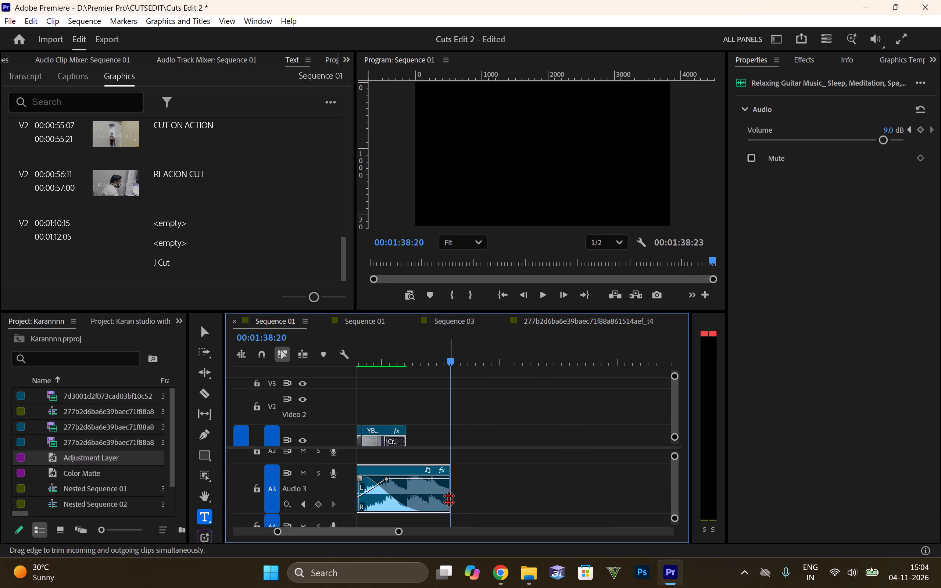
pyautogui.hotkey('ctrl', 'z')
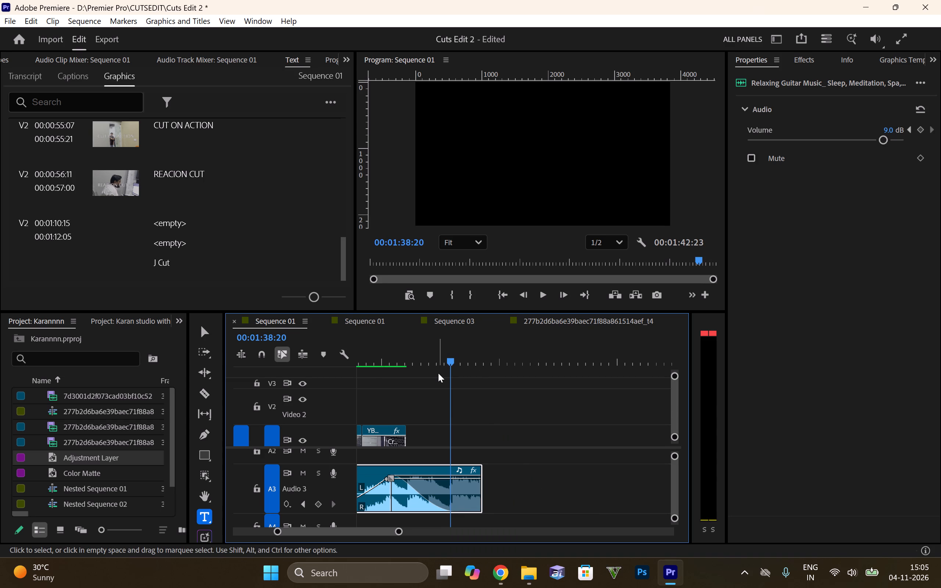
# Return the playhead to the start of Sequence 01 and reduce the V1 and V2 tracks to a compact height.
pyautogui.moveTo(452, 359); pyautogui.dragTo(36, 396)
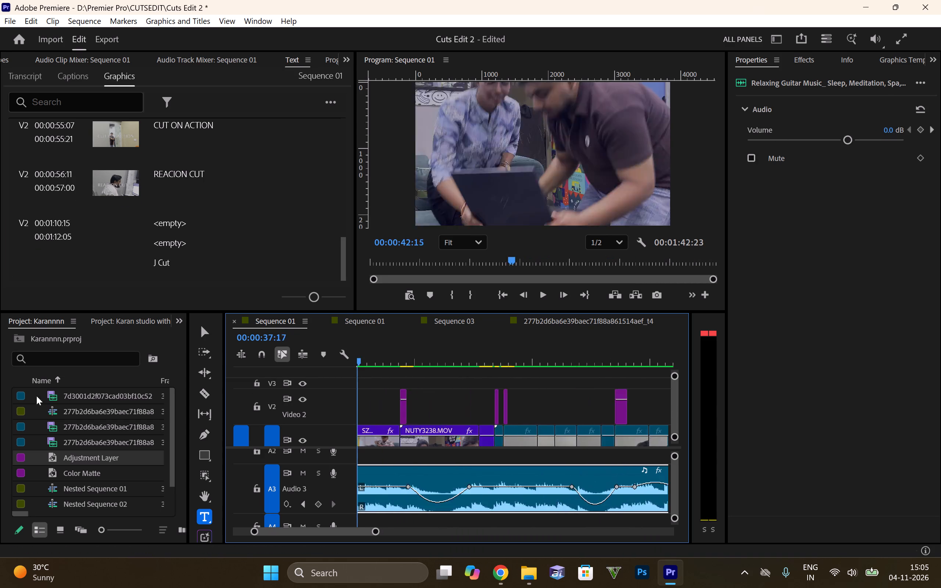
pyautogui.moveTo(36, 396); pyautogui.dragTo(0, 417)
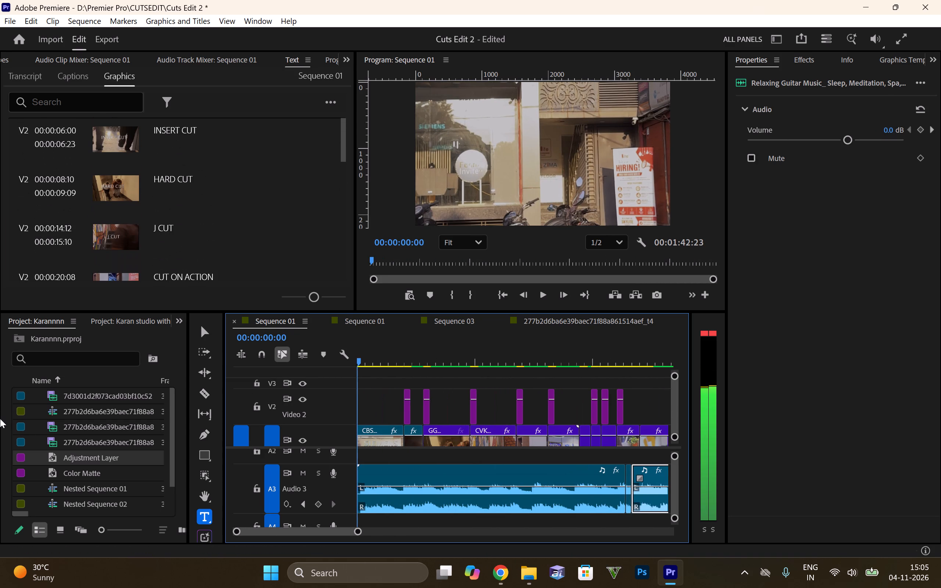
pyautogui.keyDown('alt'); pyautogui.scroll(-3, 392, 391); pyautogui.keyUp('alt')
pyautogui.keyDown('alt'); pyautogui.scroll(2, 353, 378); pyautogui.keyUp('alt')
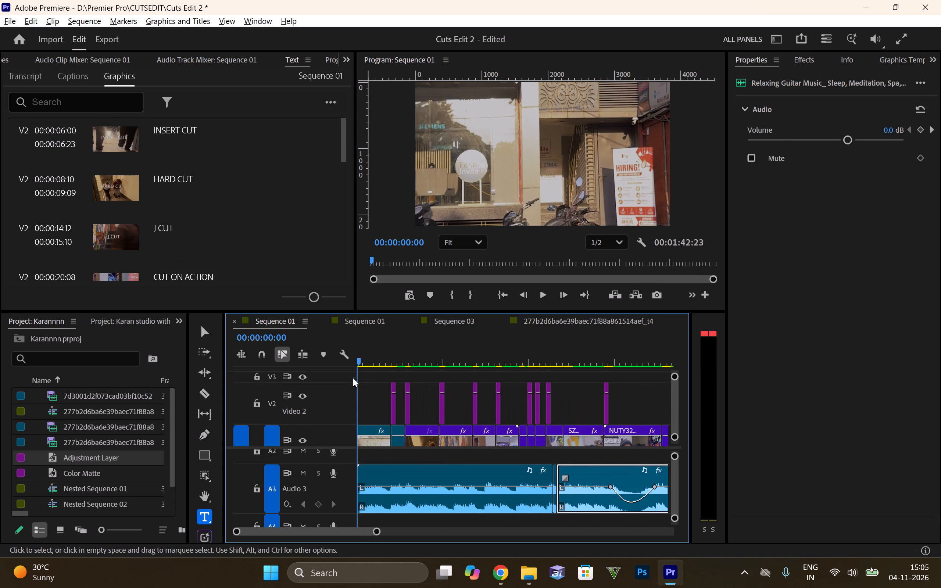
pyautogui.keyDown('alt'); pyautogui.scroll(2, 353, 378); pyautogui.keyUp('alt')
pyautogui.keyDown('alt'); pyautogui.scroll(-4, 362, 374); pyautogui.keyUp('alt')
pyautogui.keyDown('alt'); pyautogui.scroll(4, 364, 377); pyautogui.keyUp('alt')
pyautogui.keyDown('alt'); pyautogui.scroll(-2, 373, 393); pyautogui.keyUp('alt')
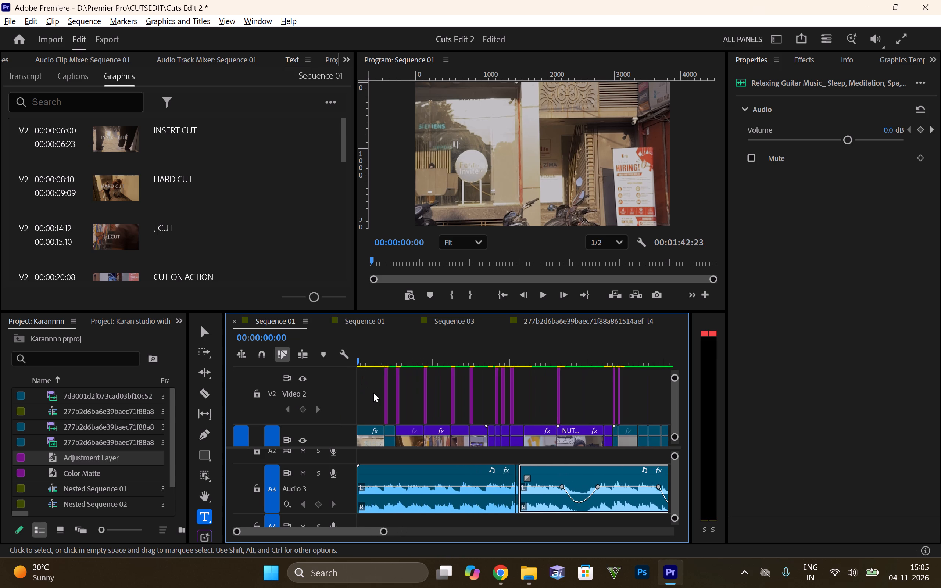
pyautogui.keyDown('alt'); pyautogui.scroll(-1, 370, 361); pyautogui.keyUp('alt')
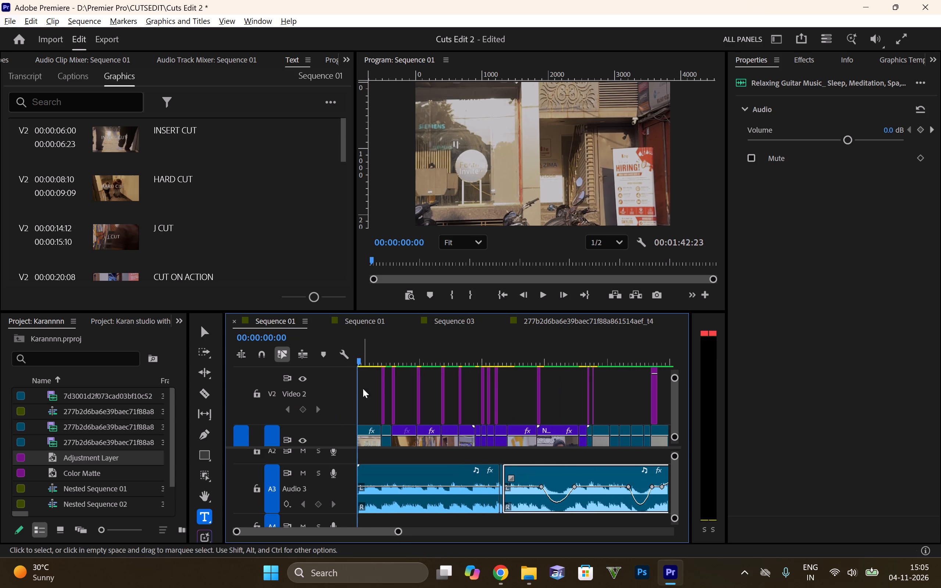
pyautogui.keyDown('alt'); pyautogui.scroll(-8, 342, 392); pyautogui.keyUp('alt')
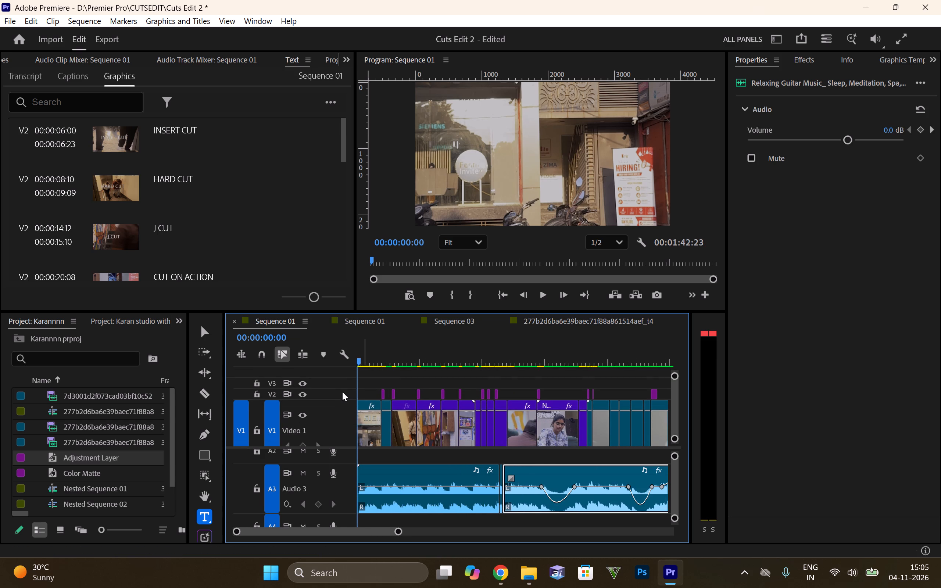
pyautogui.keyDown('alt'); pyautogui.scroll(-8, 340, 423); pyautogui.keyUp('alt')
pyautogui.keyDown('alt'); pyautogui.scroll(1, 340, 423); pyautogui.keyUp('alt')
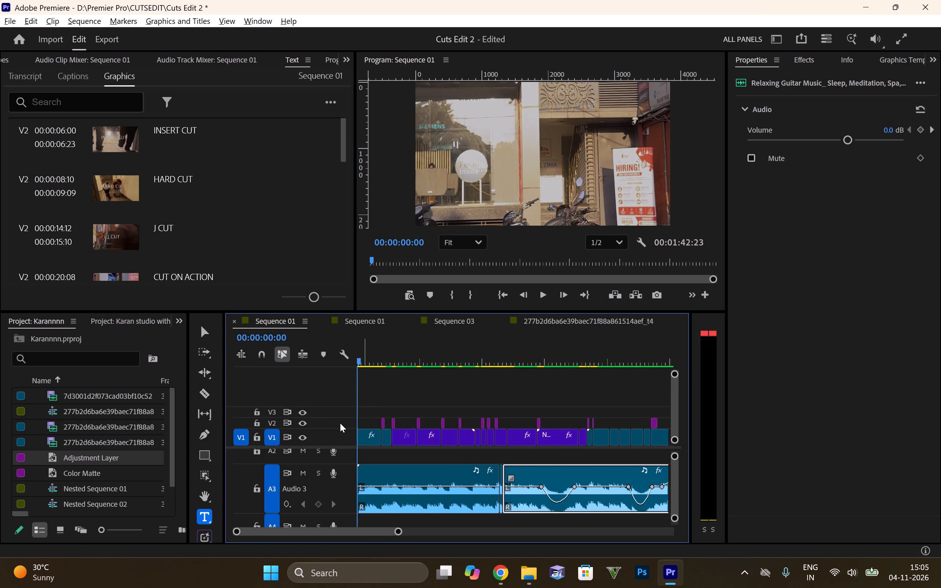
# Reduce the A3 and A4 track heights so the whole sequence and all its tracks fit in the timeline.
pyautogui.keyDown('alt'); pyautogui.scroll(-4, 343, 485); pyautogui.keyUp('alt')
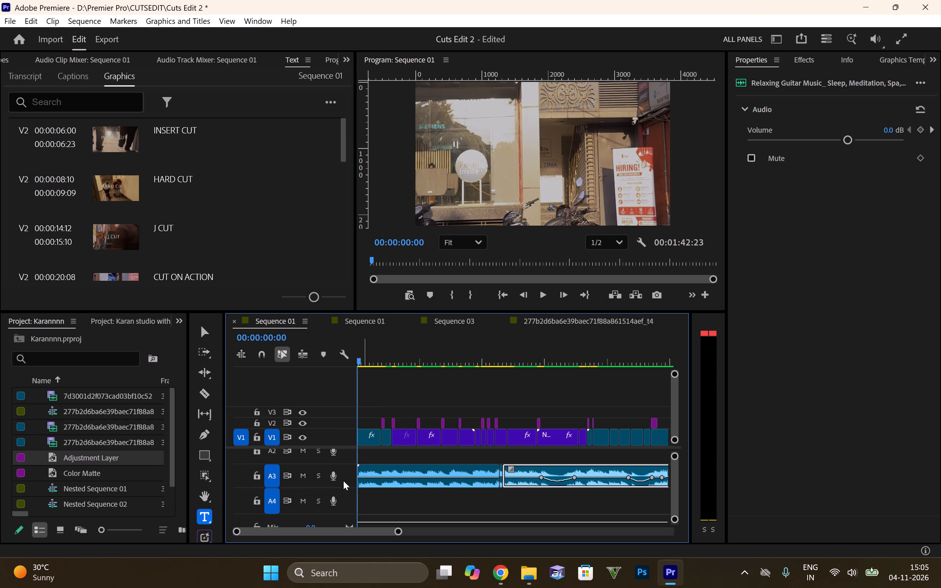
pyautogui.scroll(-4, 361, 472)
pyautogui.scroll(7, 391, 442)
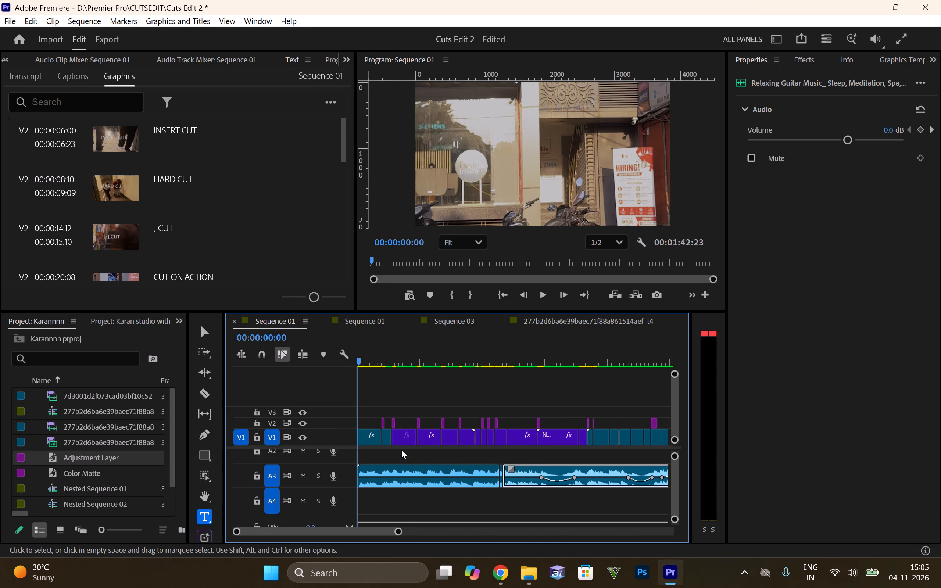
pyautogui.scroll(2, 401, 449)
pyautogui.scroll(-4, 390, 505)
pyautogui.scroll(6, 386, 499)
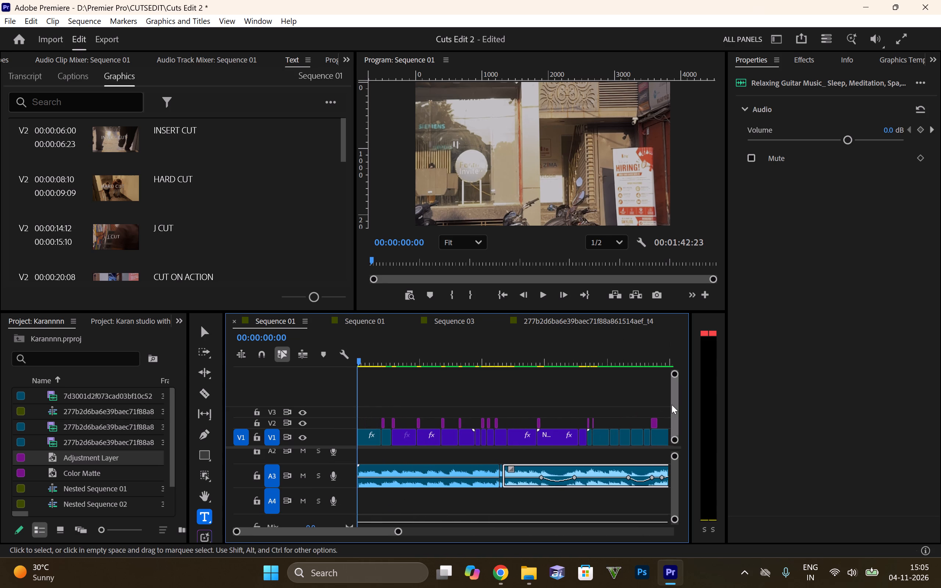
pyautogui.keyDown('alt'); pyautogui.scroll(-4, 672, 405); pyautogui.keyUp('alt')
pyautogui.keyDown('alt'); pyautogui.scroll(4, 672, 405); pyautogui.keyUp('alt')
pyautogui.scroll(-4, 362, 508)
pyautogui.scroll(5, 372, 502)
pyautogui.scroll(-3, 351, 494)
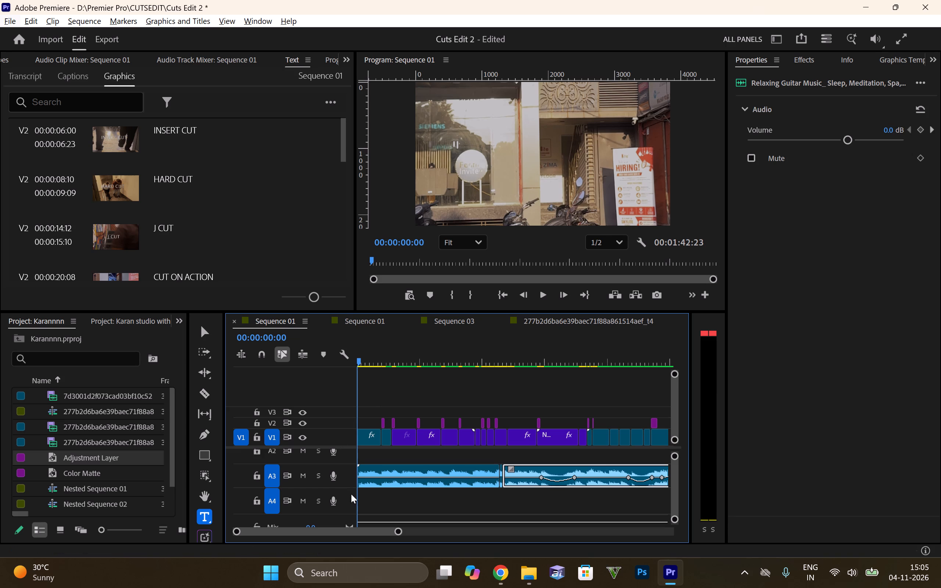
pyautogui.scroll(5, 351, 494)
pyautogui.keyDown('alt'); pyautogui.scroll(-8, 351, 494); pyautogui.keyUp('alt')
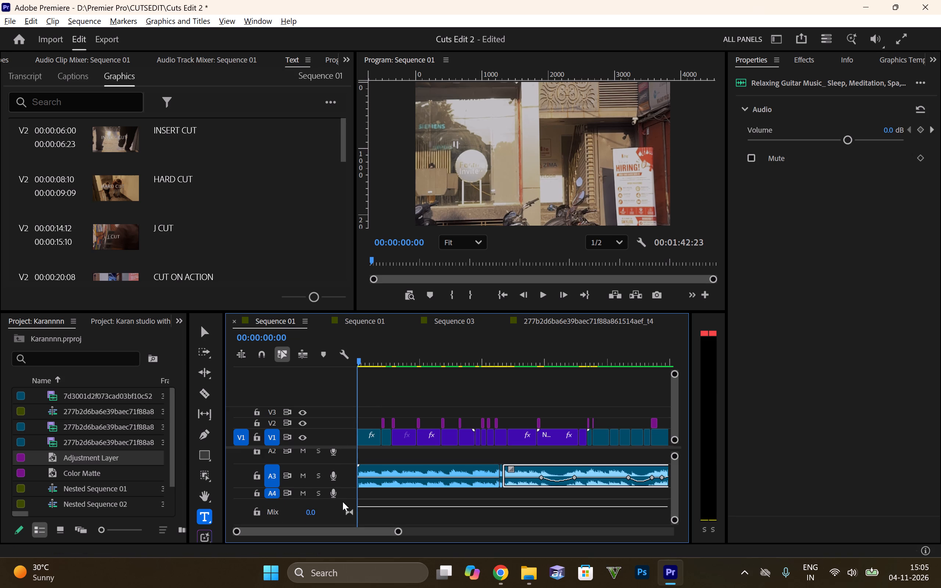
pyautogui.keyDown('alt'); pyautogui.scroll(-5, 343, 502); pyautogui.keyUp('alt')
pyautogui.keyDown('alt'); pyautogui.scroll(-5, 431, 492); pyautogui.keyUp('alt')
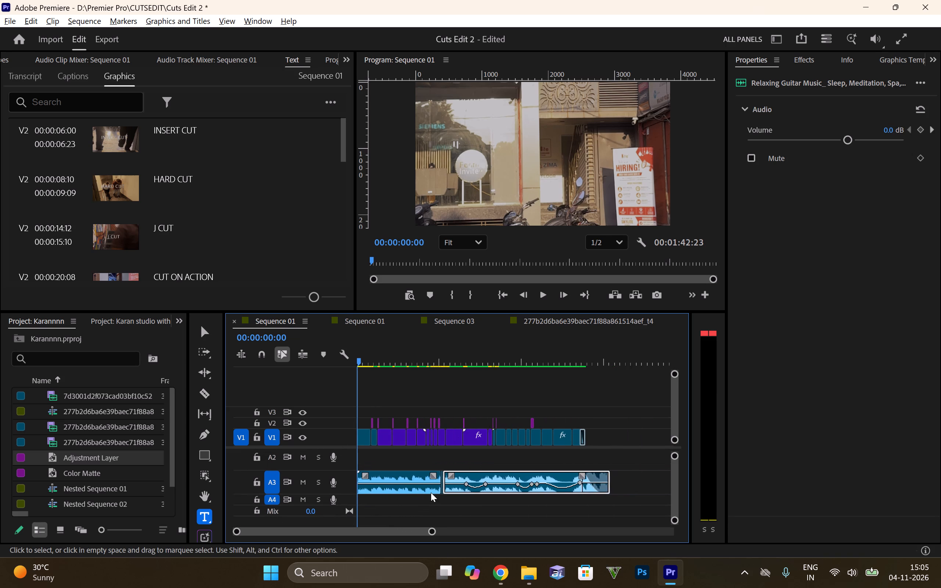
pyautogui.keyDown('alt'); pyautogui.scroll(-1, 431, 492); pyautogui.keyUp('alt')
# Render Sequence 01 from In to Out with the playhead at 00:00:00:00, and stop the playback that follows.
pyautogui.moveTo(371, 361); pyautogui.dragTo(266, 364)
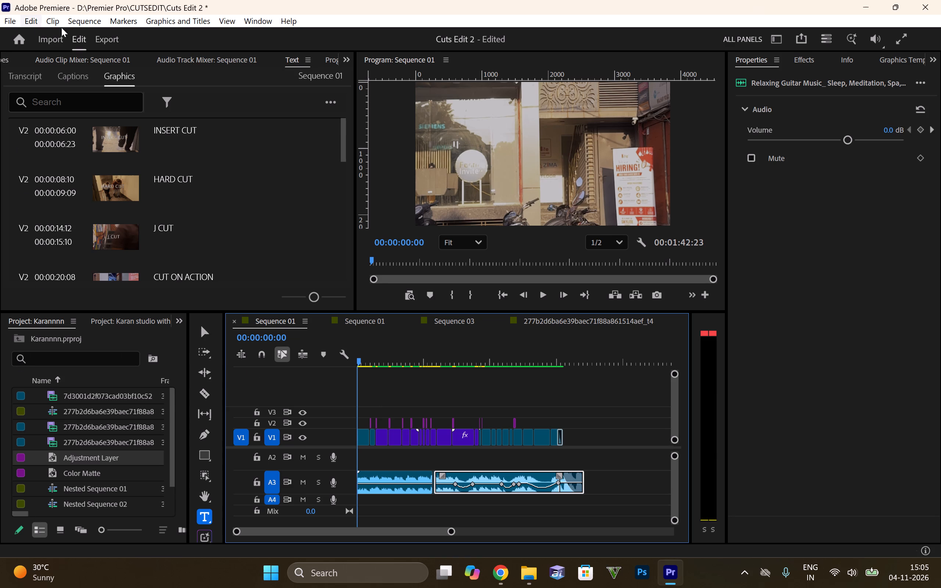
pyautogui.click(75, 26)
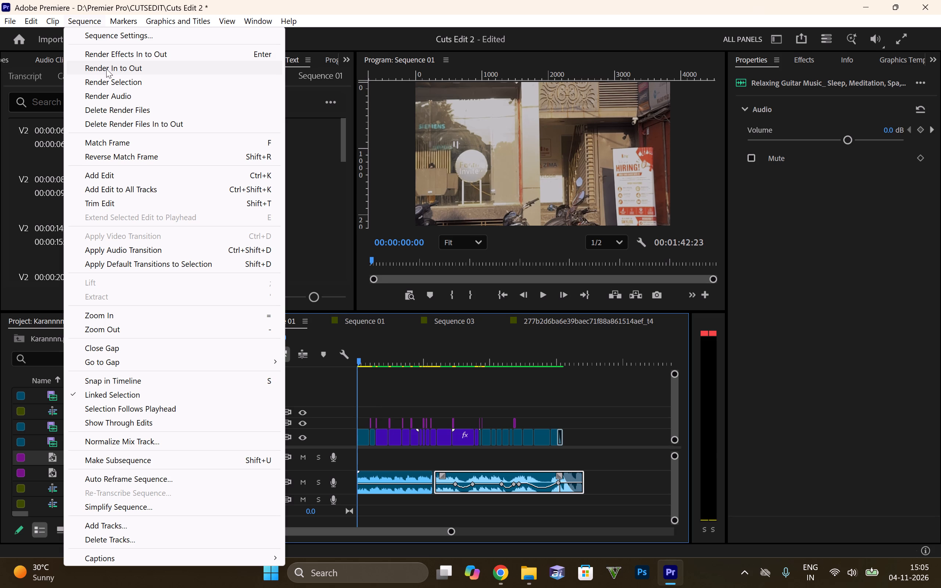
pyautogui.click(106, 69)
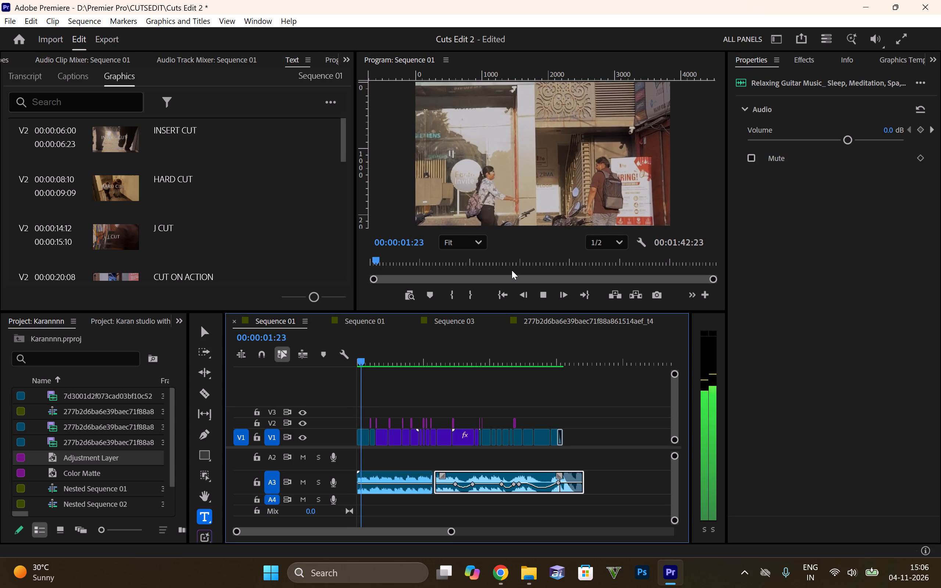
pyautogui.press('space')
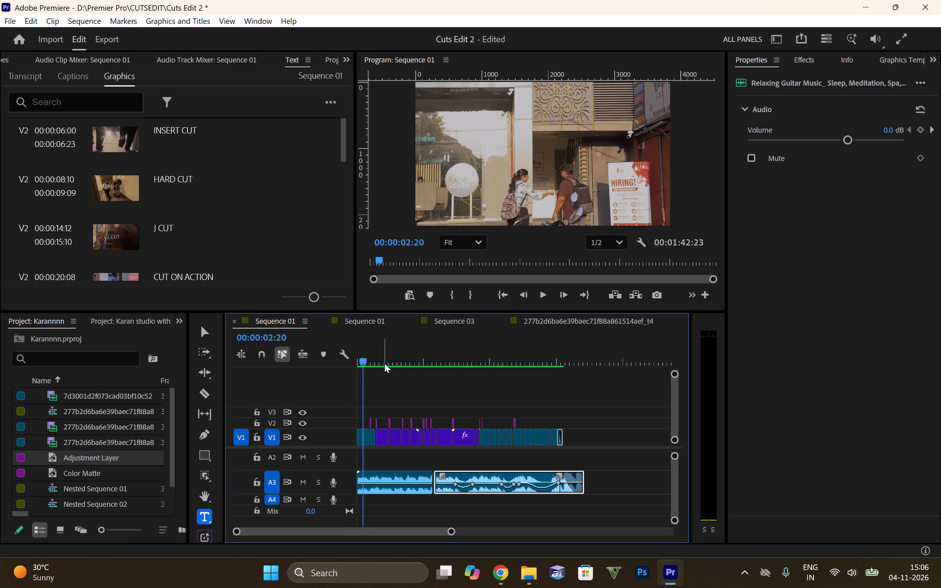
# Review the rendered Sequence 01 by briefly playing the opening and scrubbing through to its end, finishing with the playhead at 00:00:00:00.
pyautogui.moveTo(384, 363); pyautogui.dragTo(278, 362)
pyautogui.press('space')
pyautogui.press('space')
pyautogui.moveTo(419, 360); pyautogui.dragTo(290, 372)
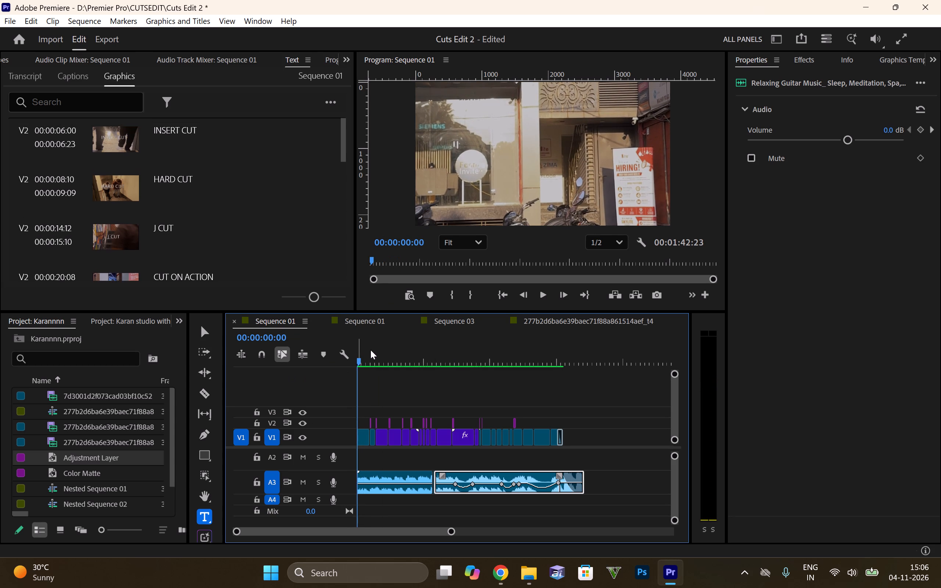
pyautogui.press('space')
pyautogui.press('space')
pyautogui.moveTo(382, 362); pyautogui.dragTo(311, 375)
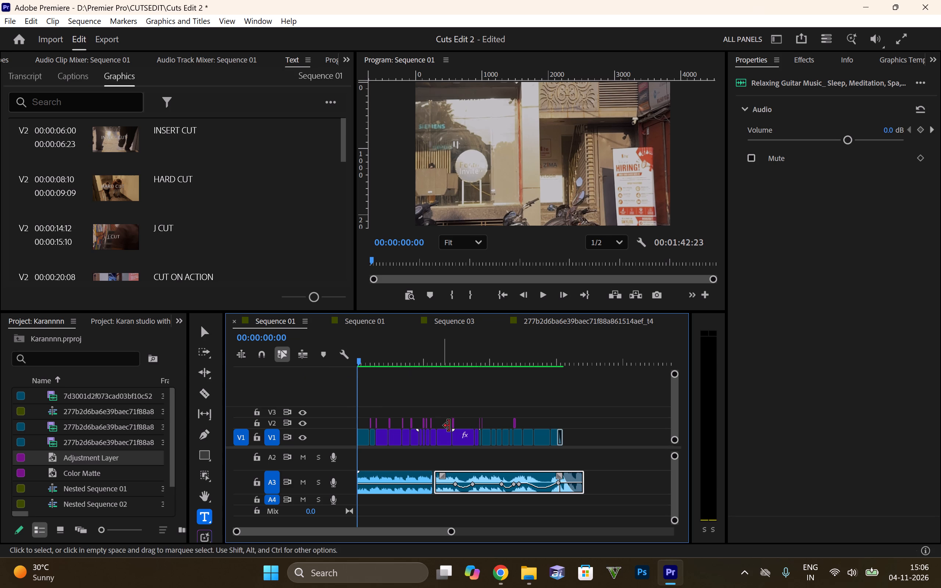
pyautogui.moveTo(417, 357); pyautogui.dragTo(257, 360)
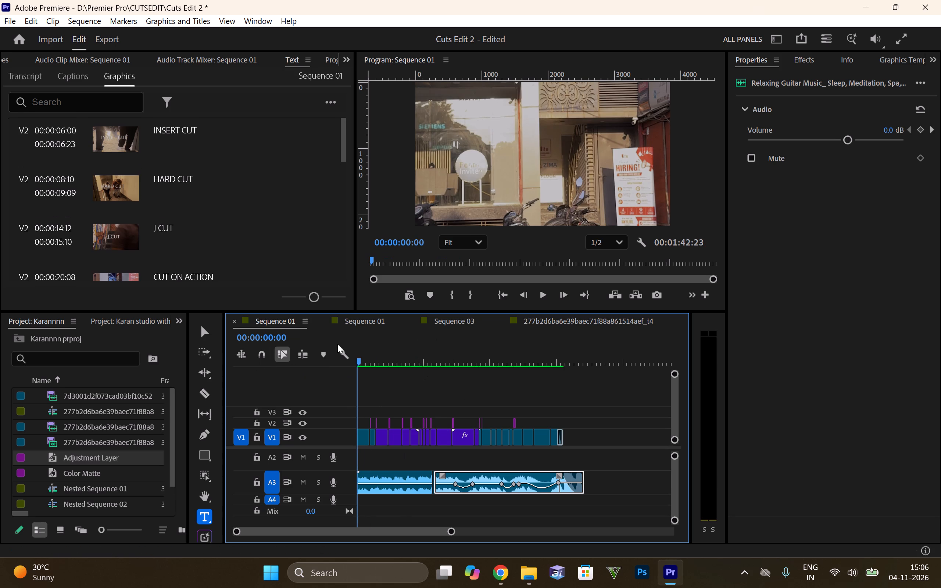
pyautogui.moveTo(390, 358); pyautogui.dragTo(329, 357)
pyautogui.moveTo(433, 360); pyautogui.dragTo(434, 356)
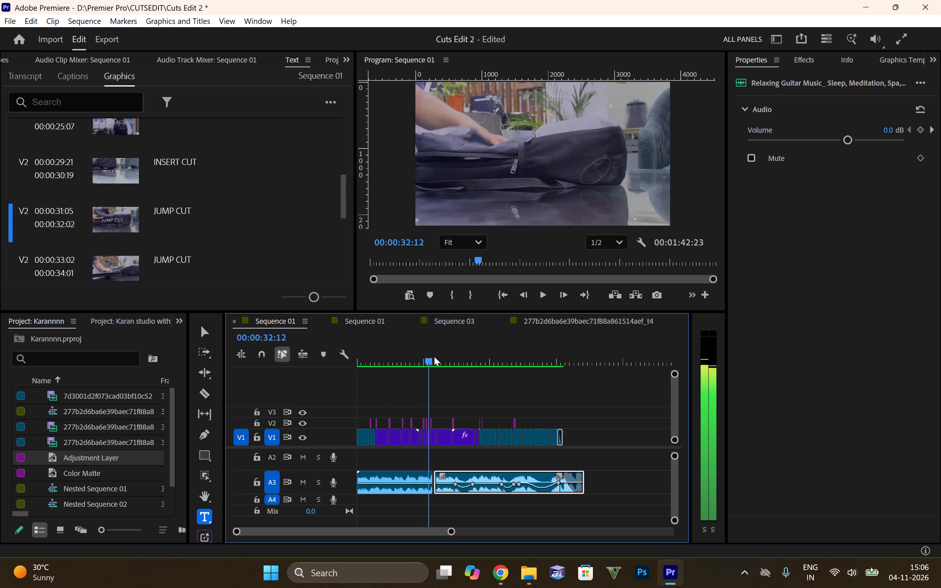
pyautogui.moveTo(434, 356); pyautogui.dragTo(566, 366)
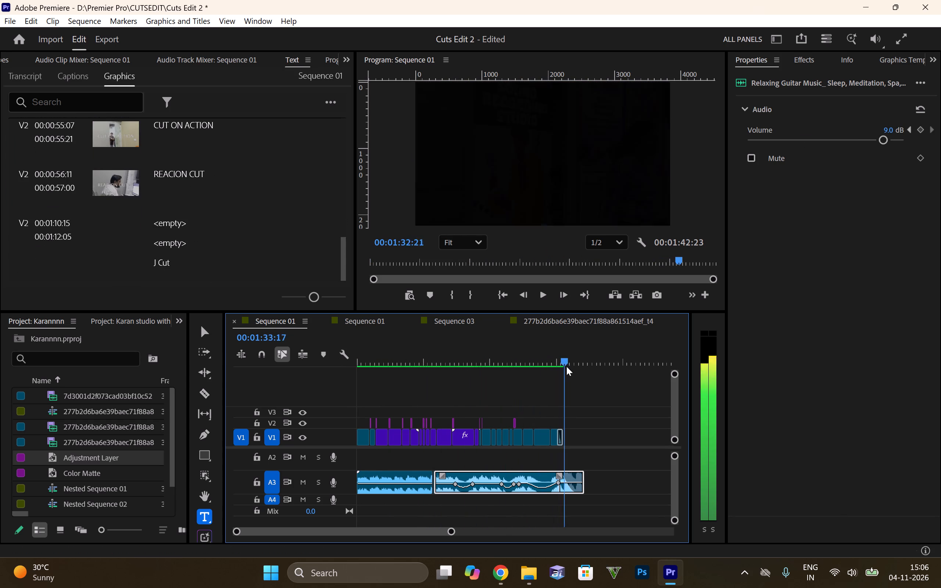
pyautogui.moveTo(566, 366); pyautogui.dragTo(155, 417)
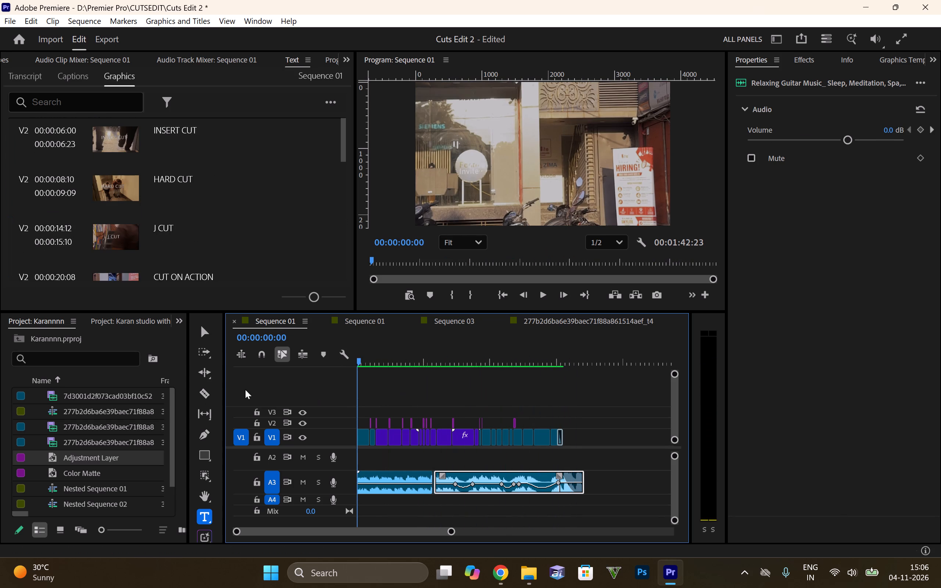
pyautogui.moveTo(373, 359); pyautogui.dragTo(310, 355)
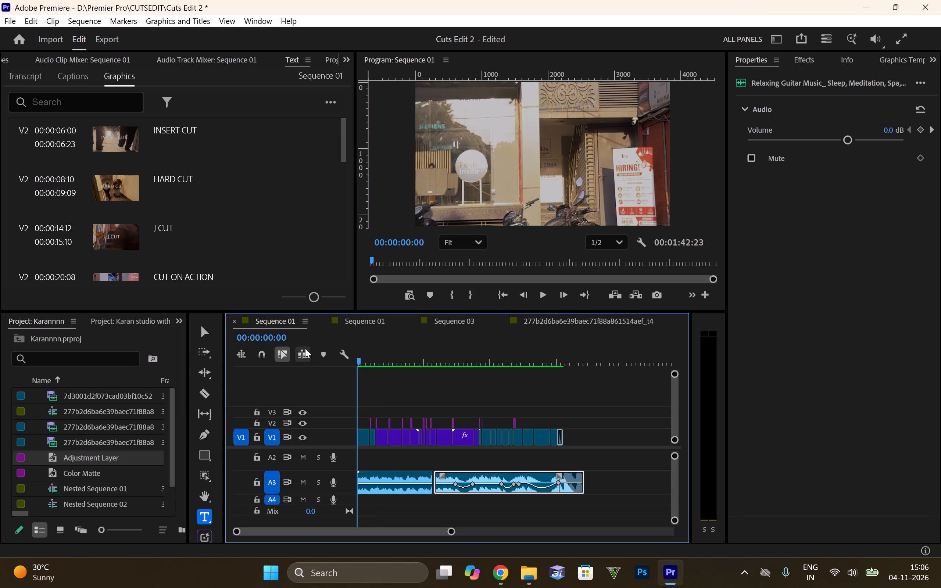
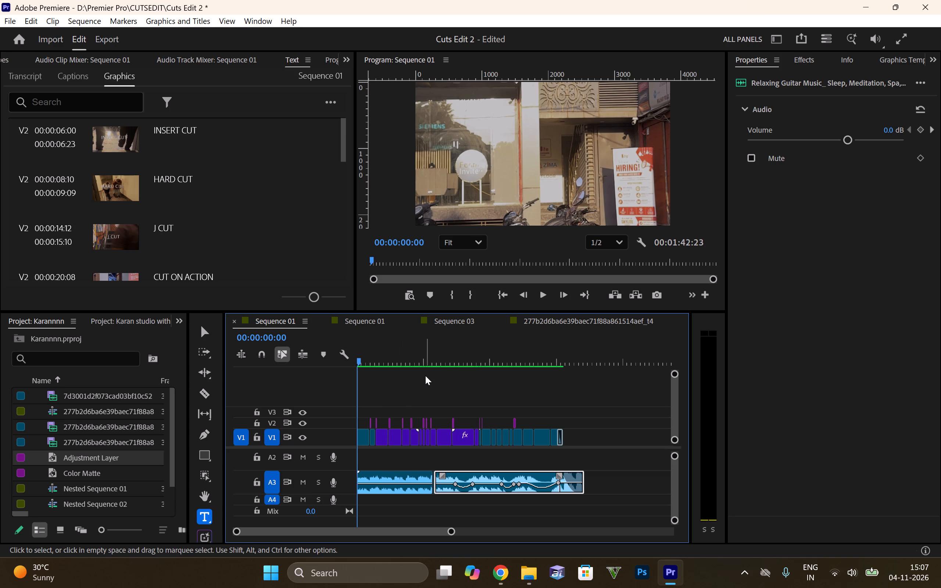
# Review the opening of Sequence 01 by playing it from 00:00:00:00 and from the INSERT CUT title up to 00:00:20:22.
pyautogui.keyDown('ctrl'); pyautogui.scroll(5, 425, 376); pyautogui.keyUp('ctrl')
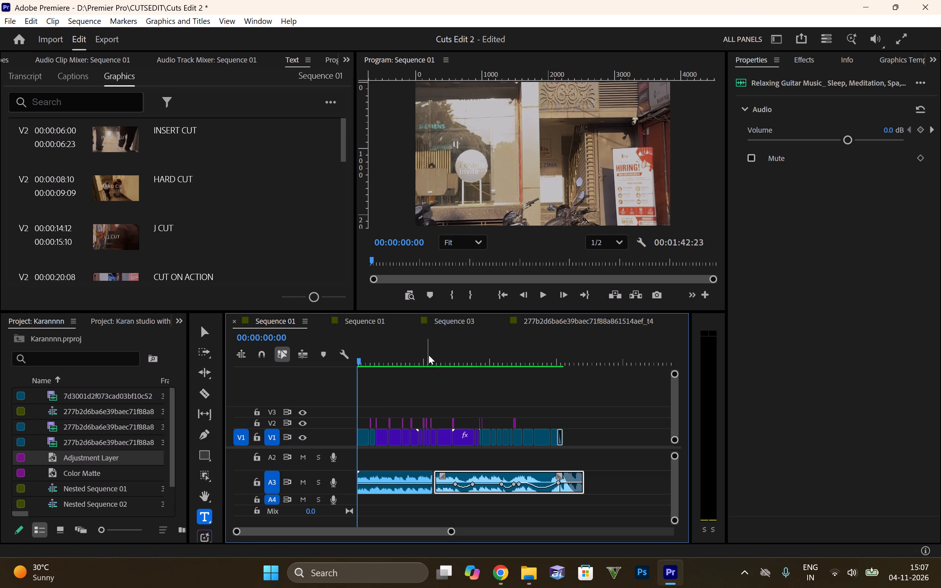
pyautogui.keyDown('ctrl'); pyautogui.scroll(3, 429, 355); pyautogui.keyUp('ctrl')
pyautogui.moveTo(437, 360); pyautogui.dragTo(434, 360)
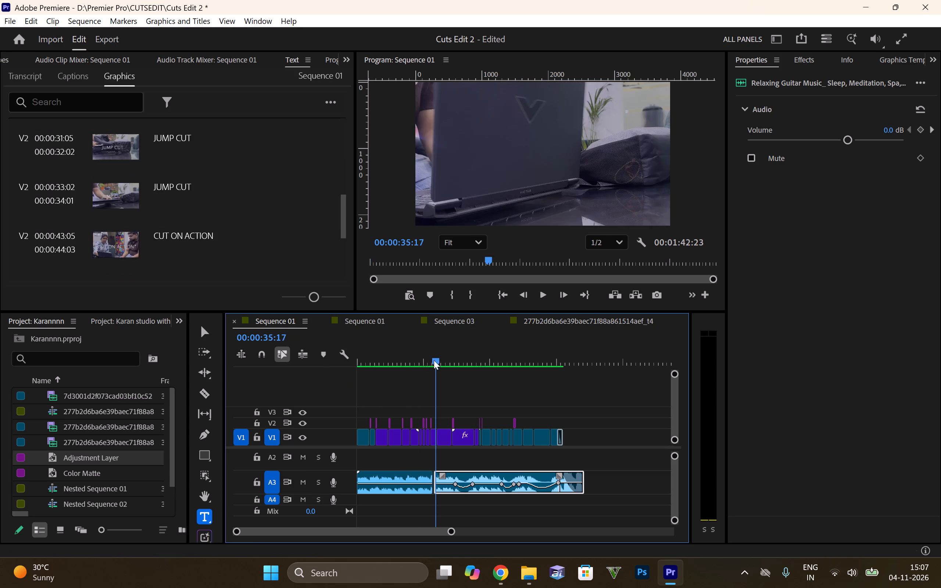
pyautogui.moveTo(434, 360); pyautogui.dragTo(324, 366)
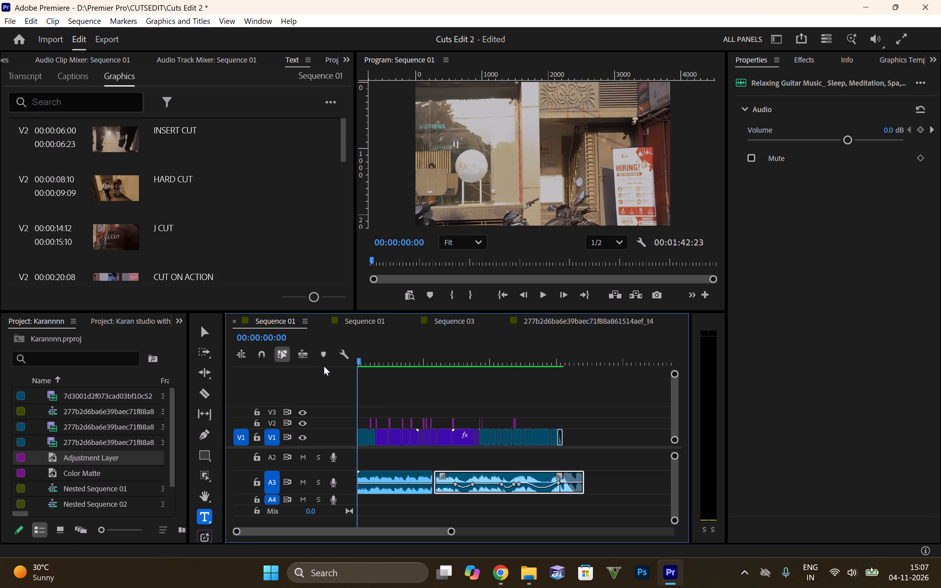
pyautogui.press('space')
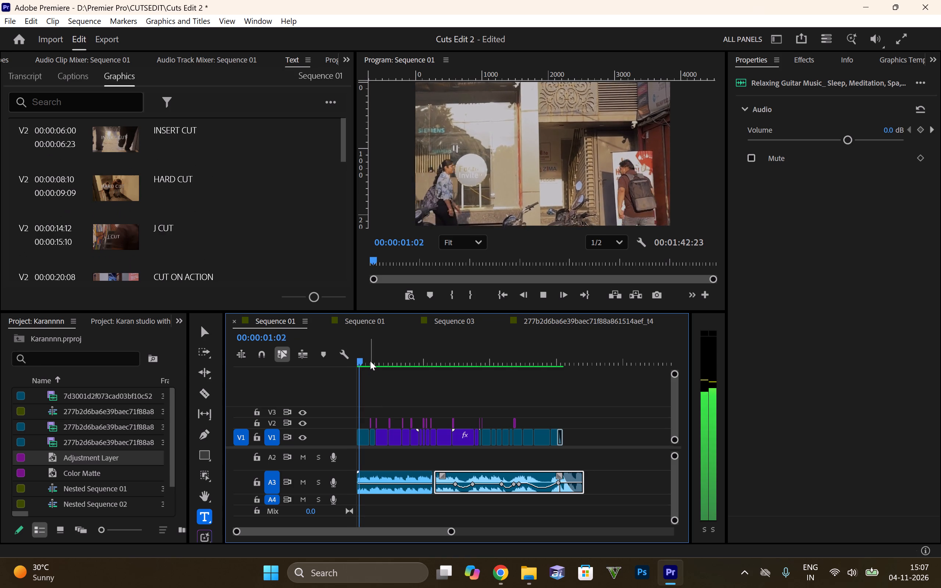
pyautogui.click(370, 361)
pyautogui.press('space')
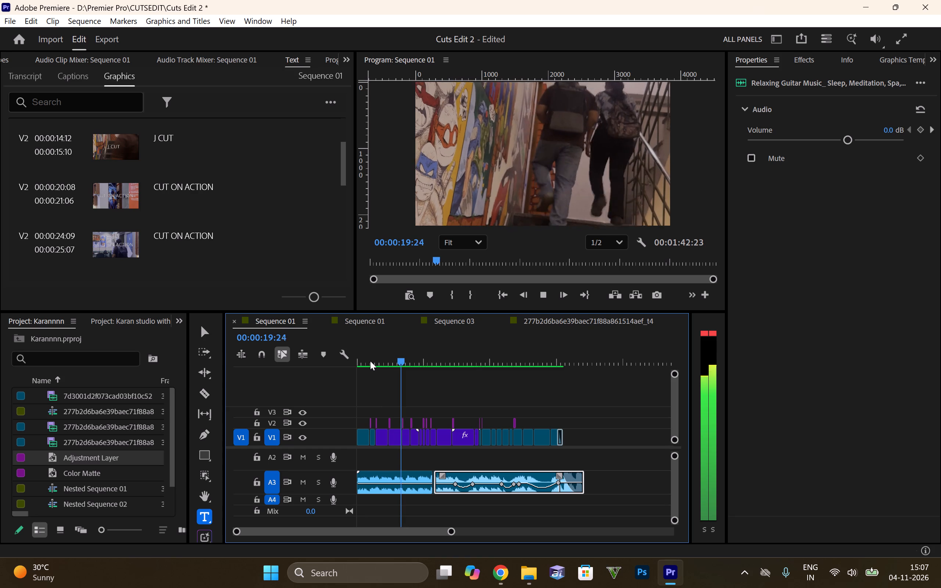
pyautogui.press('space')
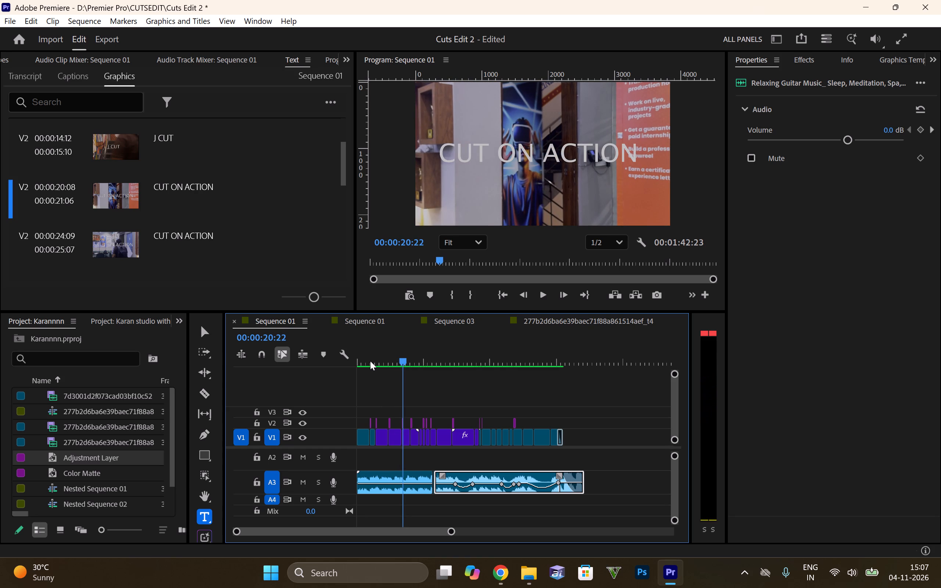
# Play Sequence 01 from about 00:00:34:04 to 00:00:53:02 to check the laptop scenes against the music volume changes.
pyautogui.moveTo(422, 360); pyautogui.dragTo(432, 360)
pyautogui.press('space')
pyautogui.press('space')
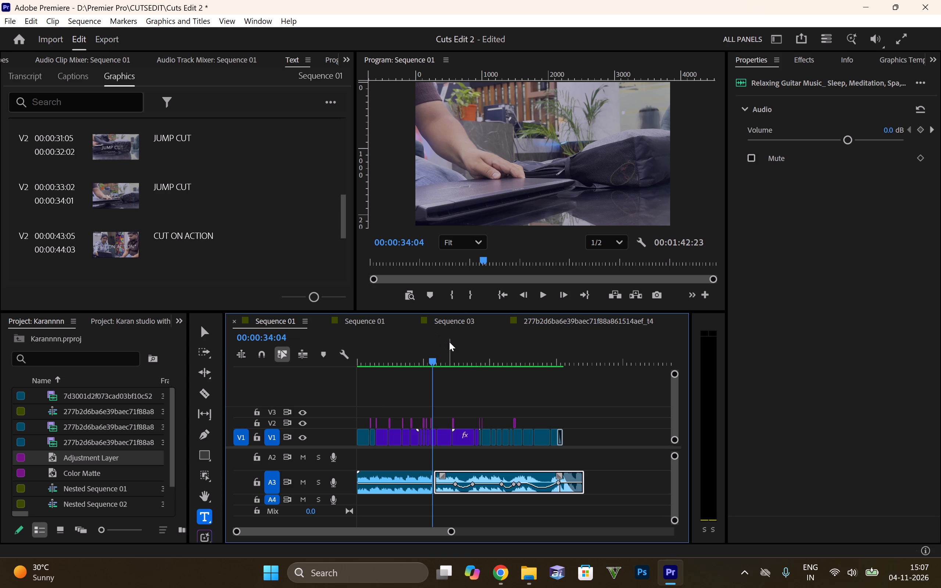
pyautogui.press('space')
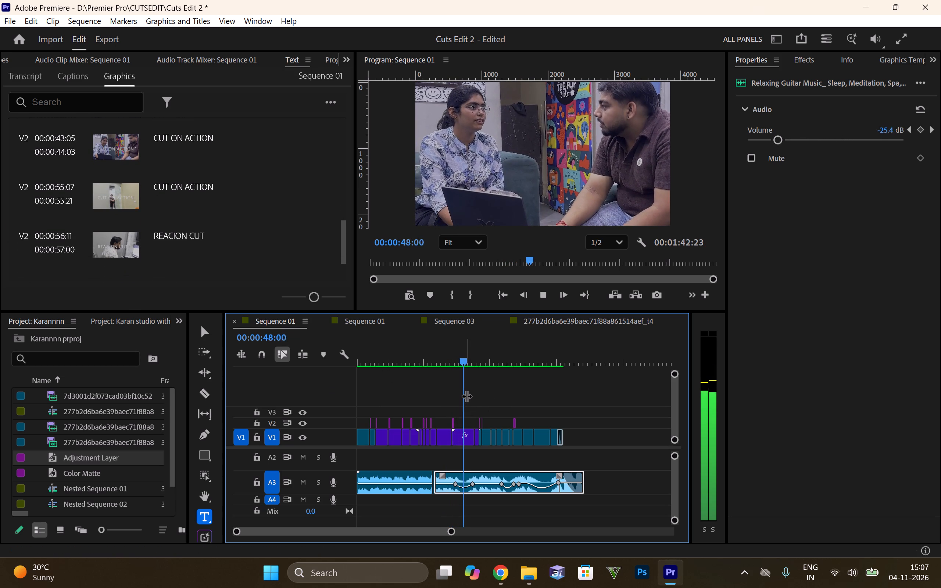
pyautogui.scroll(-1, 599, 402)
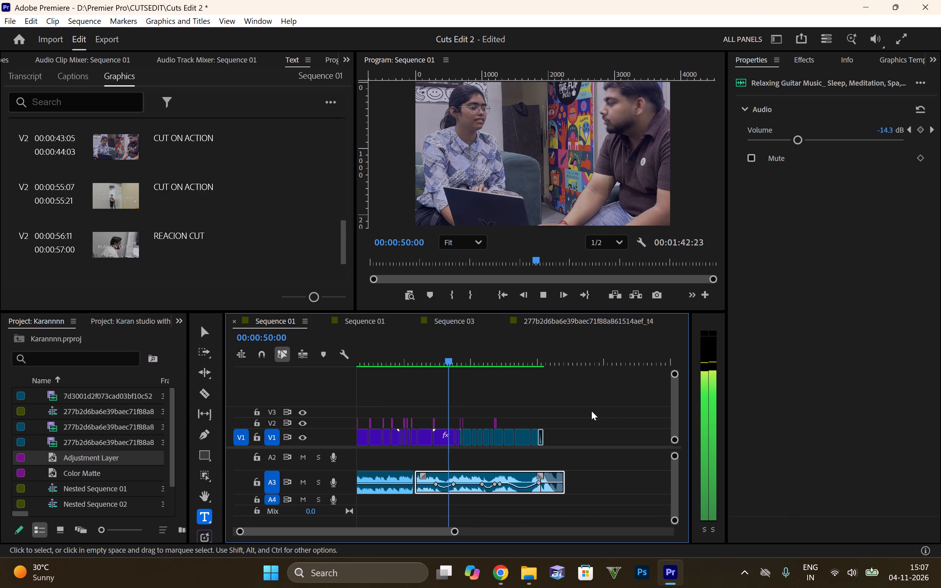
pyautogui.scroll(-1, 591, 411)
pyautogui.scroll(2, 584, 413)
pyautogui.scroll(3, 452, 405)
pyautogui.scroll(-1, 452, 405)
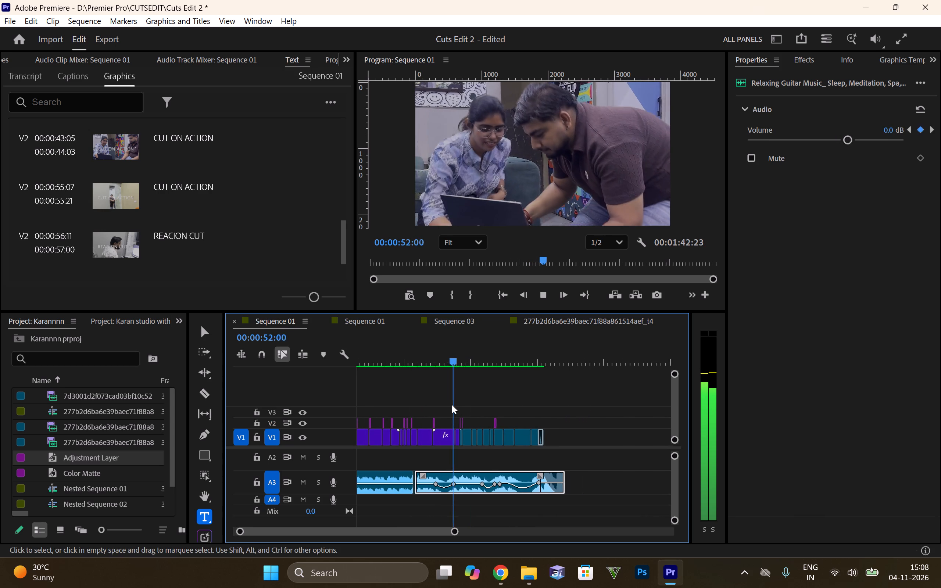
pyautogui.scroll(-1, 452, 405)
pyautogui.scroll(-2, 614, 439)
pyautogui.press('space')
pyautogui.scroll(-4, 556, 434)
pyautogui.scroll(18, 556, 437)
pyautogui.press('space')
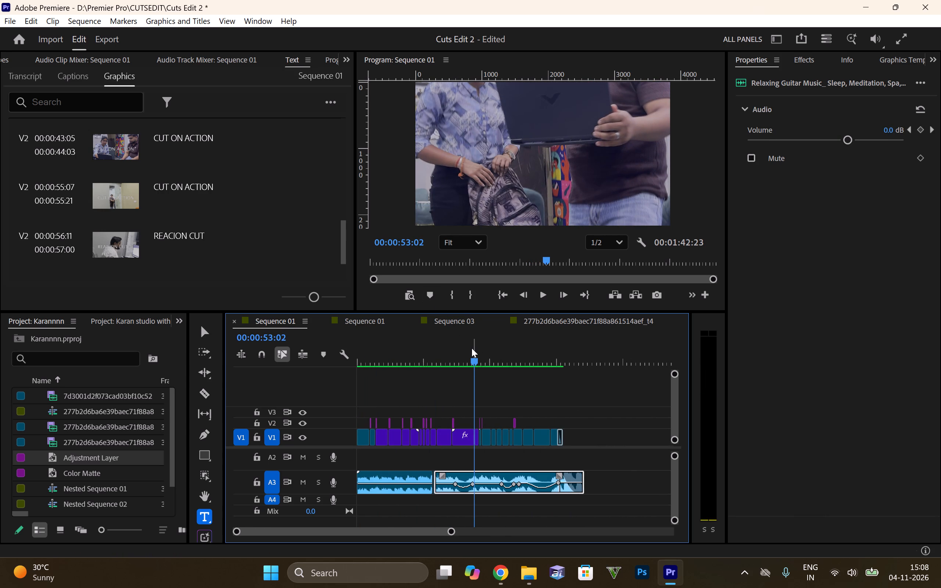
# Scrub back and forth through the second half of Sequence 01 to check its cut-type titles, ending at 00:00:58:00.
pyautogui.moveTo(475, 364); pyautogui.dragTo(510, 373)
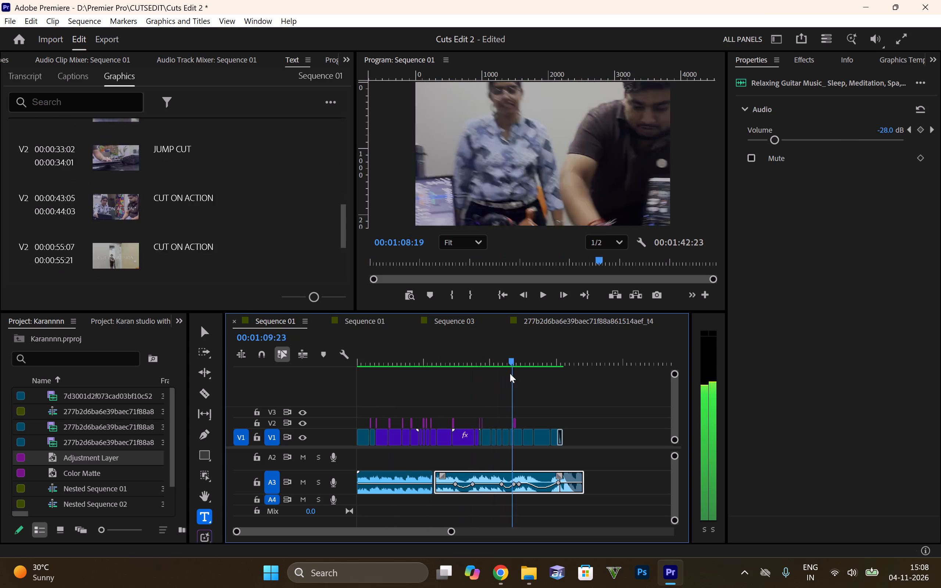
pyautogui.moveTo(510, 373); pyautogui.dragTo(537, 372)
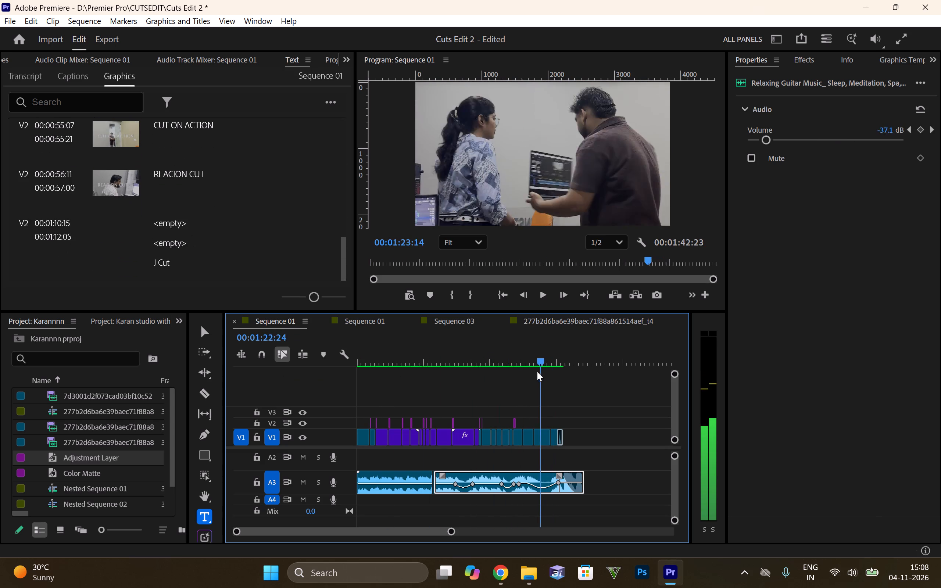
pyautogui.moveTo(537, 372); pyautogui.dragTo(486, 365)
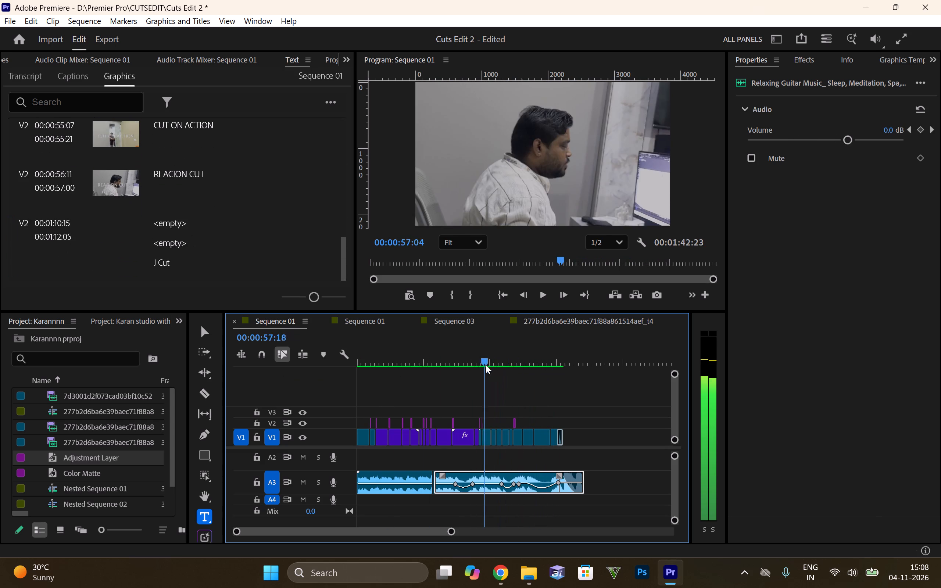
pyautogui.moveTo(486, 365); pyautogui.dragTo(515, 378)
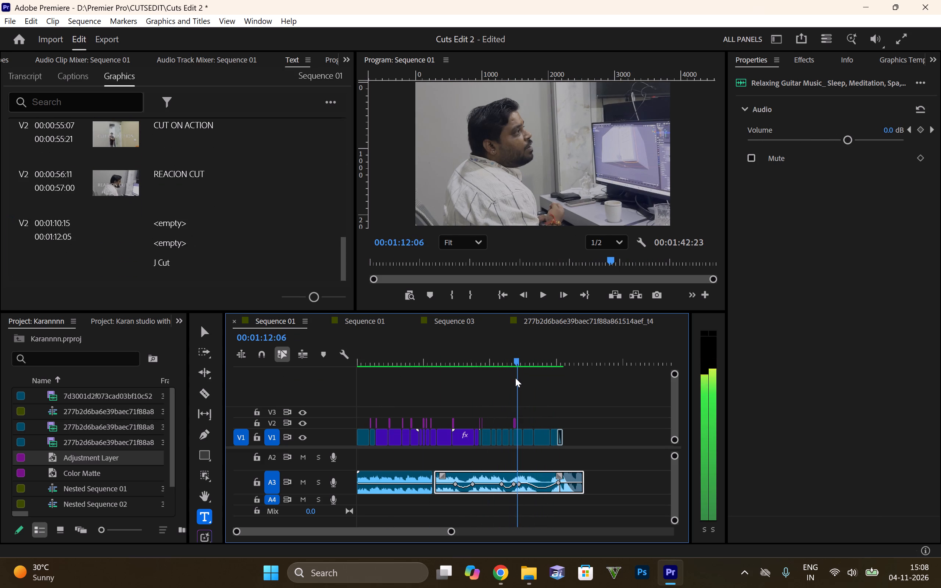
pyautogui.moveTo(515, 378); pyautogui.dragTo(488, 374)
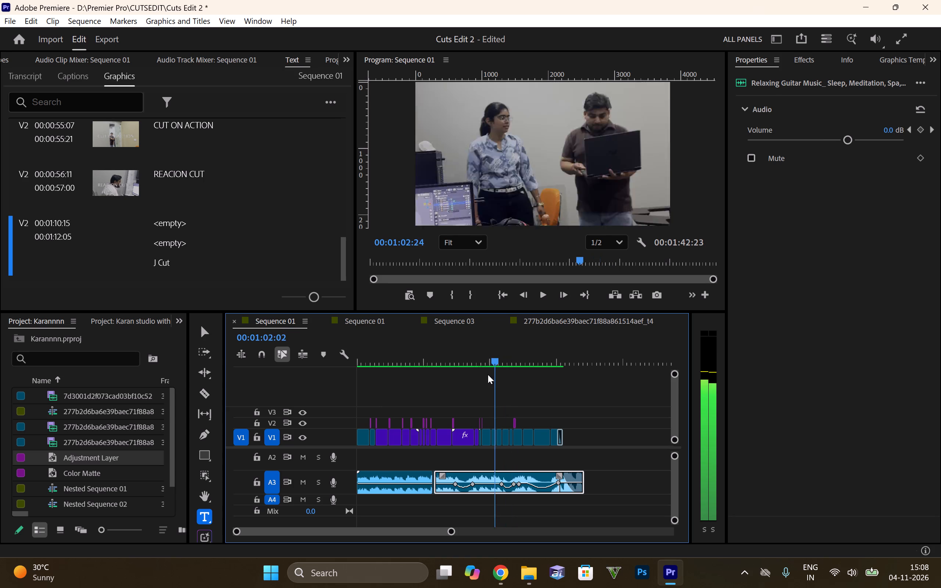
pyautogui.moveTo(488, 374); pyautogui.dragTo(495, 381)
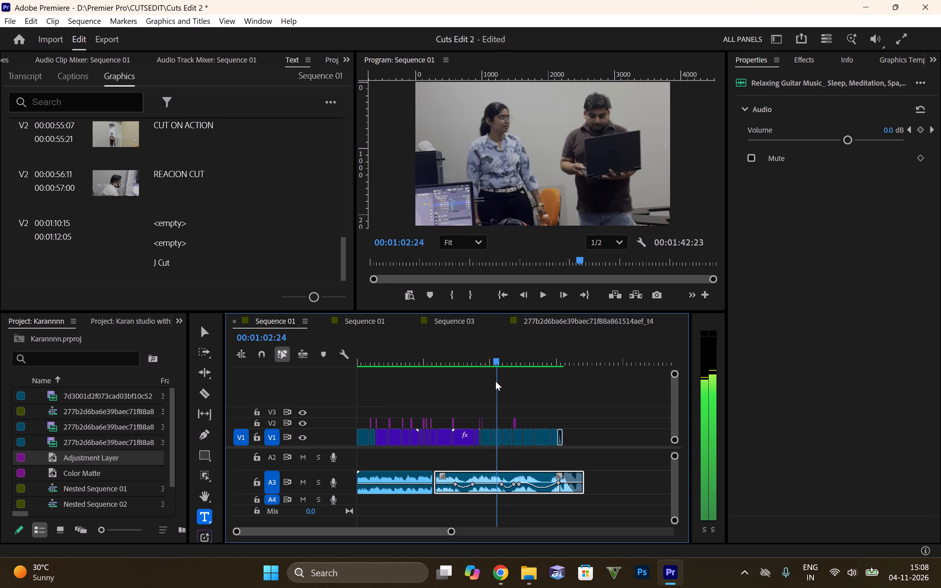
pyautogui.moveTo(495, 381); pyautogui.dragTo(483, 375)
# Duplicate the REACION CUT title onto V3 at 00:01:10:15, aligned with the start of the Graphic clip on V2.
pyautogui.keyDown('alt'); pyautogui.scroll(20, 482, 399); pyautogui.keyUp('alt')
pyautogui.keyDown('alt'); pyautogui.scroll(8, 482, 399); pyautogui.keyUp('alt')
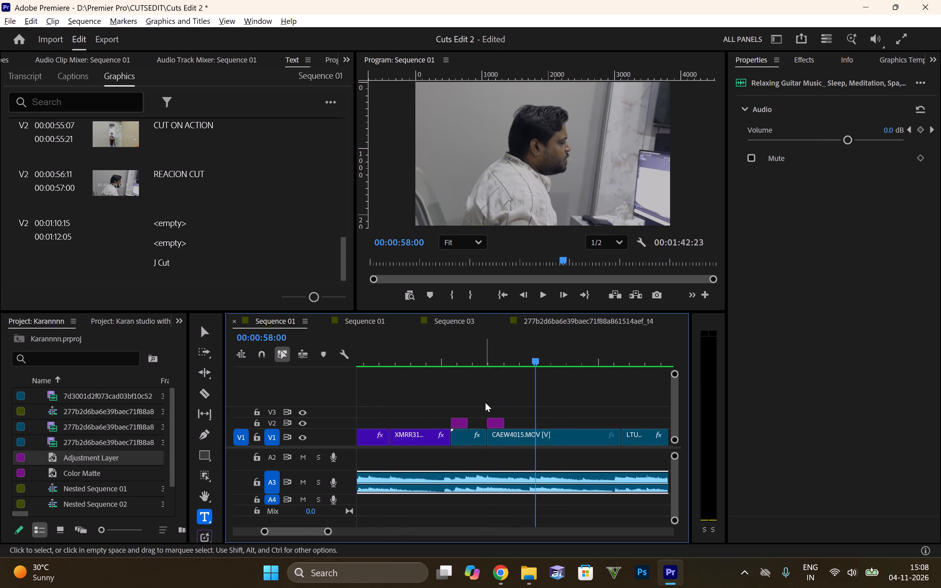
pyautogui.keyDown('alt'); pyautogui.scroll(3, 485, 402); pyautogui.keyUp('alt')
pyautogui.click(496, 426)
pyautogui.keyDown('alt'); pyautogui.scroll(-3, 494, 416); pyautogui.keyUp('alt')
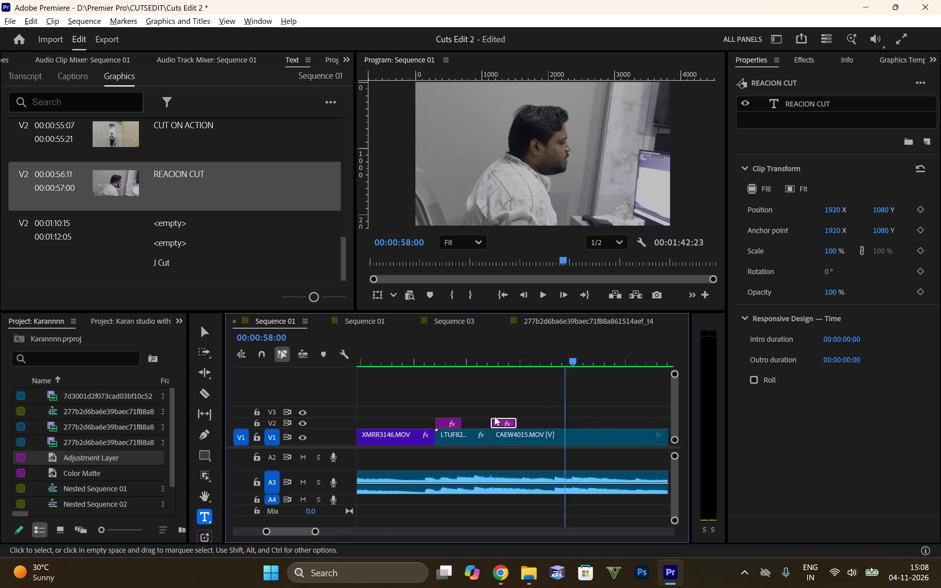
pyautogui.keyDown('alt'); pyautogui.scroll(-9, 494, 416); pyautogui.keyUp('alt')
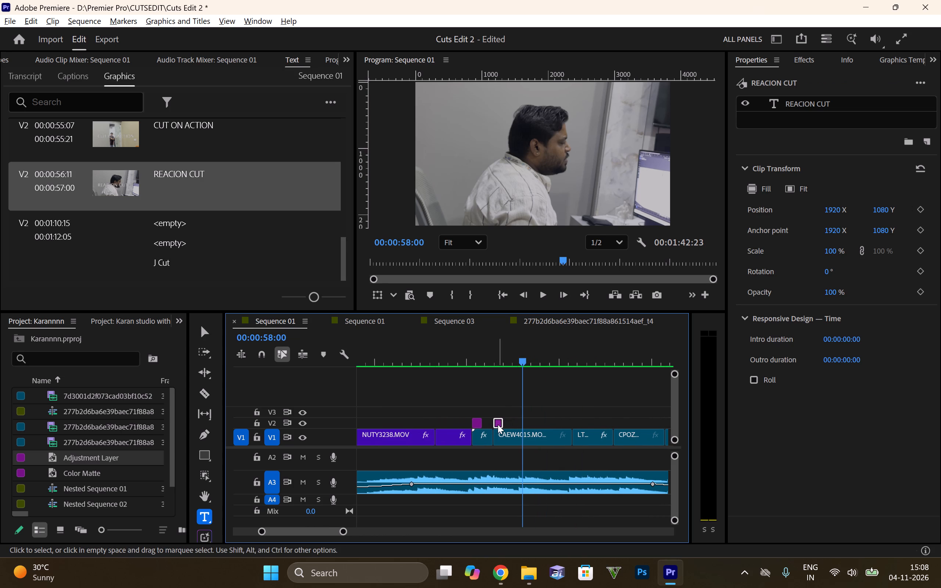
pyautogui.keyDown('alt'); pyautogui.moveTo(498, 424); pyautogui.dragTo(634, 428); pyautogui.keyUp('alt')
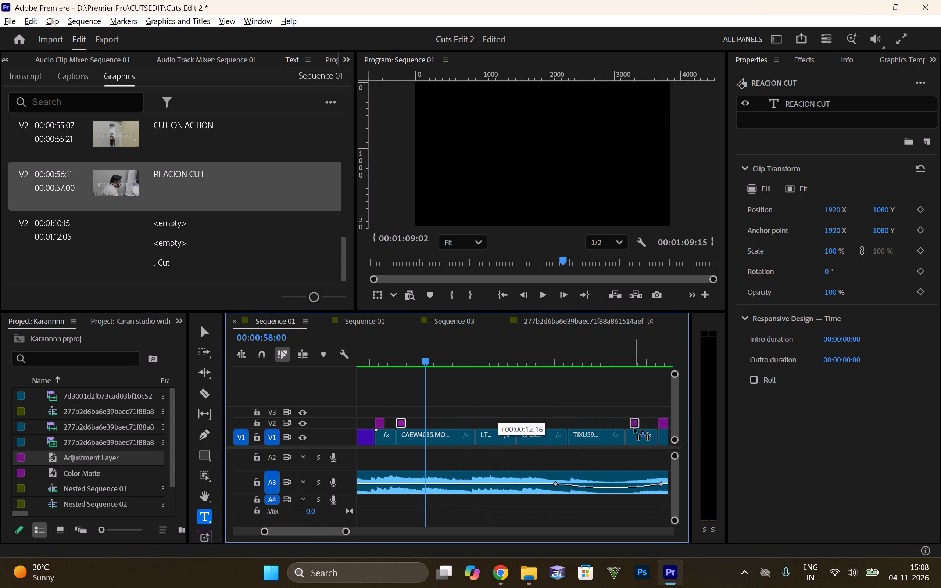
pyautogui.keyDown('alt'); pyautogui.moveTo(634, 428); pyautogui.dragTo(585, 409); pyautogui.keyUp('alt')
pyautogui.keyDown('alt'); pyautogui.scroll(20, 576, 393); pyautogui.keyUp('alt')
pyautogui.keyDown('alt'); pyautogui.scroll(1, 576, 393); pyautogui.keyUp('alt')
pyautogui.moveTo(580, 413); pyautogui.dragTo(591, 417)
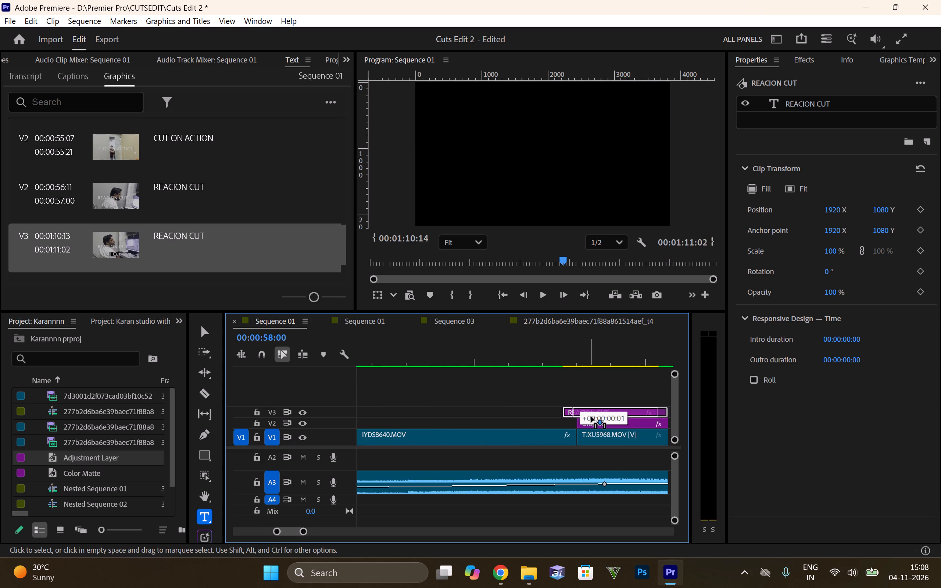
pyautogui.moveTo(591, 417); pyautogui.dragTo(589, 406)
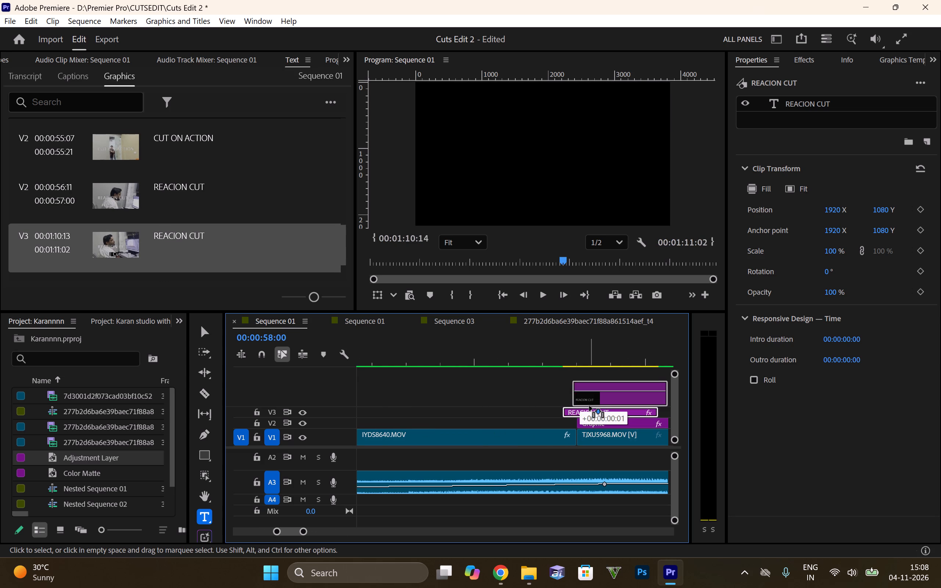
pyautogui.moveTo(589, 406); pyautogui.dragTo(593, 409)
# Change the text of the duplicated title on V3 to J CUT.
pyautogui.doubleClick(593, 410)
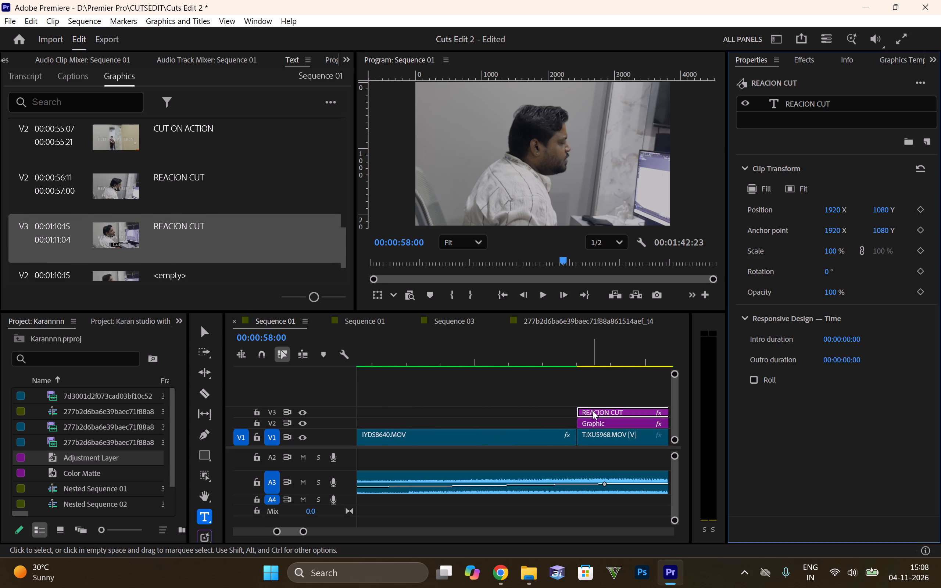
pyautogui.click(615, 426)
pyautogui.click(615, 410)
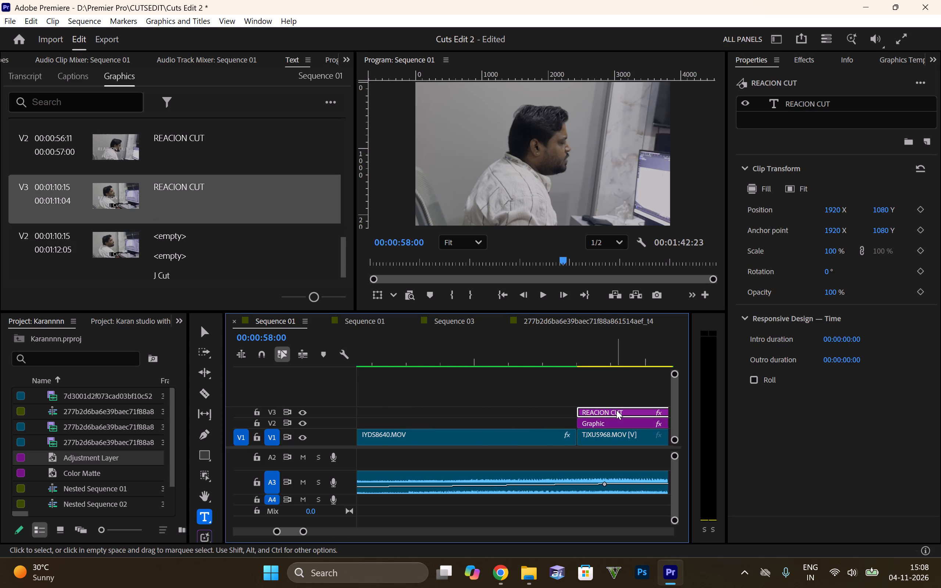
pyautogui.doubleClick(181, 187)
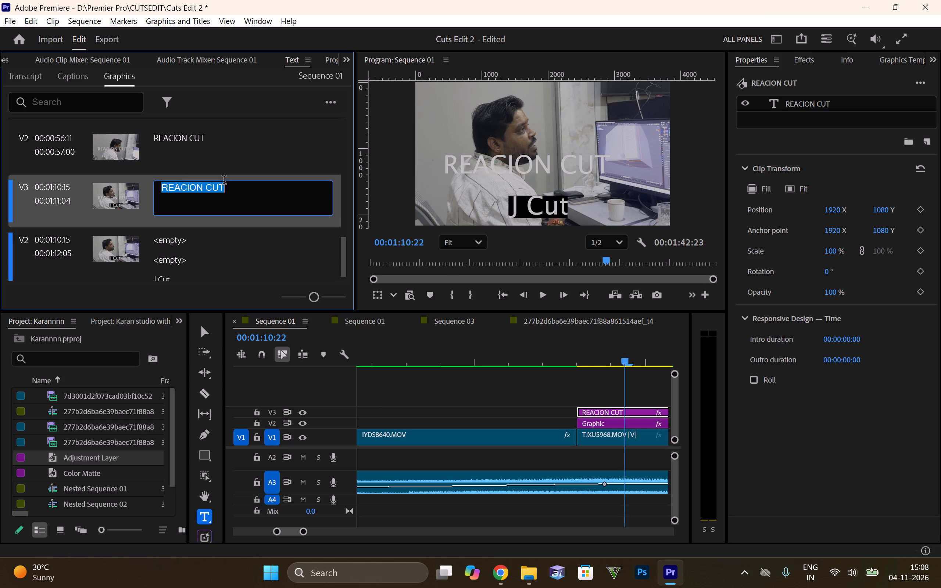
pyautogui.press('j')
pyautogui.press('space')
pyautogui.write('CUT')
pyautogui.press('Return')
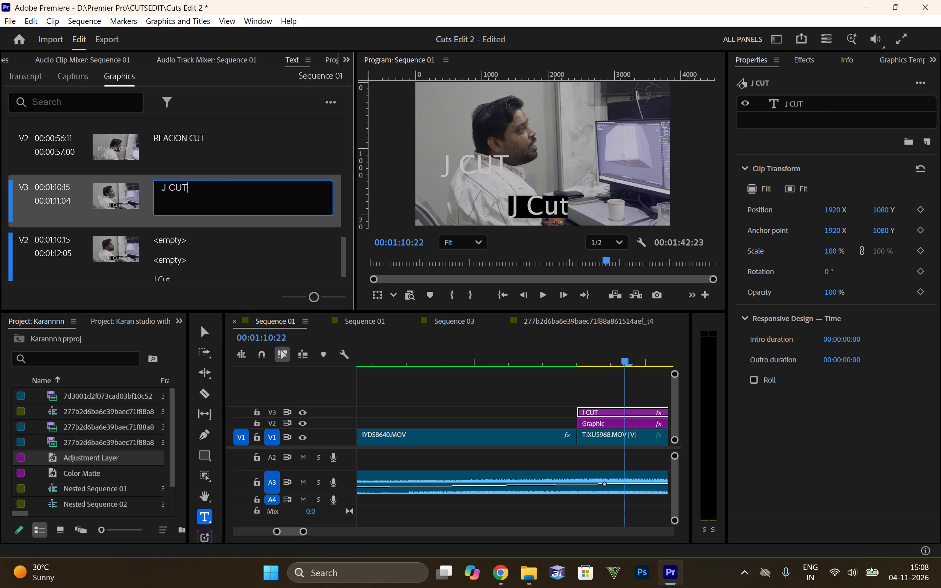
# Play to 00:01:11:02 within the V3 title and move its J CUT text to the middle of the frame.
pyautogui.click(569, 360)
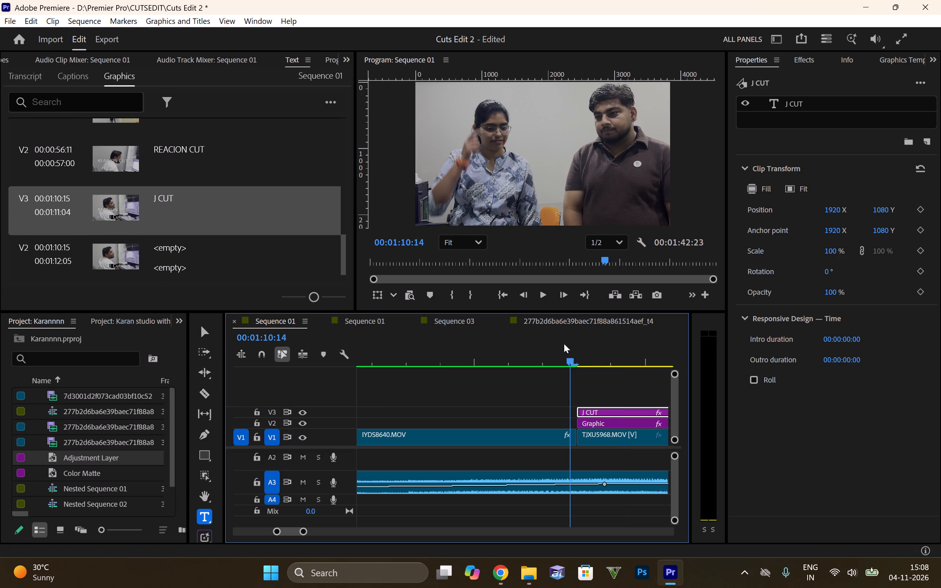
pyautogui.press('space')
pyautogui.press('space')
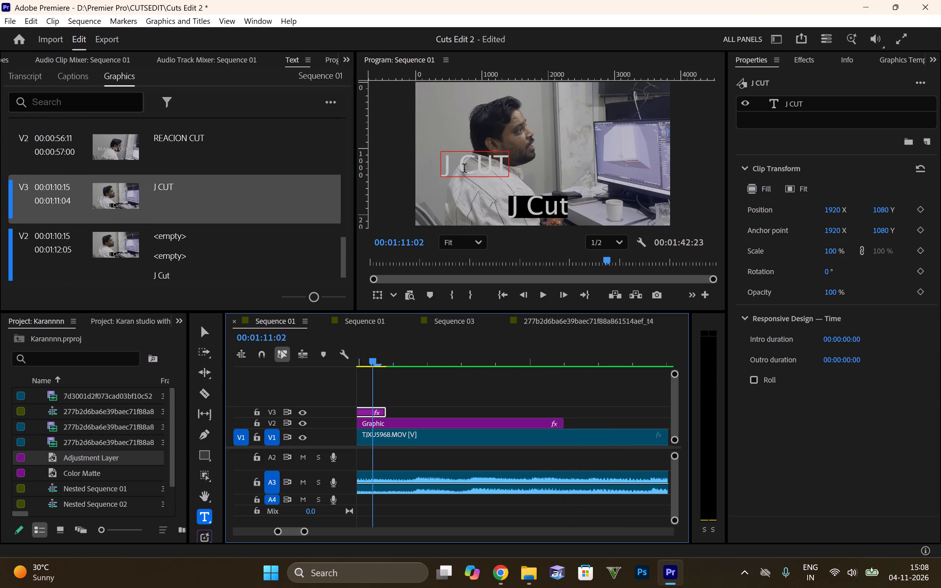
pyautogui.click(194, 322)
pyautogui.click(206, 330)
pyautogui.moveTo(475, 161); pyautogui.dragTo(525, 157)
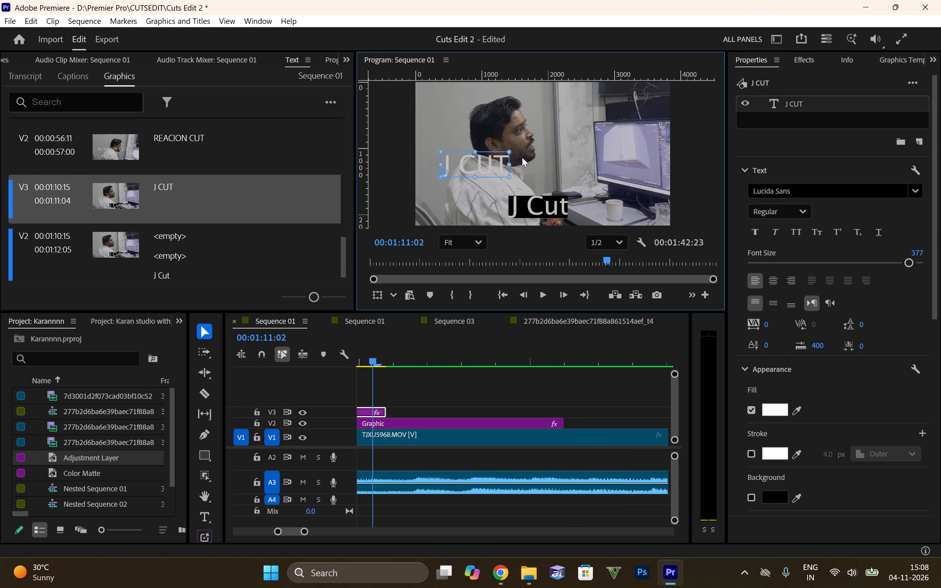
pyautogui.moveTo(482, 166); pyautogui.dragTo(541, 161)
# Delete the old J Cut text with the black background from the Graphic clip on V2.
pyautogui.click(530, 204)
pyautogui.press('Delete')
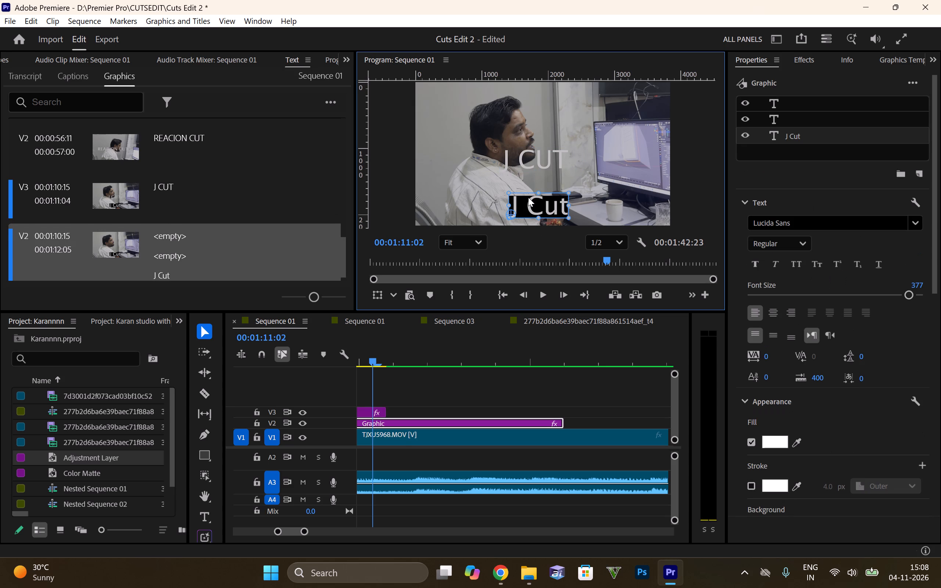
# Scrub Sequence 01 back from the new J CUT title to the opening CBSU2477.MOV clip, checking the cut titles along the way.
pyautogui.moveTo(378, 365); pyautogui.dragTo(0, 452)
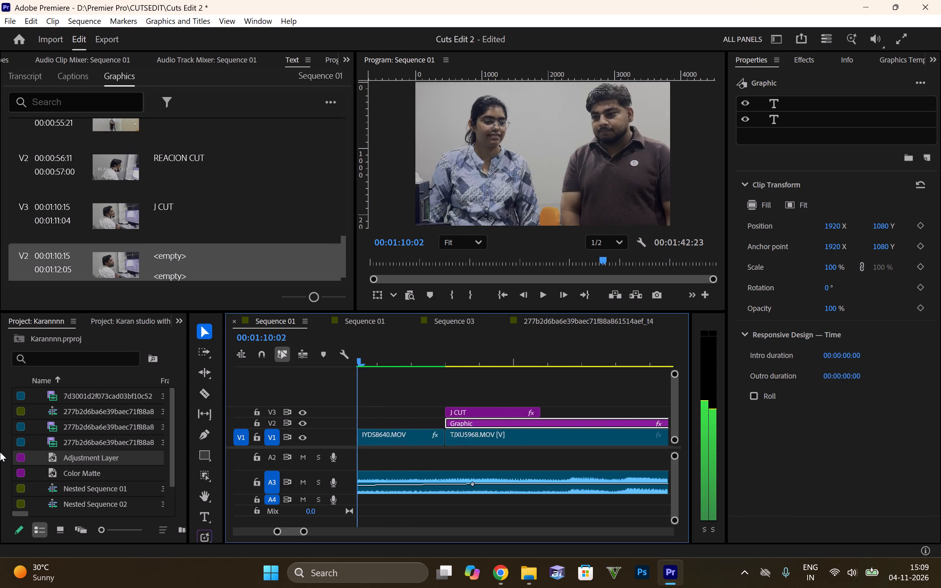
pyautogui.moveTo(0, 452); pyautogui.dragTo(0, 483)
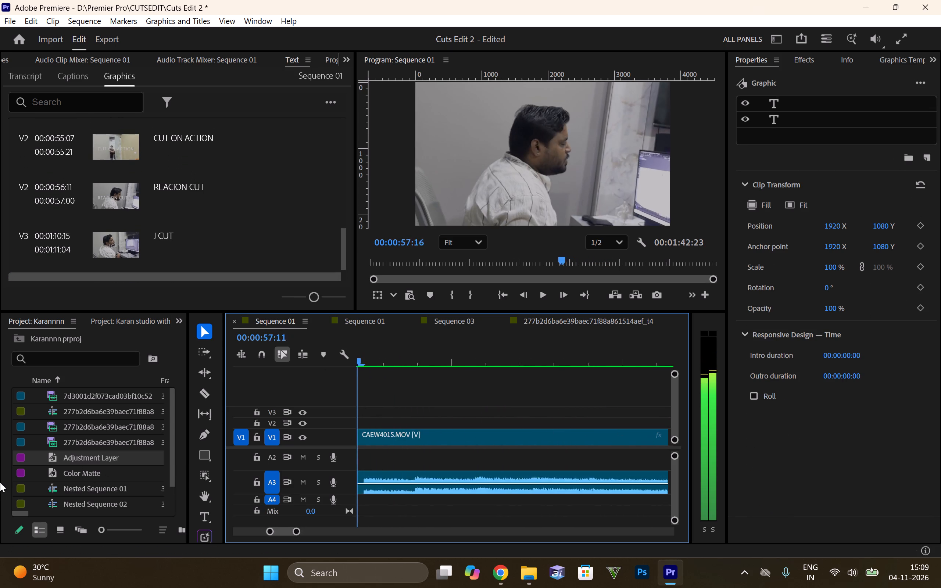
pyautogui.moveTo(0, 483); pyautogui.dragTo(0, 491)
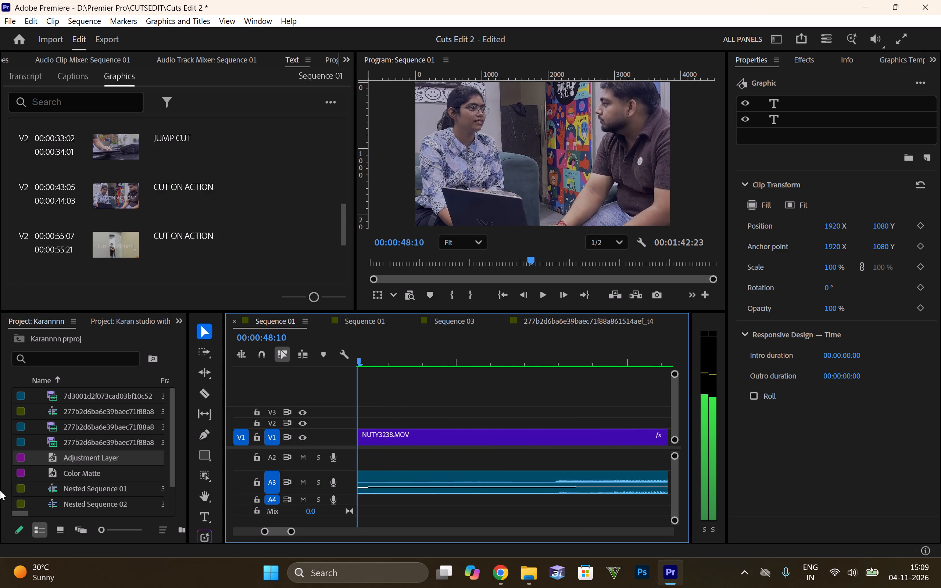
pyautogui.moveTo(0, 491); pyautogui.dragTo(0, 493)
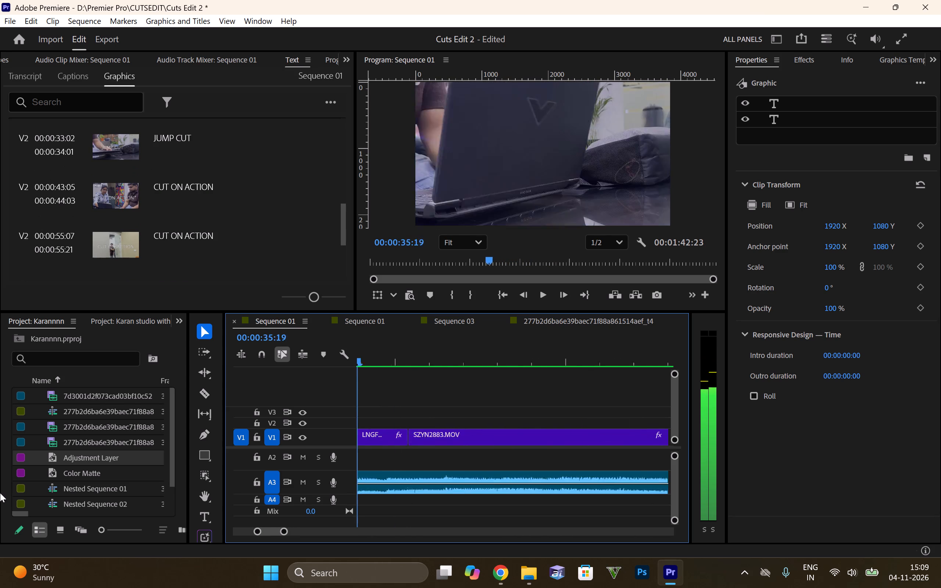
pyautogui.moveTo(0, 493); pyautogui.dragTo(3, 493)
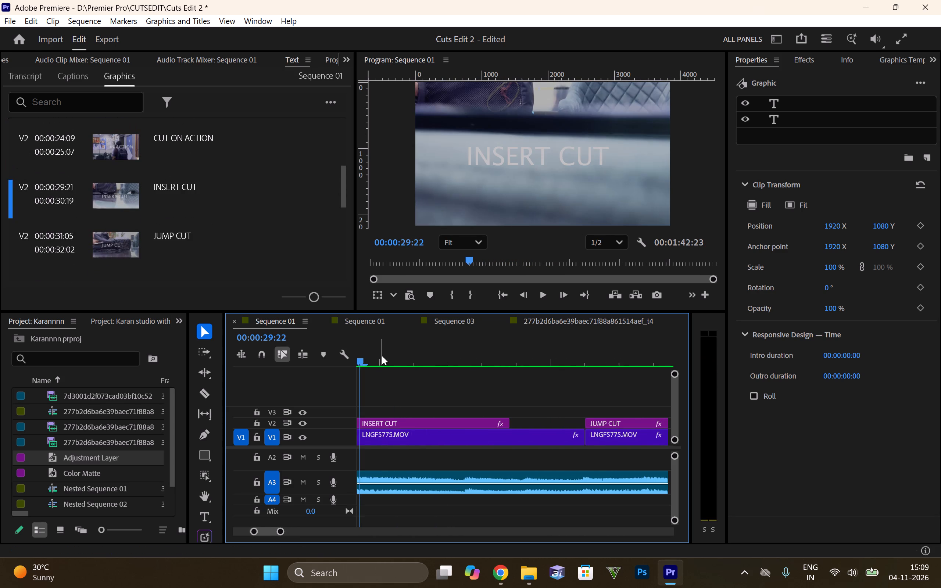
pyautogui.moveTo(378, 358); pyautogui.dragTo(122, 403)
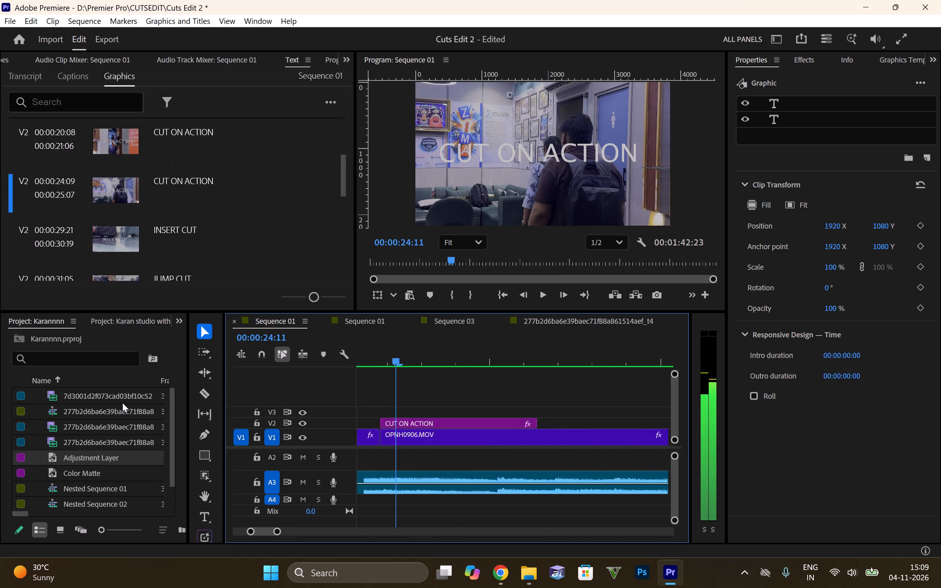
pyautogui.moveTo(122, 403); pyautogui.dragTo(1, 398)
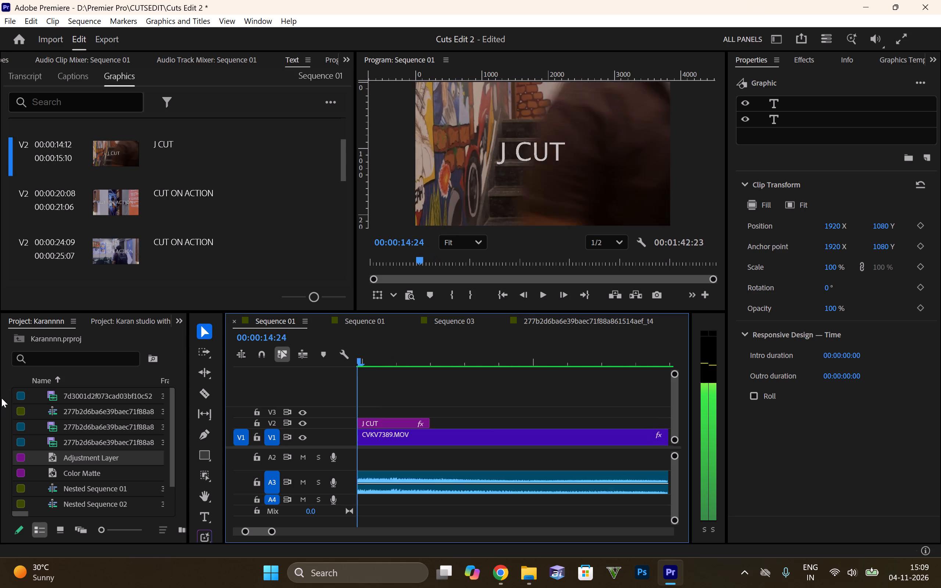
pyautogui.moveTo(1, 398); pyautogui.dragTo(0, 405)
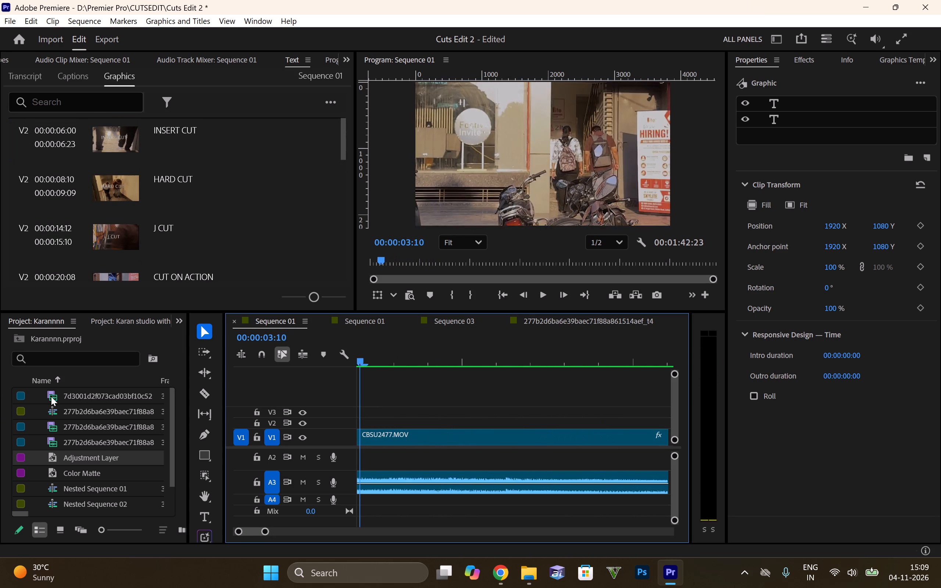
# Play and replay the opening CBSU2477.MOV clip up to the cut into ULWT6810 to review its action.
pyautogui.keyDown('alt'); pyautogui.scroll(-17, 425, 387); pyautogui.keyUp('alt')
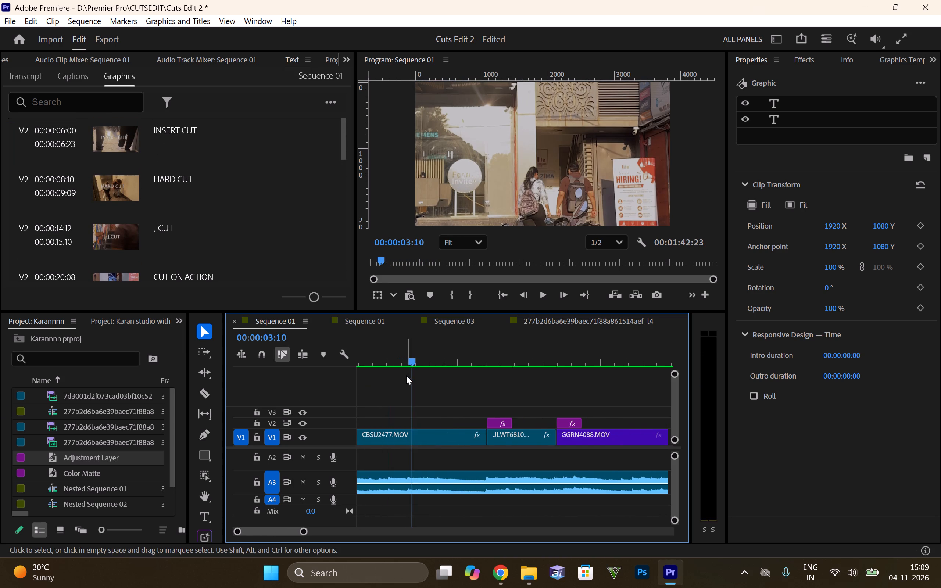
pyautogui.moveTo(412, 361); pyautogui.dragTo(63, 385)
pyautogui.press('space')
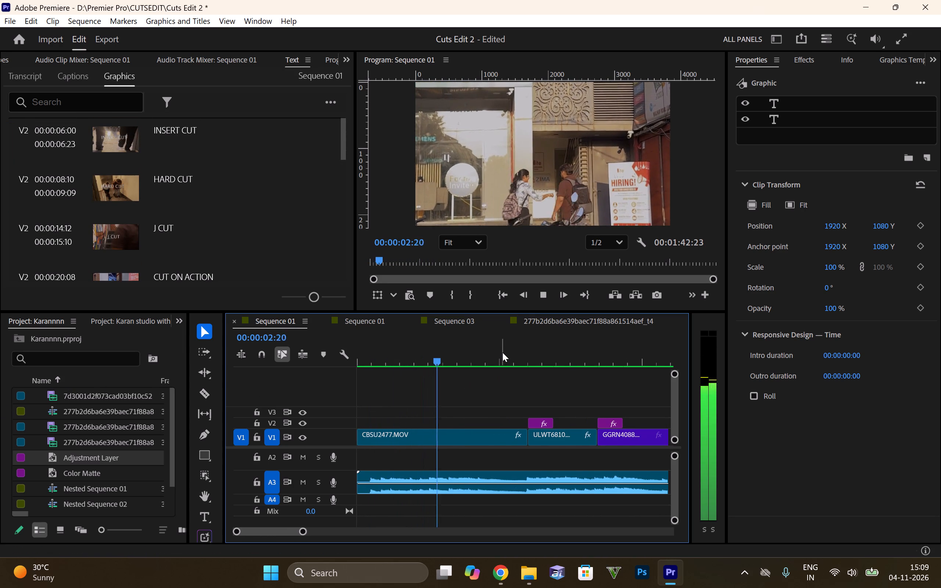
pyautogui.press('space')
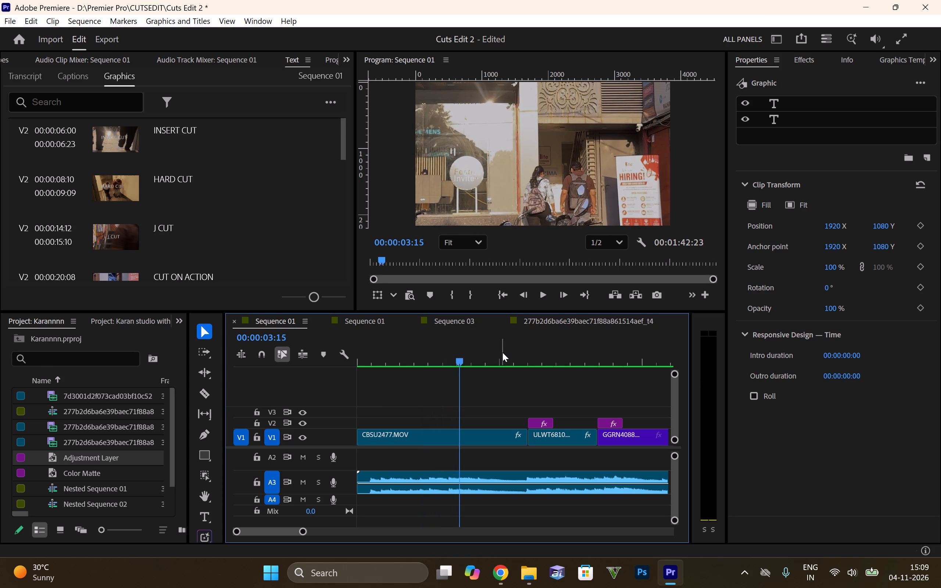
pyautogui.moveTo(461, 361); pyautogui.dragTo(440, 361)
pyautogui.press('space')
pyautogui.press('space')
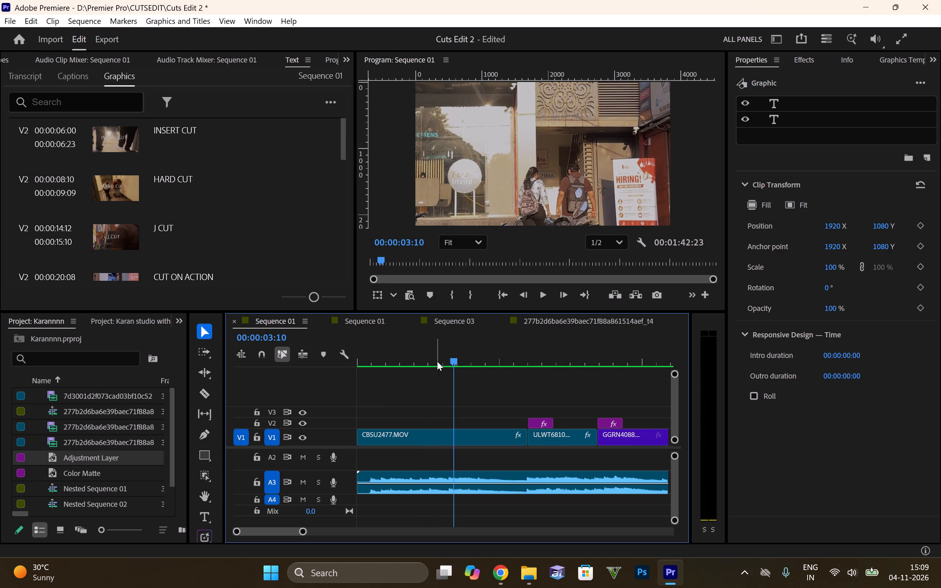
pyautogui.moveTo(452, 365); pyautogui.dragTo(442, 363)
pyautogui.press('space')
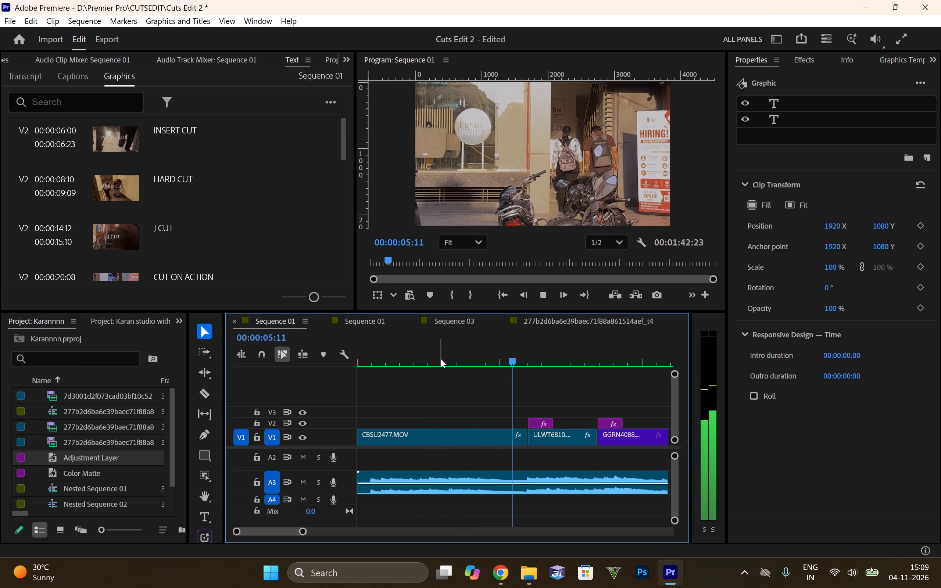
pyautogui.press('space')
pyautogui.moveTo(444, 359); pyautogui.dragTo(429, 361)
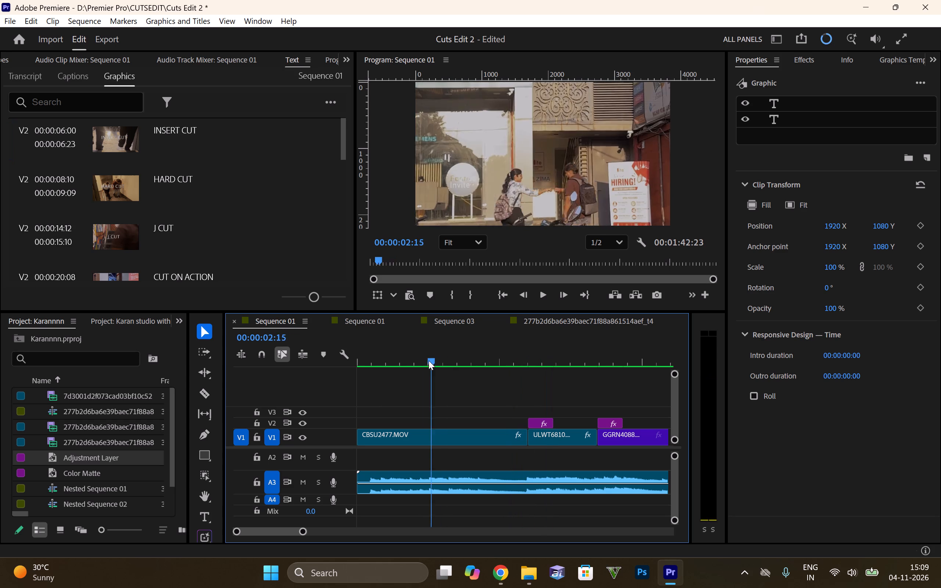
pyautogui.moveTo(429, 361); pyautogui.dragTo(404, 356)
pyautogui.press('space')
pyautogui.press('space')
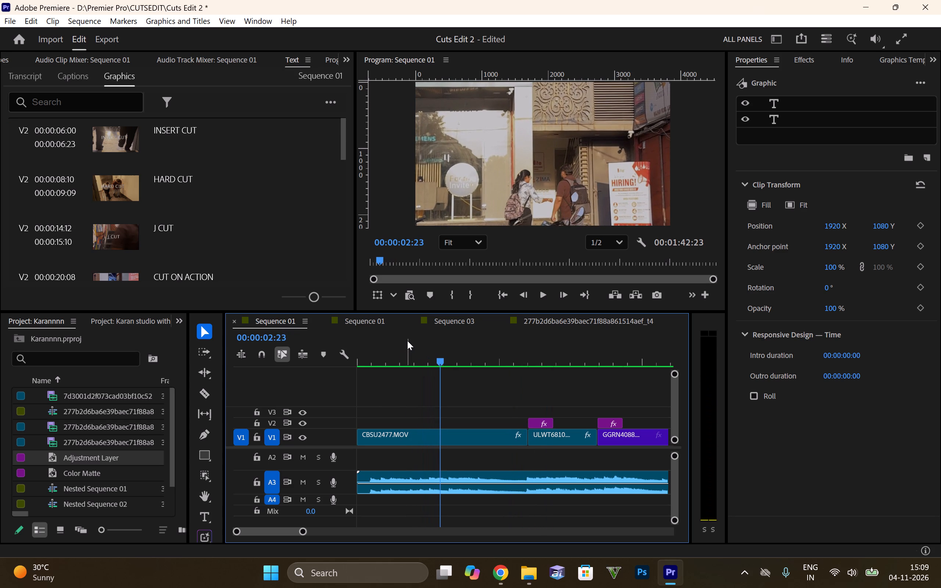
pyautogui.press('space')
pyautogui.press('space')
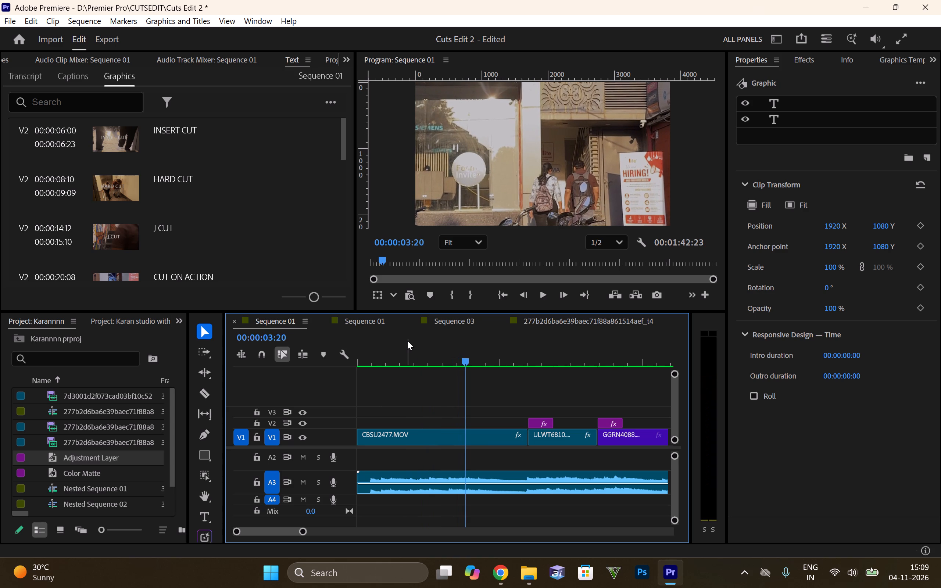
pyautogui.press('space')
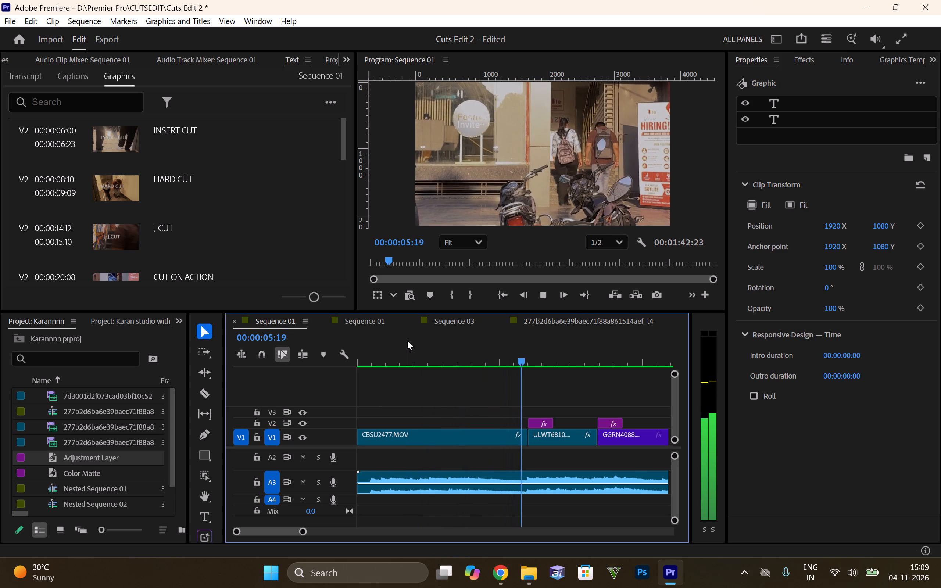
# Play in short stretches through the INSERT CUT and HARD CUT titles, stopping at 00:00:09:19 in GGRN4088.MOV.
pyautogui.press('space')
pyautogui.press('space')
pyautogui.press('space')
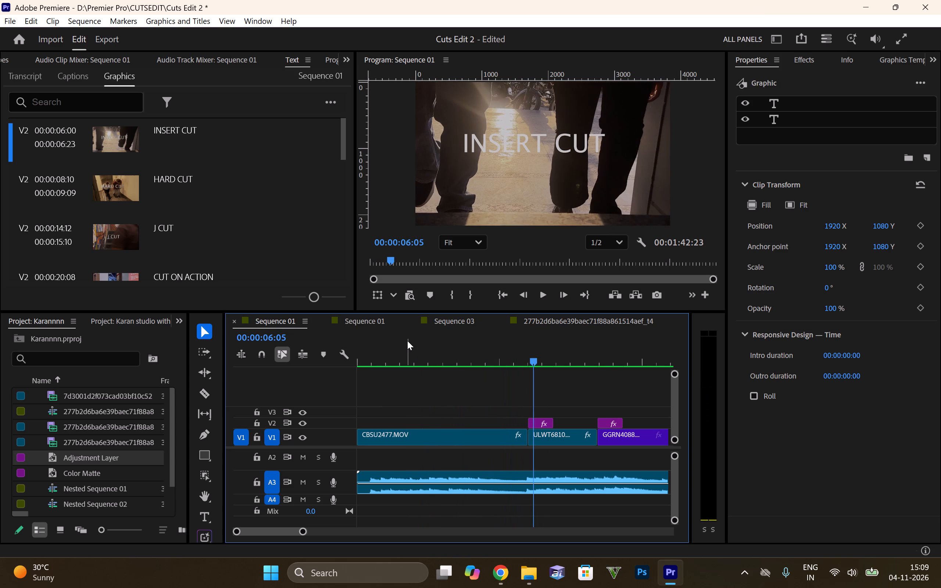
pyautogui.press('space')
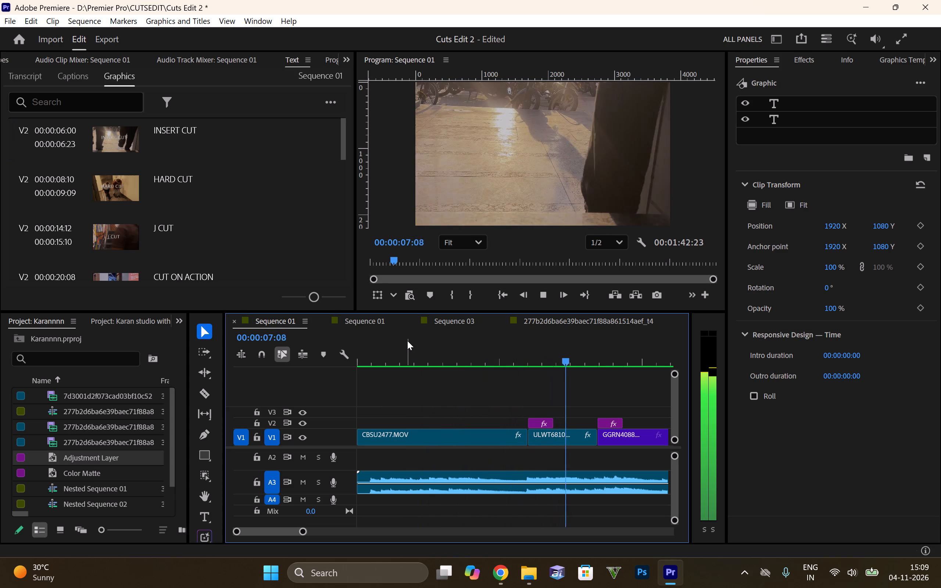
pyautogui.press('space')
pyautogui.press('space')
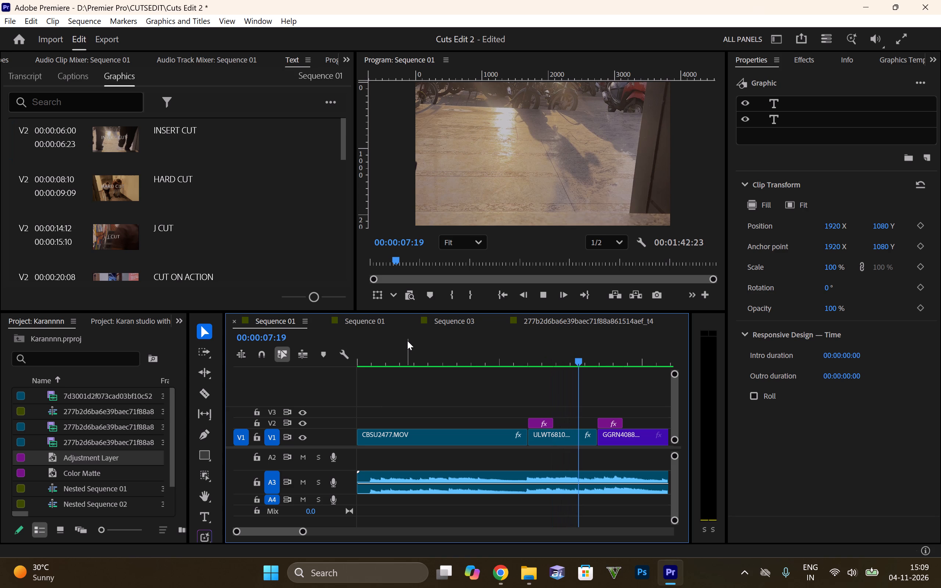
pyautogui.press('space')
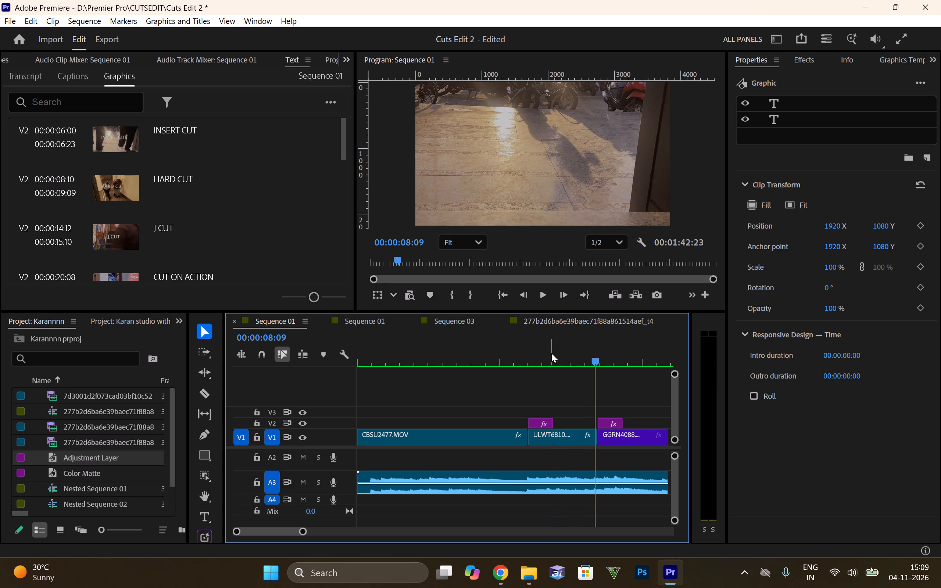
pyautogui.press('space')
pyautogui.press('space')
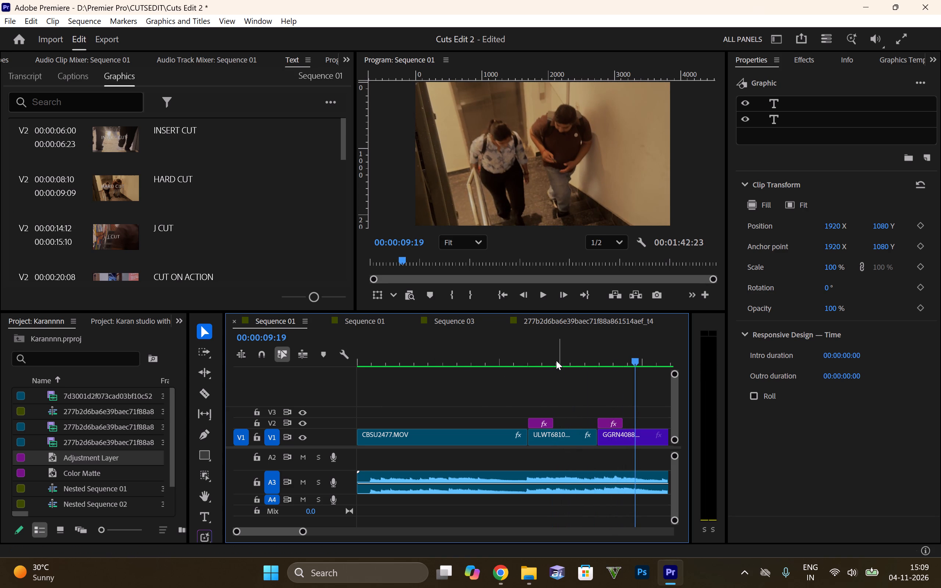
# Play on to the J CUT title at 00:00:14:12 and replay the transition from GGRN4088.MOV into CVKV7389, stopping at 00:00:14:23.
pyautogui.keyDown('alt'); pyautogui.scroll(-5, 556, 361); pyautogui.keyUp('alt')
pyautogui.press('space')
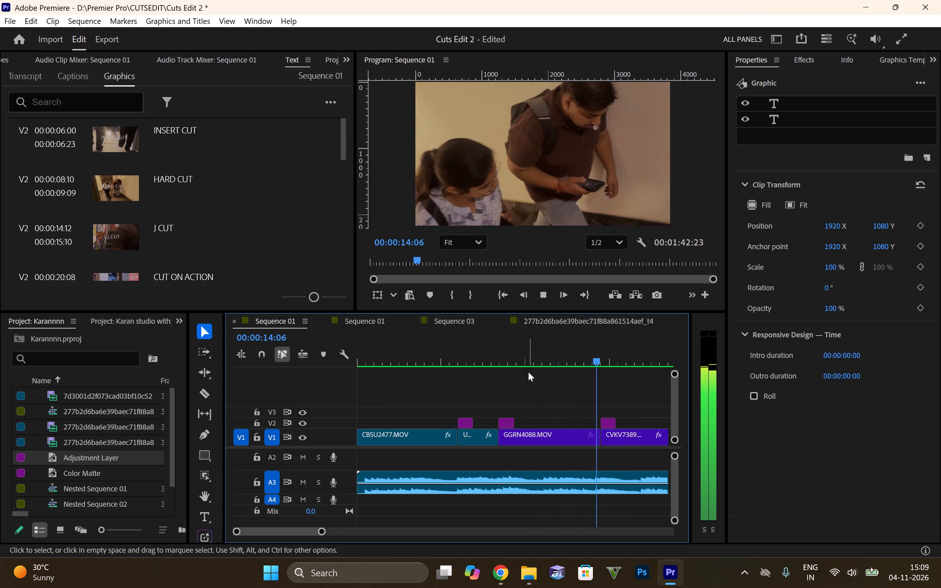
pyautogui.press('space')
pyautogui.press('space')
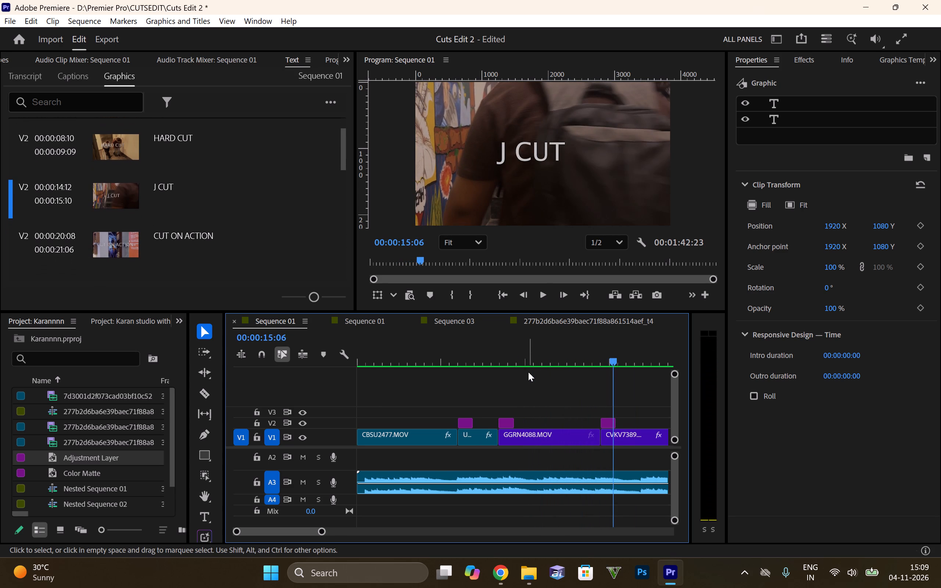
pyautogui.press('space')
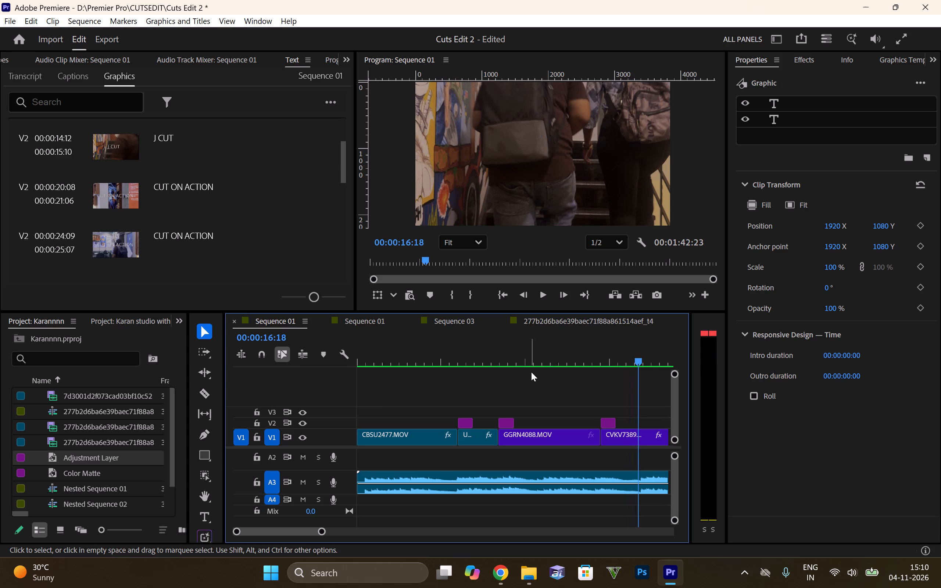
pyautogui.moveTo(566, 365); pyautogui.dragTo(579, 361)
pyautogui.press('space')
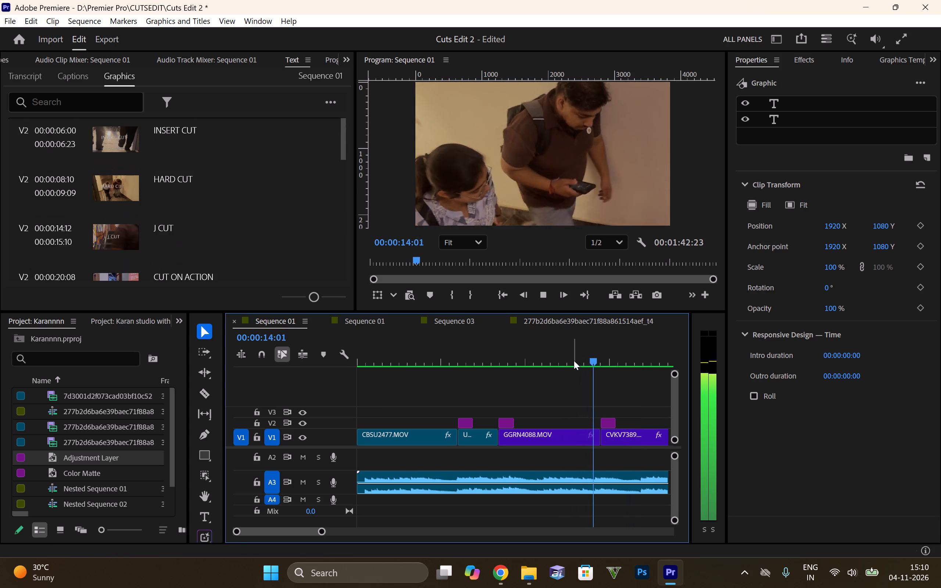
pyautogui.press('space')
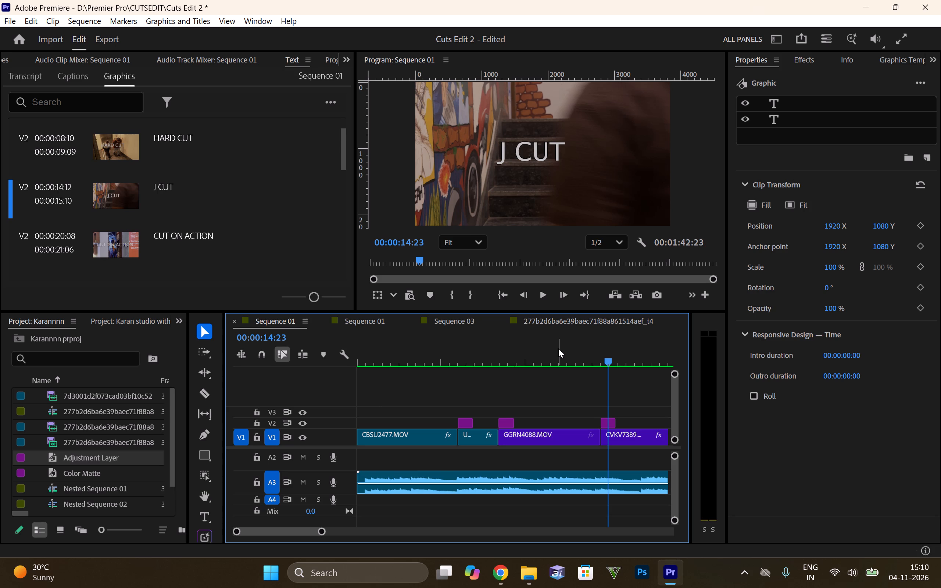
# Switch to Chrome and look through the YouTube results for GUITAR ARP BGM FOR SHORT VIDEOS.
pyautogui.click(495, 582)
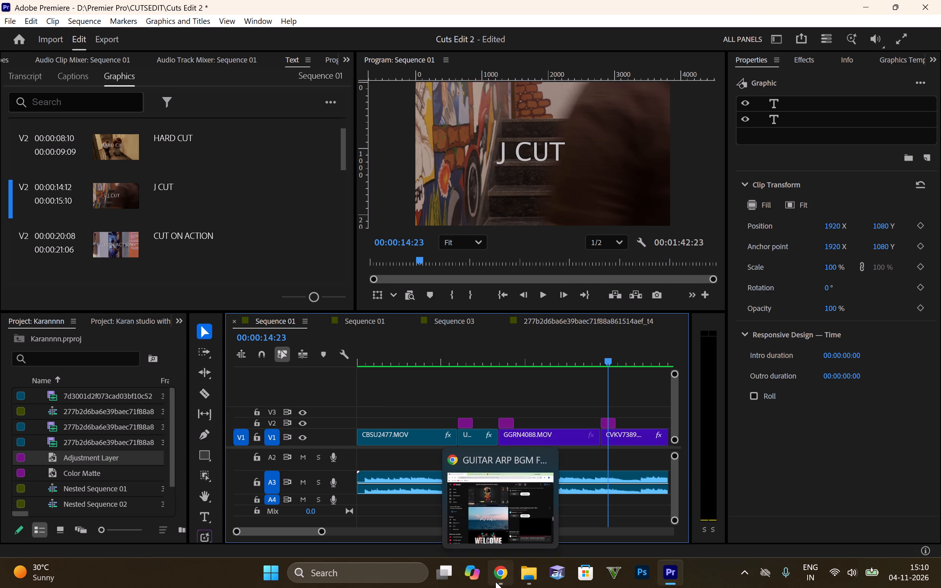
pyautogui.scroll(-6, 360, 325)
pyautogui.scroll(8, 358, 320)
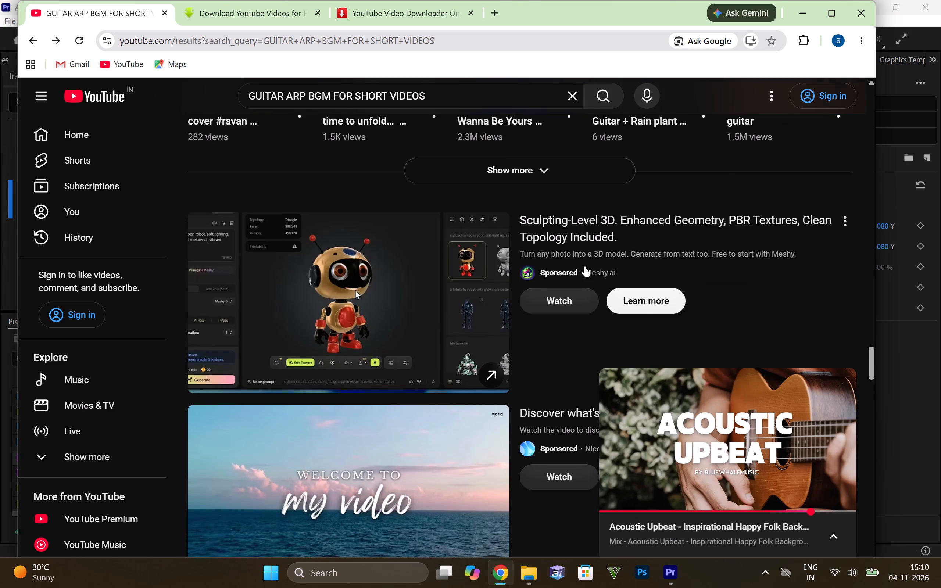
pyautogui.scroll(4, 655, 254)
pyautogui.scroll(-4, 329, 276)
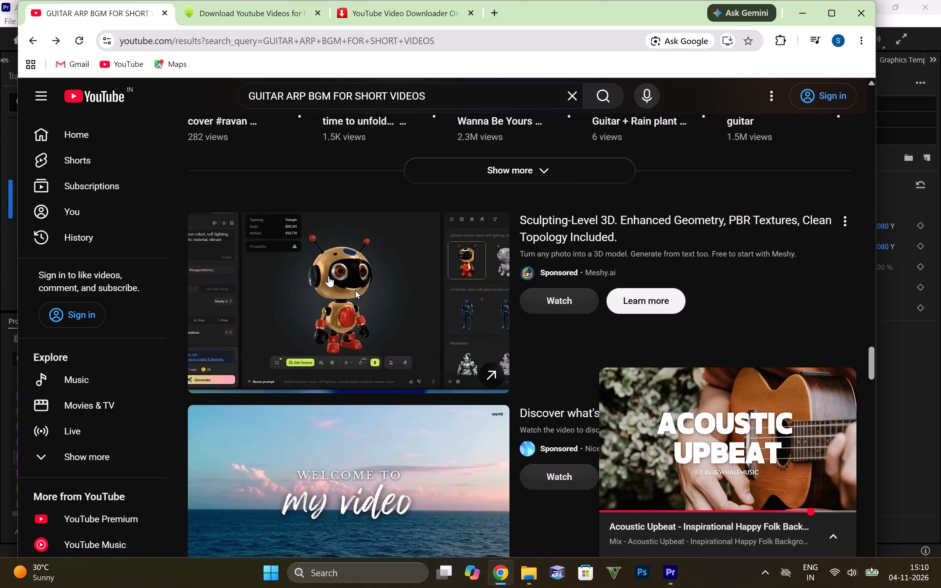
pyautogui.scroll(-8, 443, 268)
pyautogui.scroll(3, 366, 161)
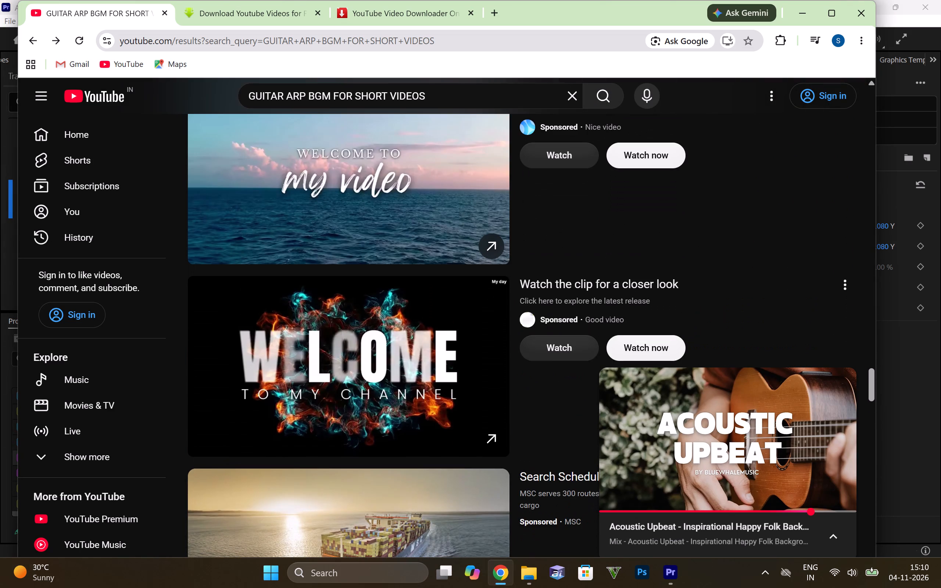
# Search YouTube for MAKING IN PREMIER PRO.
pyautogui.moveTo(446, 88); pyautogui.dragTo(118, 97)
pyautogui.write('MAKING')
pyautogui.press('space')
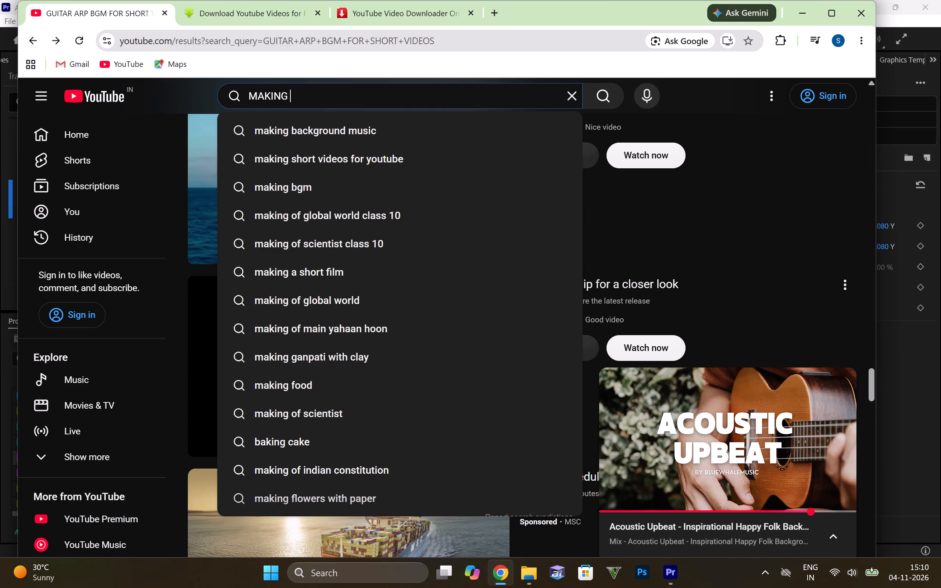
pyautogui.write('IN PRI')
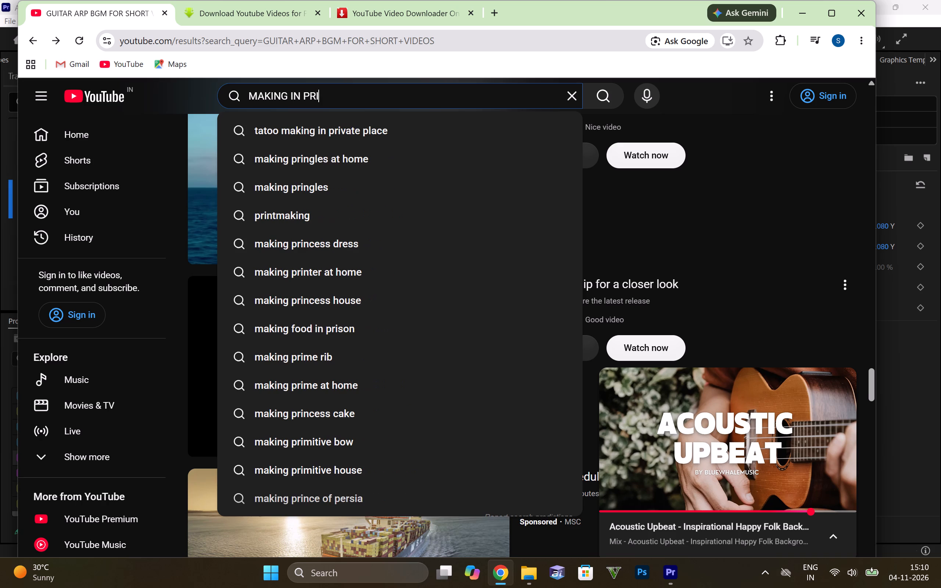
pyautogui.press('BackSpace')
pyautogui.write('EMIER')
pyautogui.press('space')
pyautogui.write('PRO')
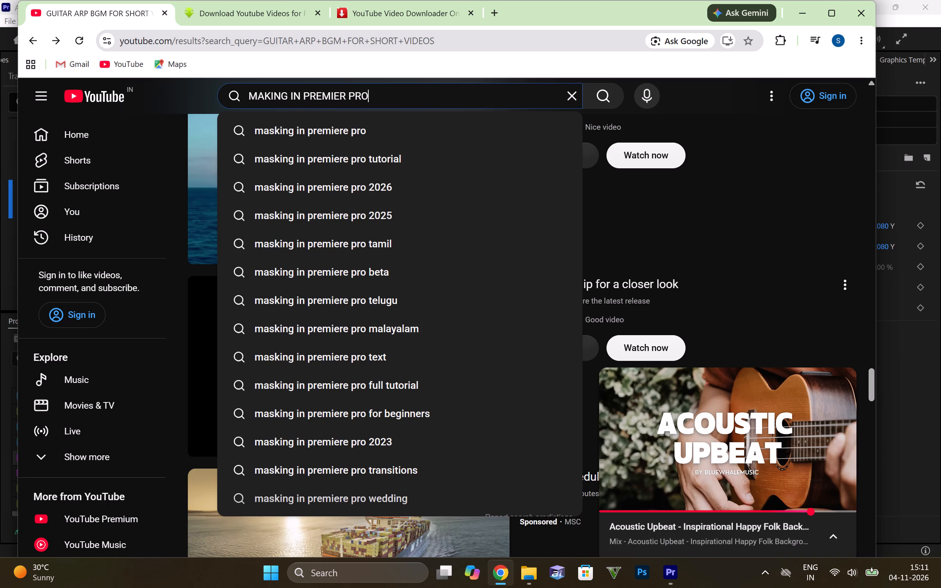
pyautogui.press('Return')
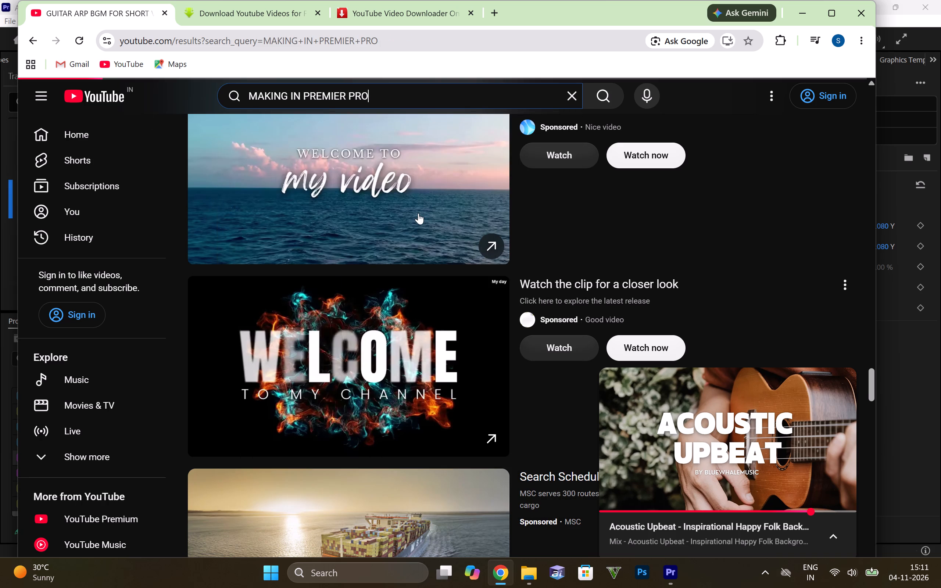
# Open the video Walk by Smooth Masking Transition Effect - Adobe Premiere Pro Tutorial from the search results.
pyautogui.scroll(-3, 396, 323)
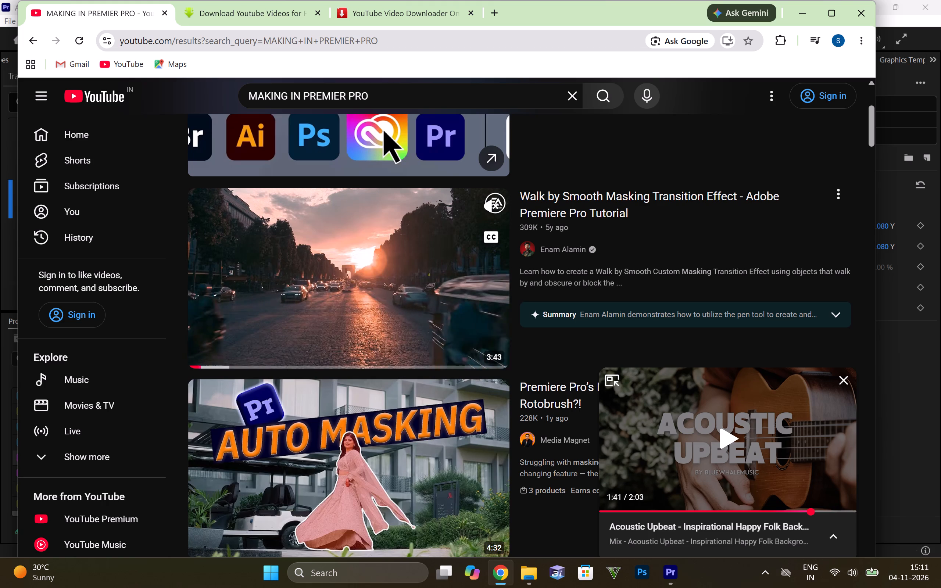
pyautogui.press('space')
pyautogui.press('space')
pyautogui.press('space')
pyautogui.click(237, 299)
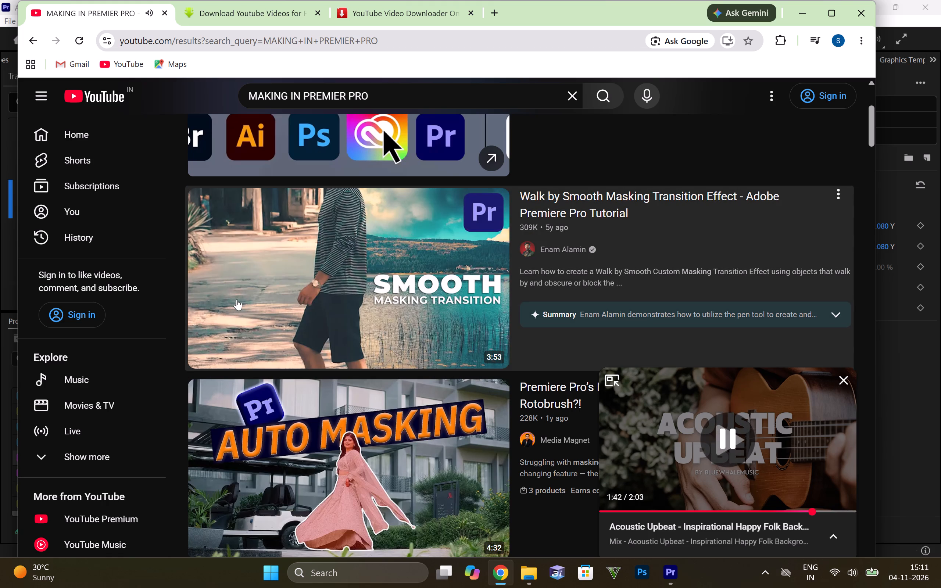
# Watch the tutorial's opening, rewind it to 0:00 and replay the walk-by transition in short stretches, pausing at 0:01.
pyautogui.press('space')
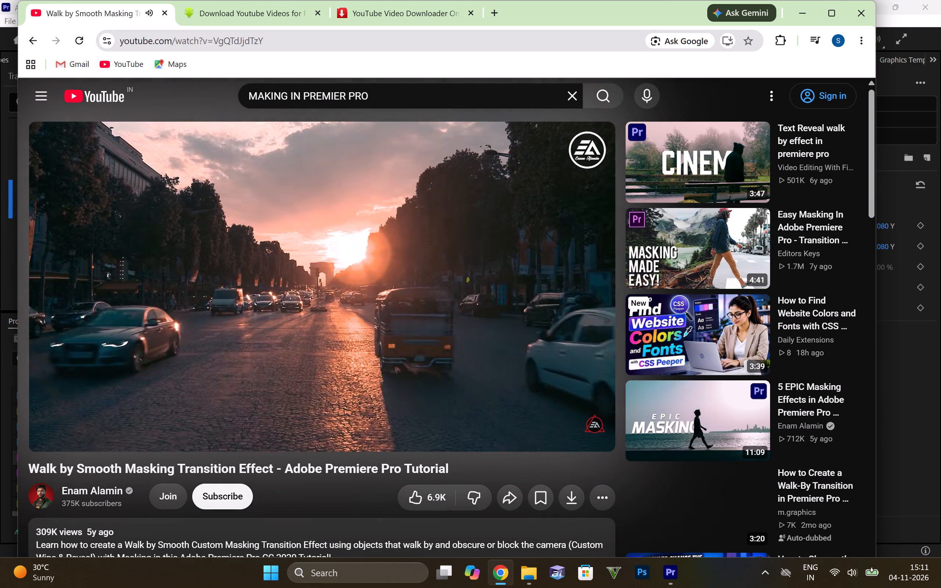
pyautogui.press('space')
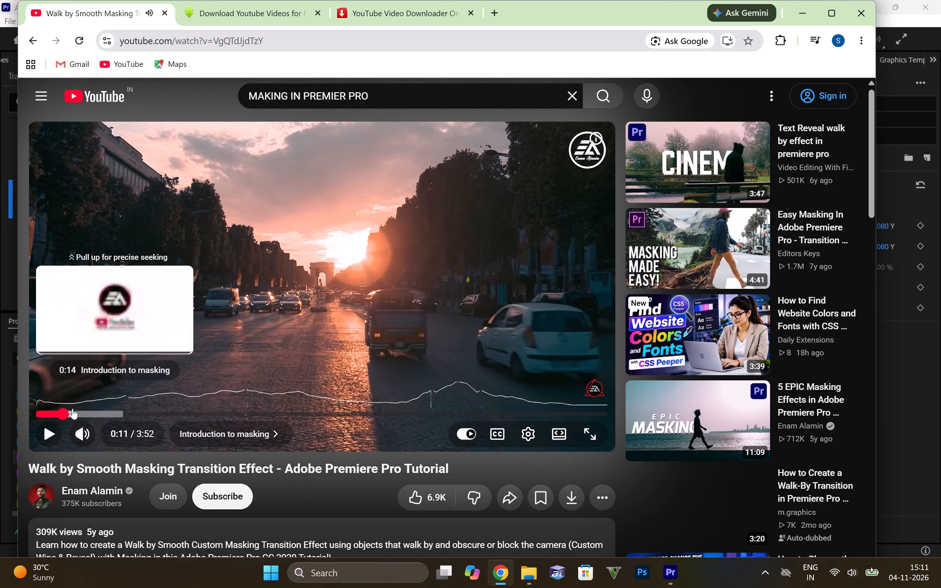
pyautogui.moveTo(61, 410); pyautogui.dragTo(20, 410)
pyautogui.press('space')
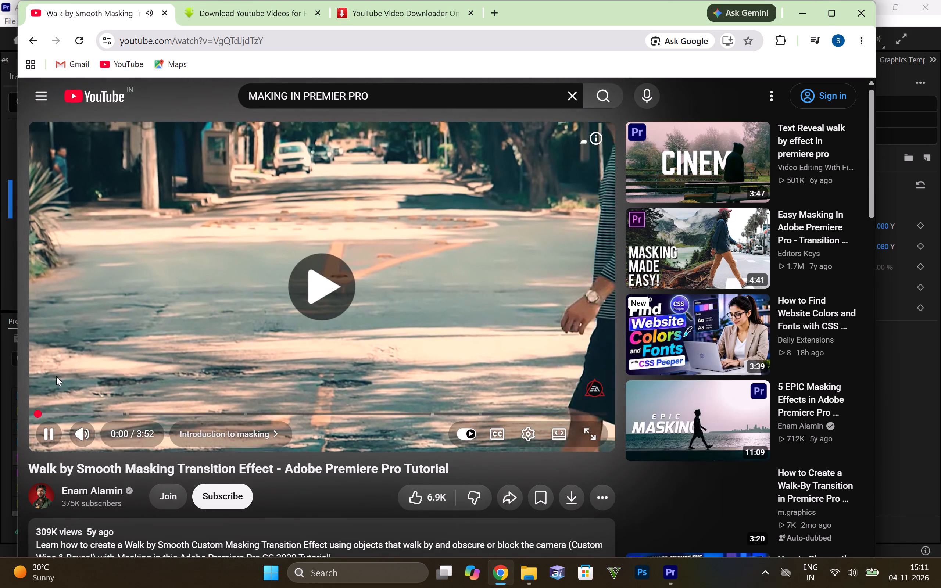
pyautogui.press('space')
pyautogui.press('space')
pyautogui.press('space')
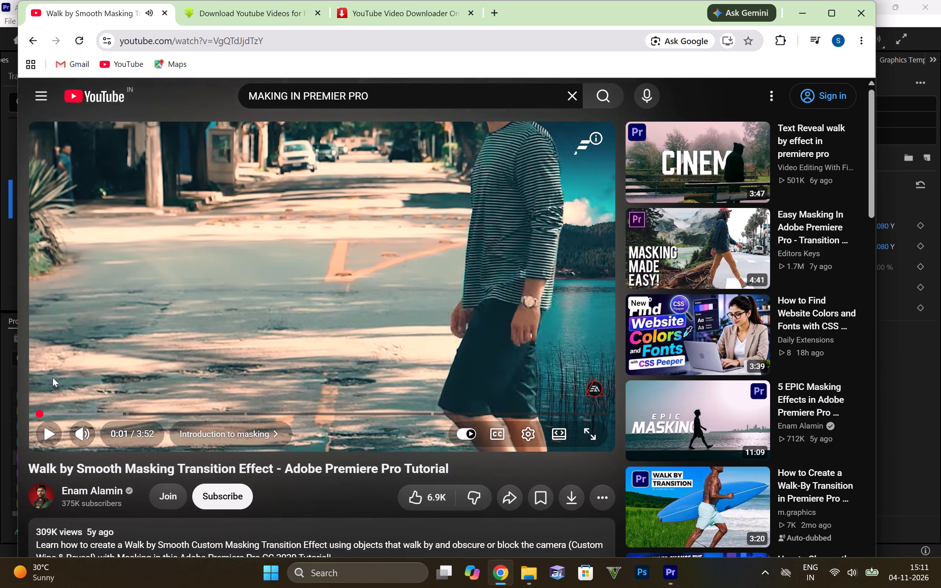